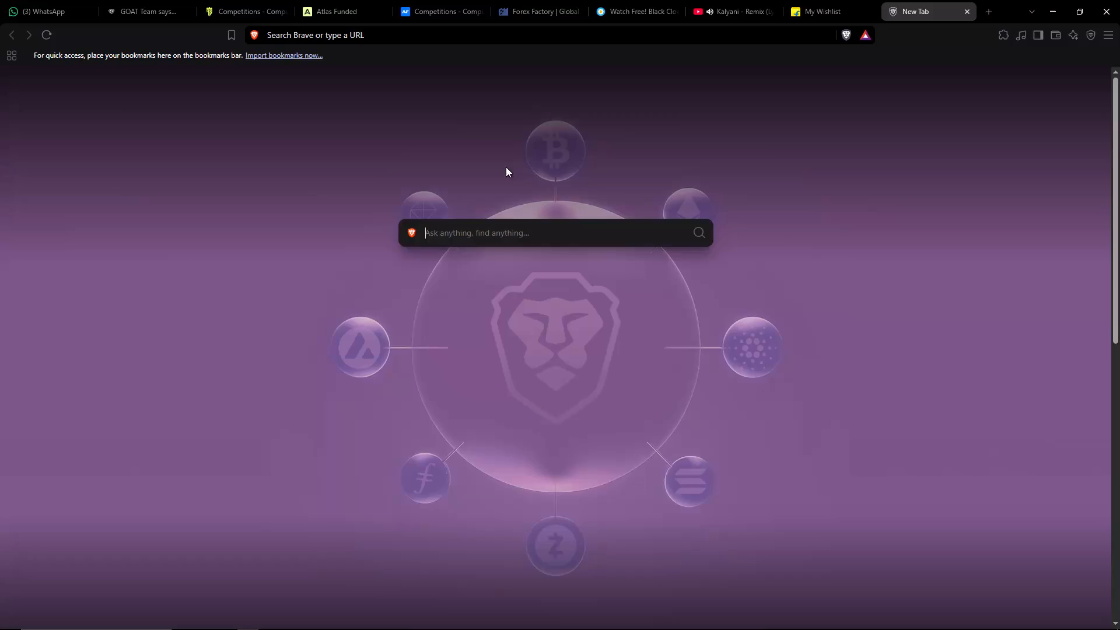
# Switch to the Goat Funded site and dismiss the open account credentials.
pyautogui.click(156, 10)
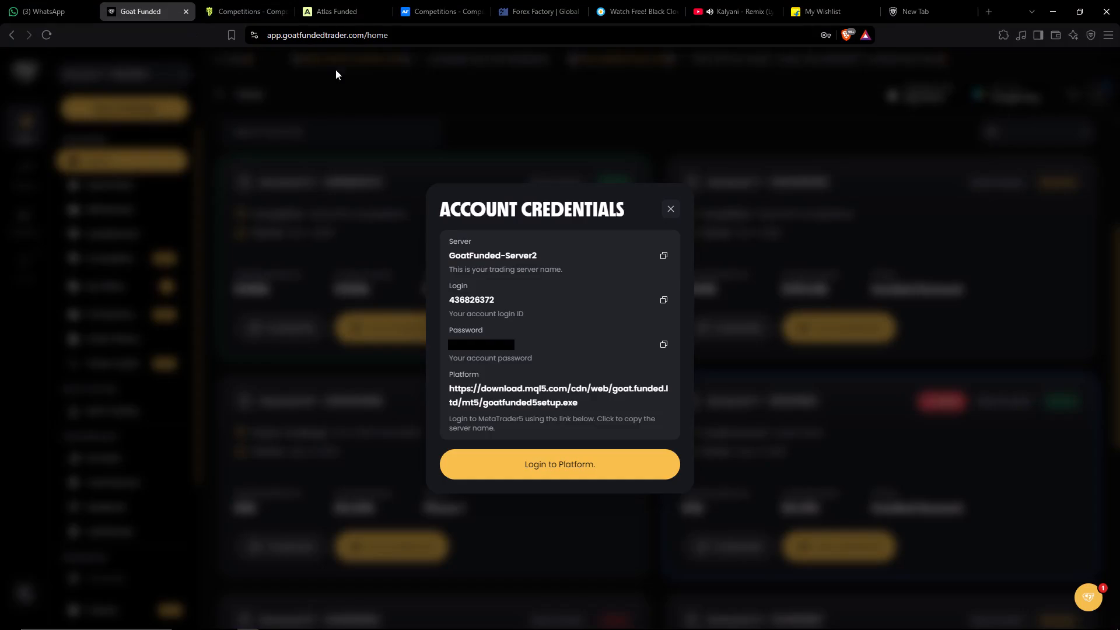
pyautogui.click(669, 209)
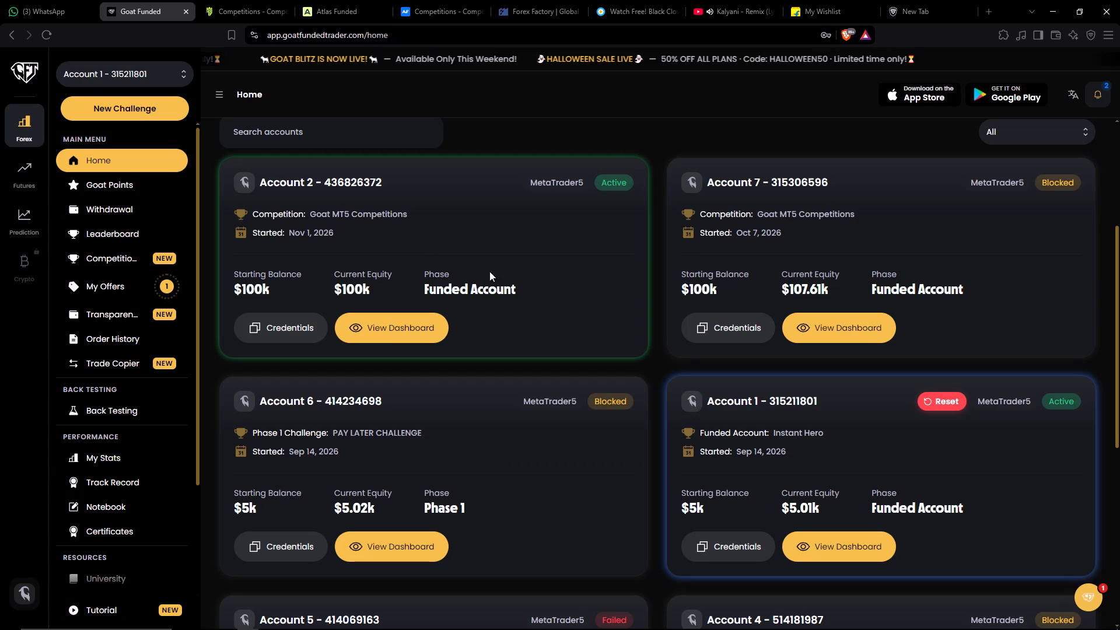
# Look through the trading account cards, checking each account's status, phase, starting balance and equity.
pyautogui.scroll(-1, 553, 374)
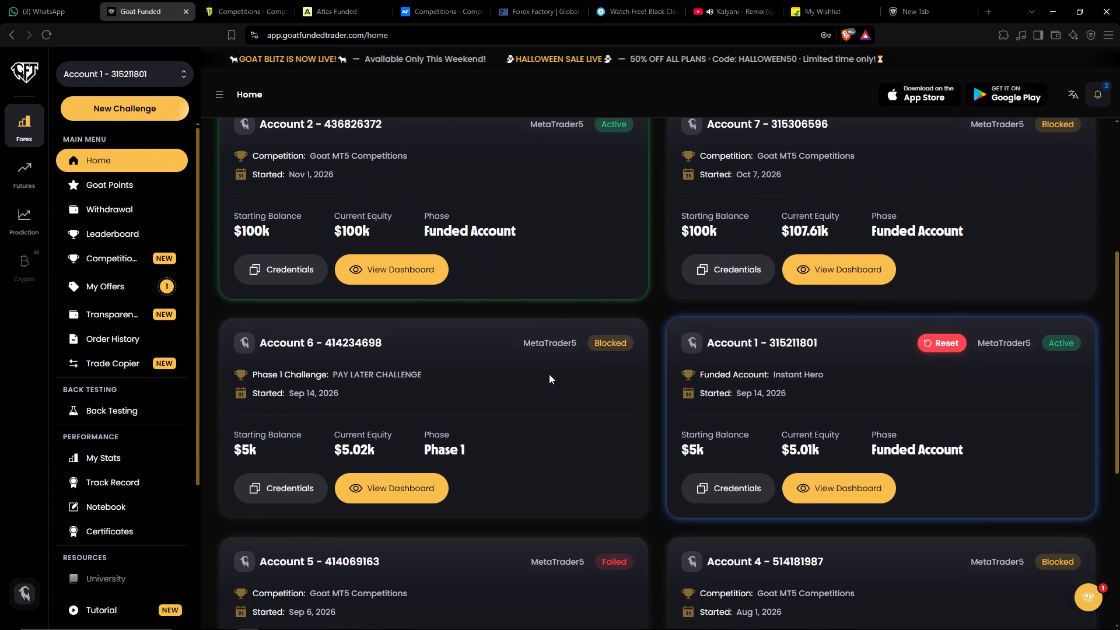
pyautogui.scroll(2, 545, 373)
pyautogui.scroll(-7, 548, 367)
pyautogui.scroll(3, 554, 404)
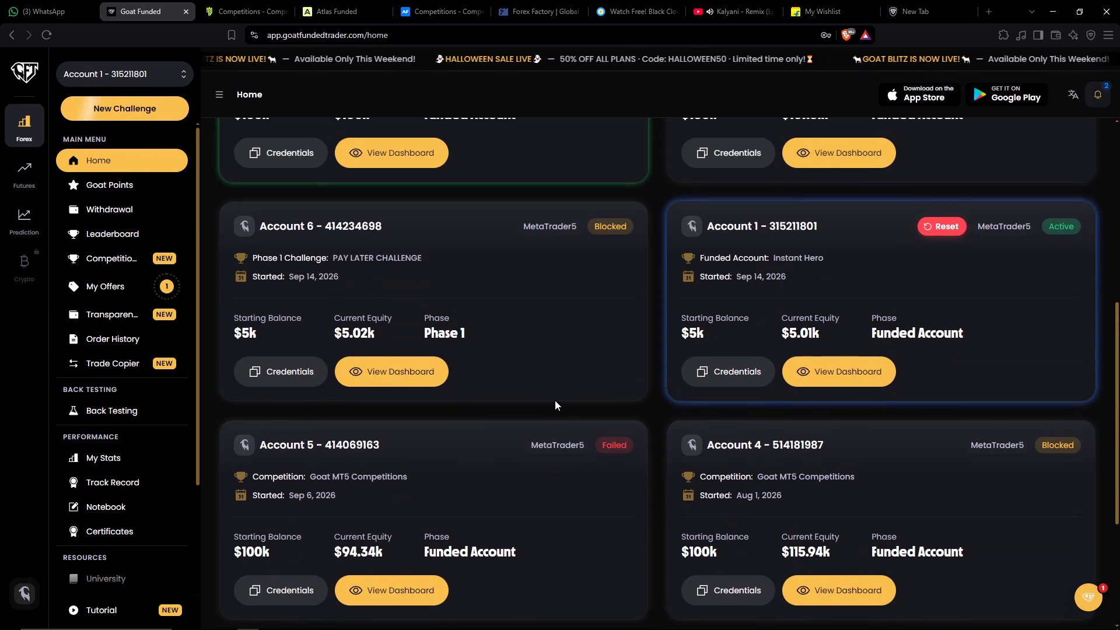
pyautogui.scroll(3, 498, 281)
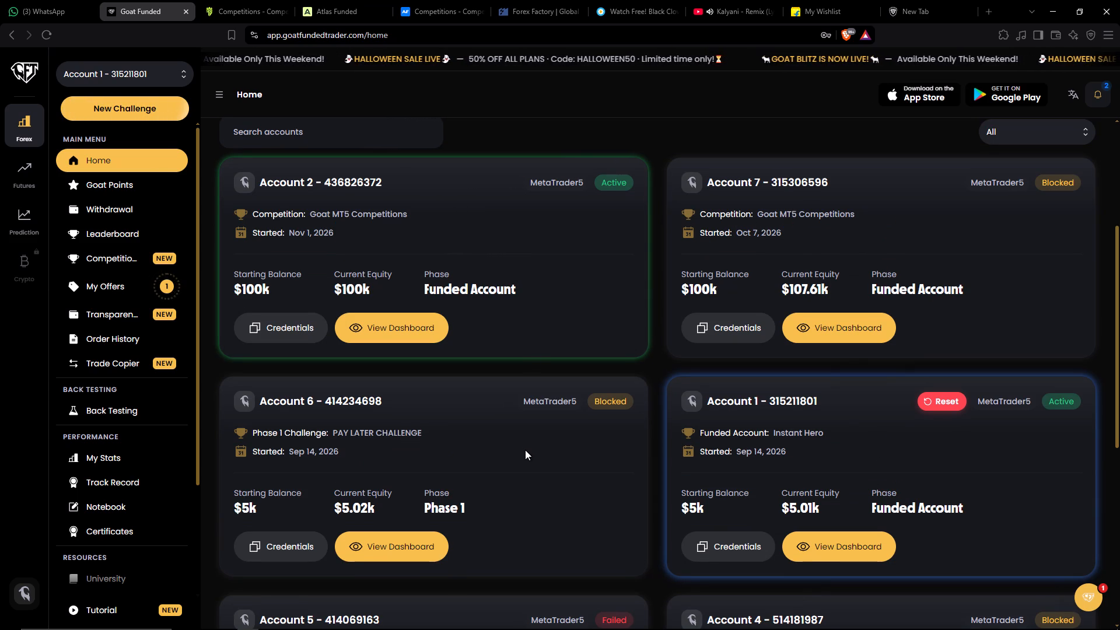
pyautogui.rightClick(525, 450)
pyautogui.click(539, 460)
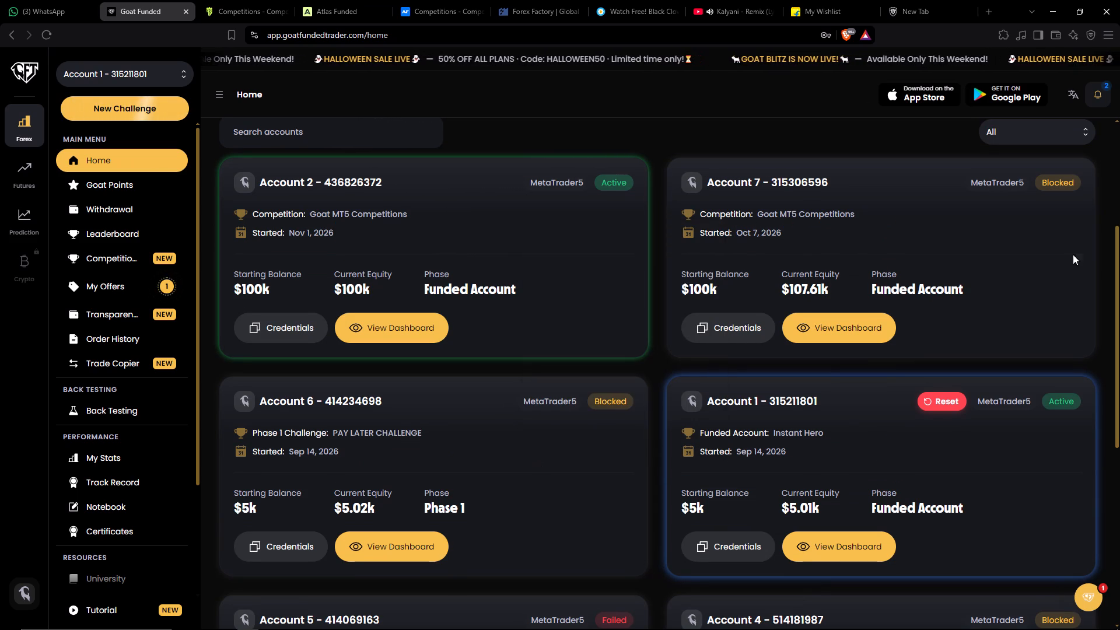
# Filter the trading accounts to show only Active ones.
pyautogui.click(1086, 129)
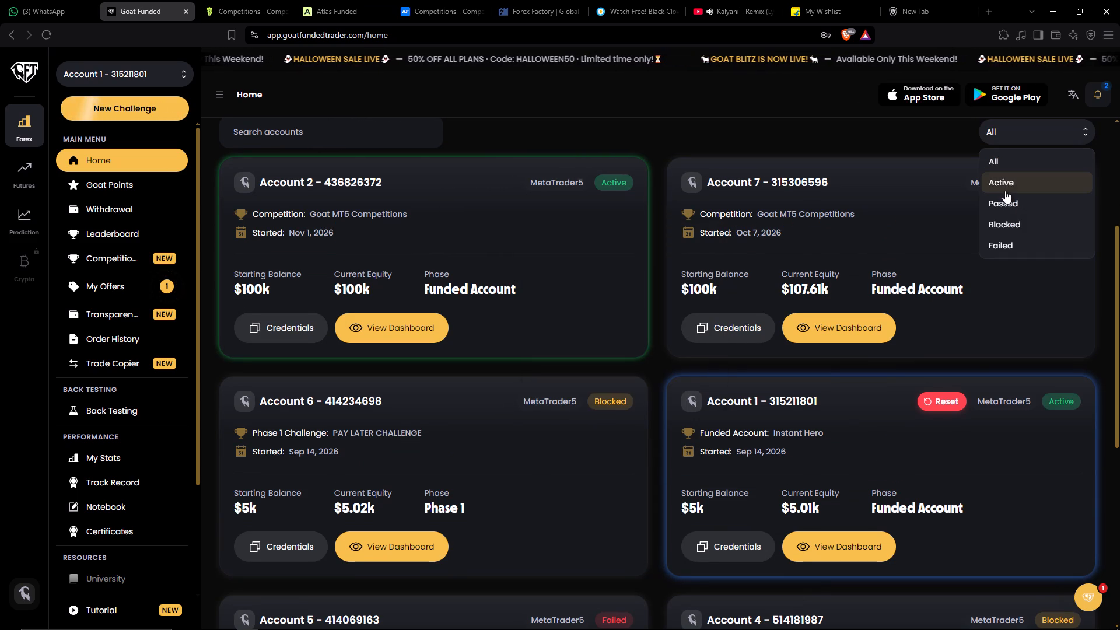
pyautogui.click(1005, 191)
pyautogui.scroll(-4, 864, 343)
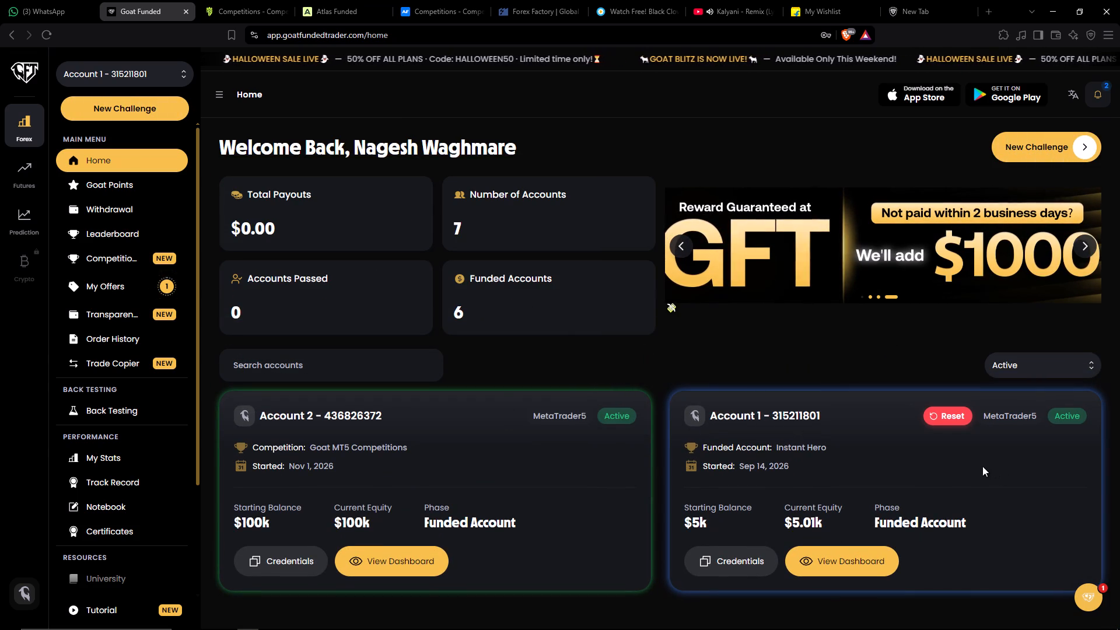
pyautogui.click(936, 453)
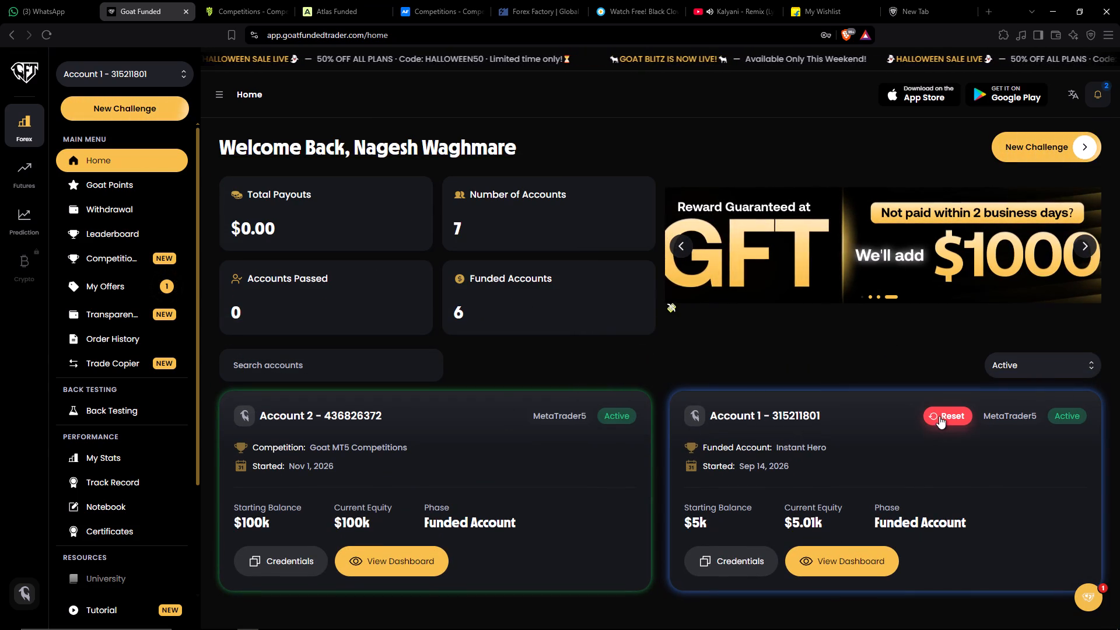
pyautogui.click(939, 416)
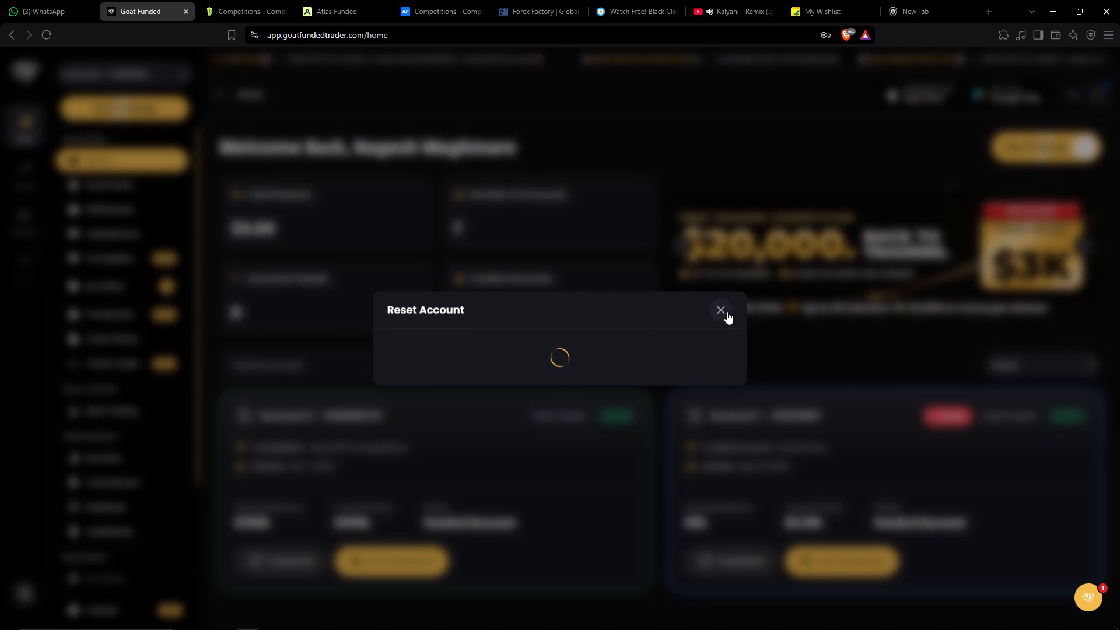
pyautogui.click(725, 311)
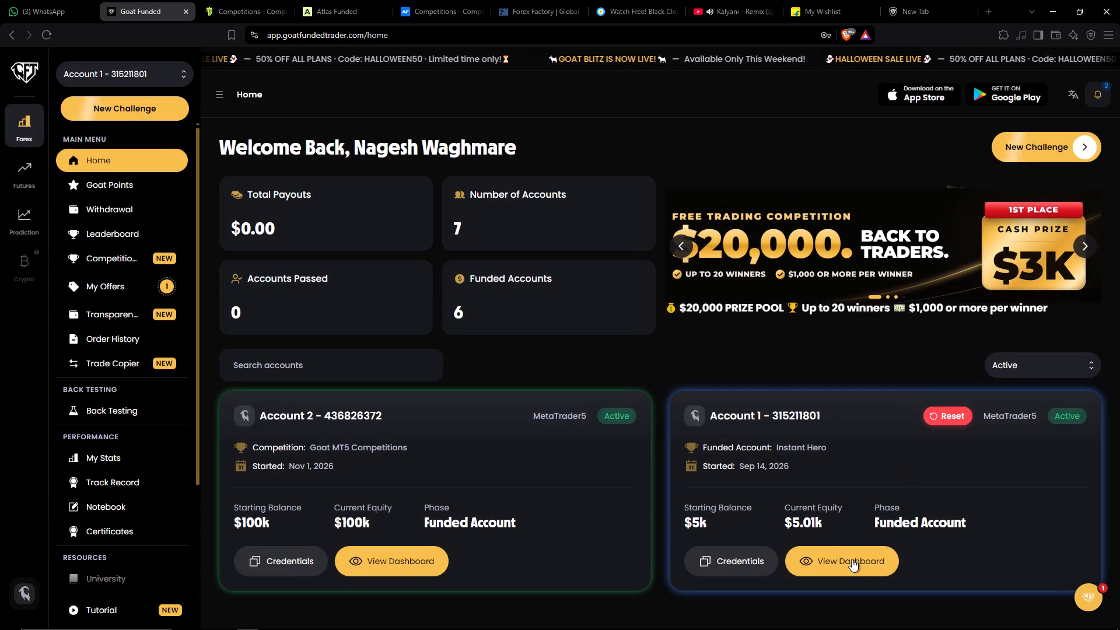
# View the dashboard of Account 1, the active Instant Hero funded account.
pyautogui.click(826, 561)
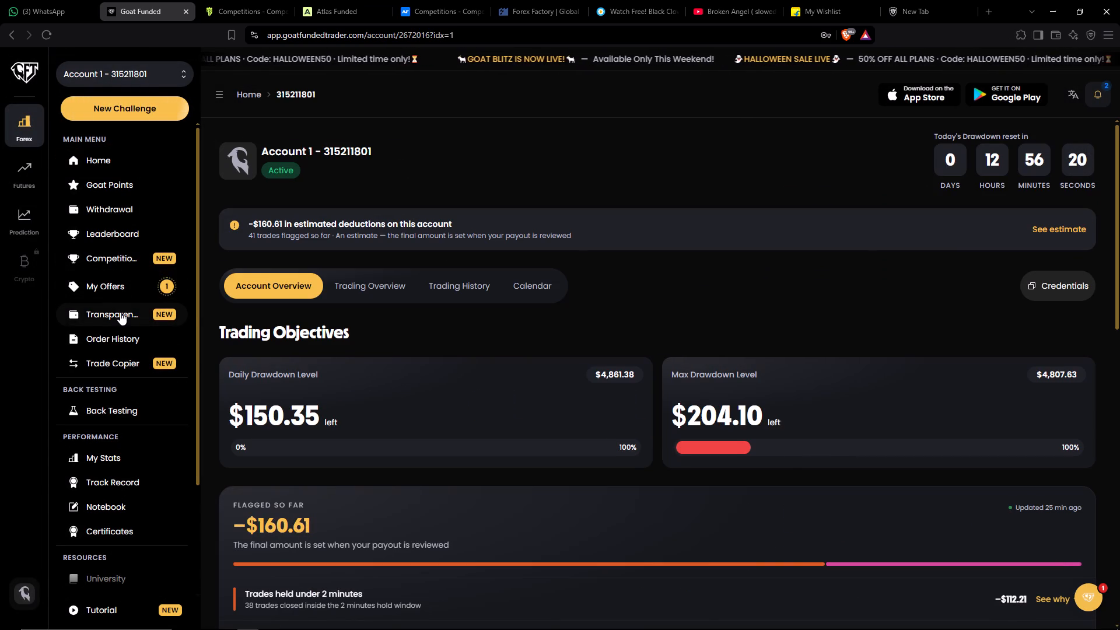
# Open the Transparency dashboard and examine its overview of rewards, trader accounts, community figures and charts.
pyautogui.click(120, 312)
pyautogui.click(100, 313)
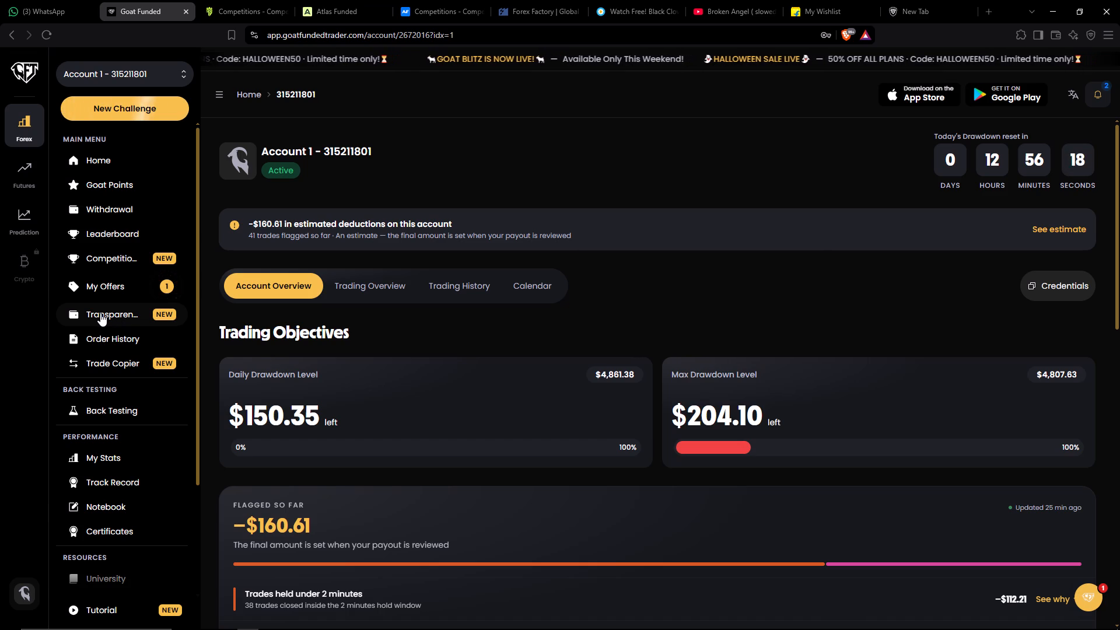
pyautogui.click(88, 314)
pyautogui.doubleClick(87, 314)
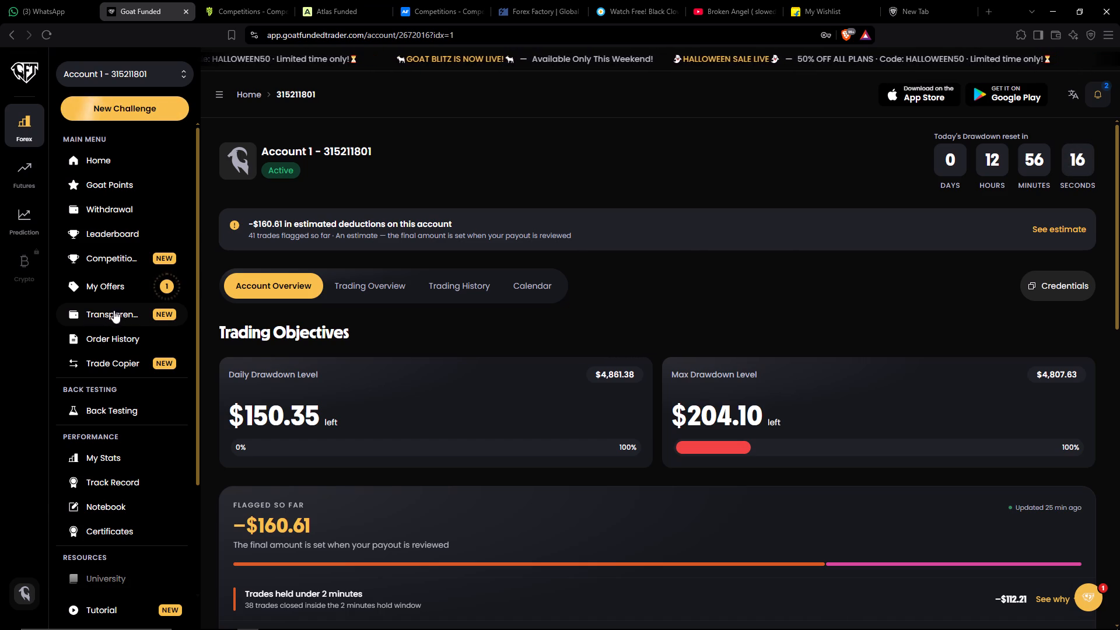
pyautogui.moveTo(149, 310); pyautogui.dragTo(157, 314)
pyautogui.tripleClick(165, 313)
pyautogui.scroll(-2, 589, 307)
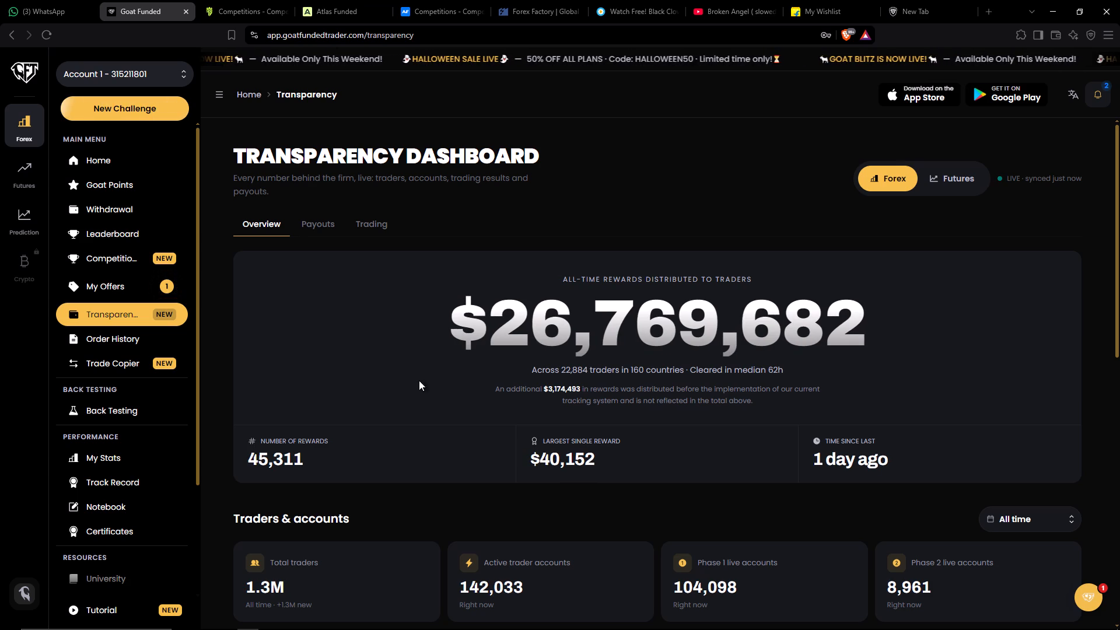
pyautogui.scroll(-9, 422, 383)
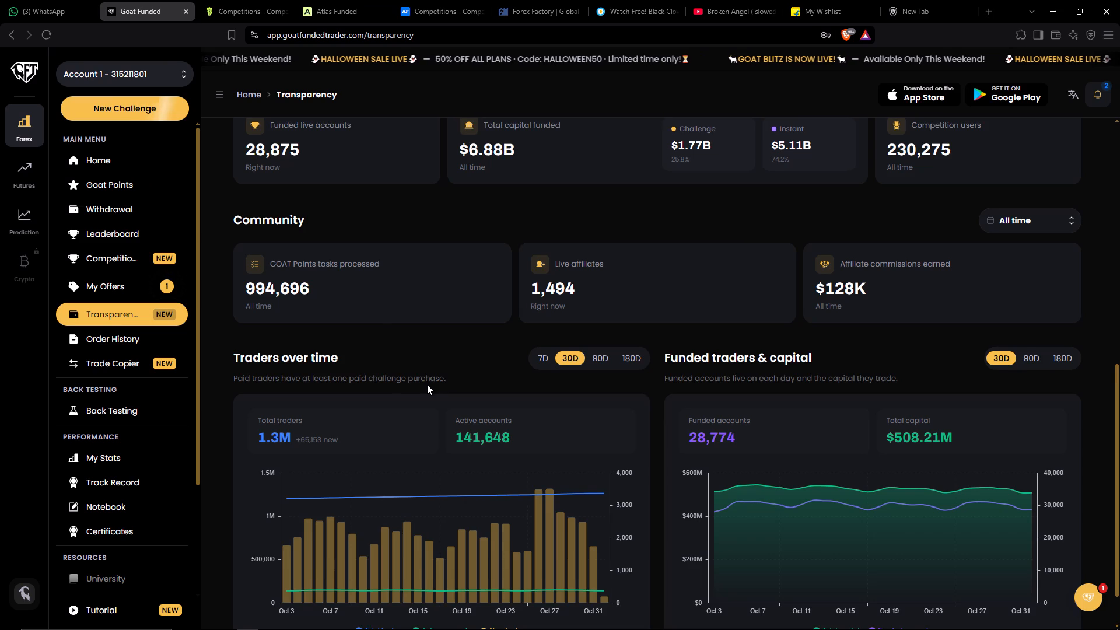
pyautogui.scroll(-2, 427, 384)
pyautogui.scroll(3, 427, 384)
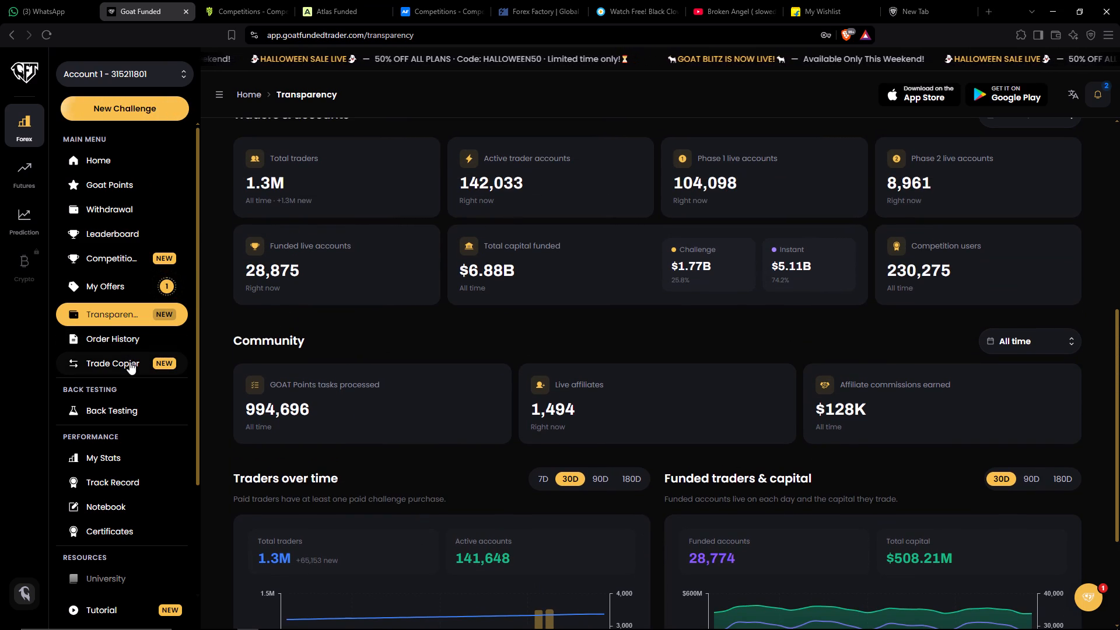
# View the current promotional offers on the My Offers page.
pyautogui.click(133, 288)
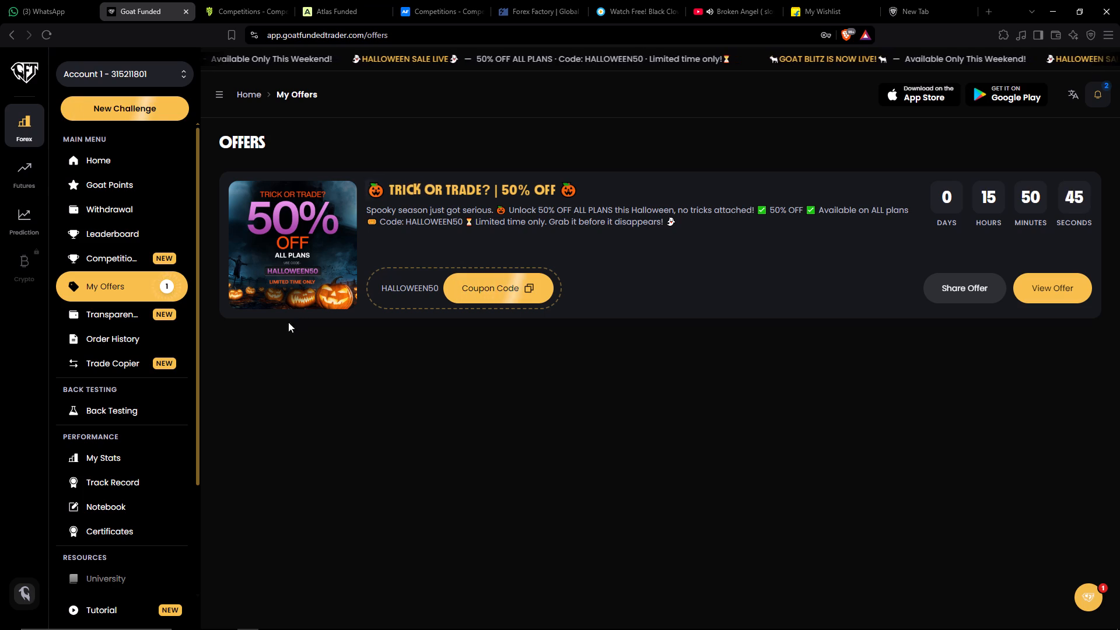
# Go to Back Testing and check the options available for the first XAUUSD session.
pyautogui.click(124, 412)
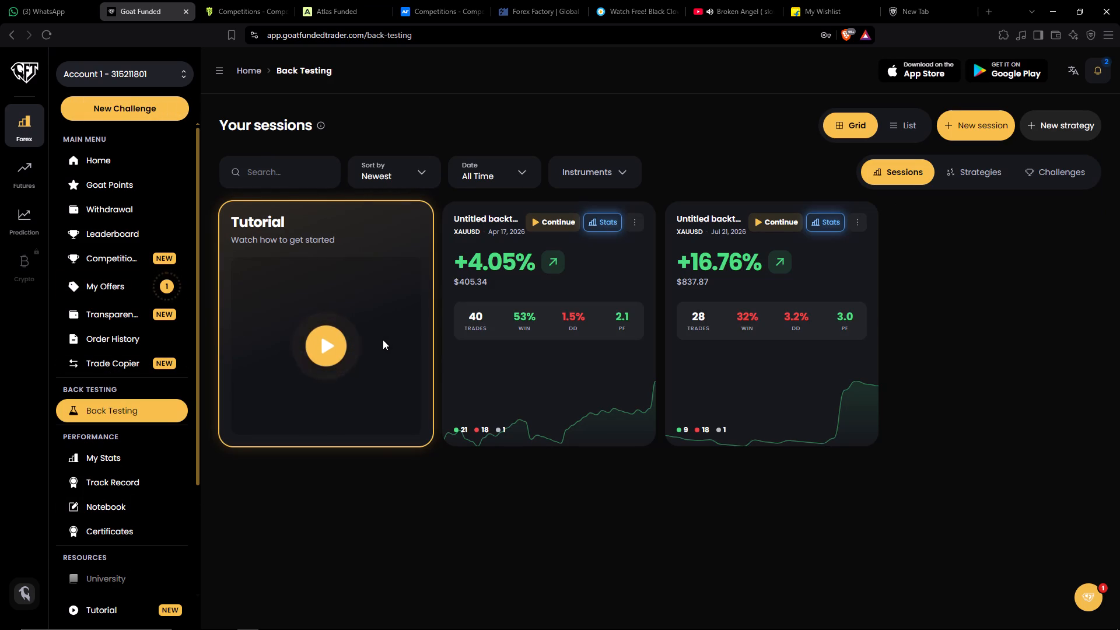
pyautogui.click(632, 223)
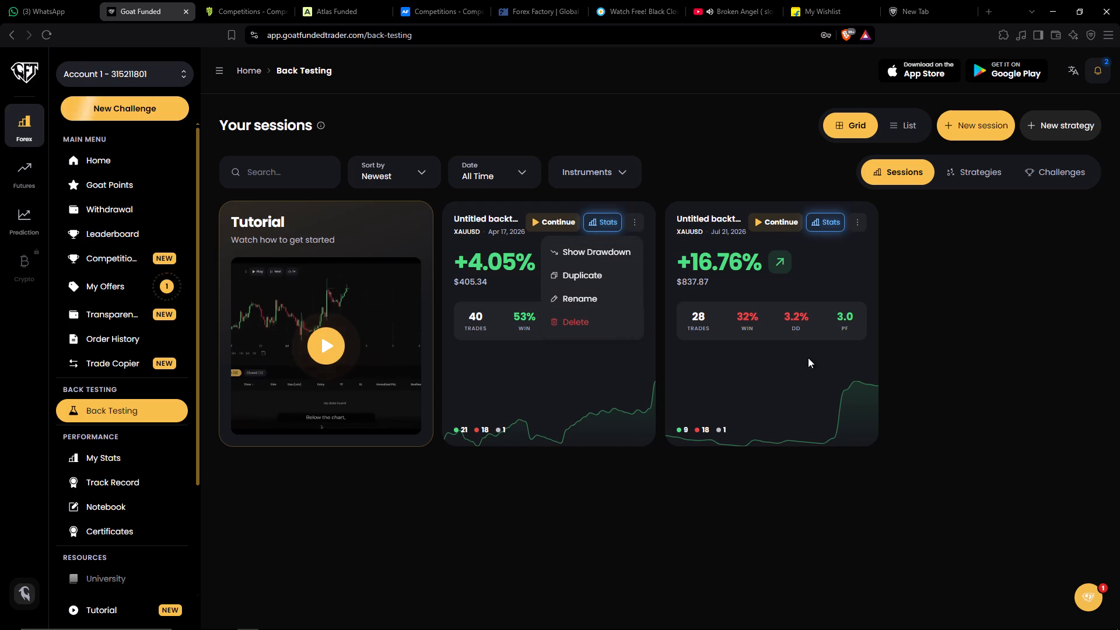
pyautogui.click(758, 500)
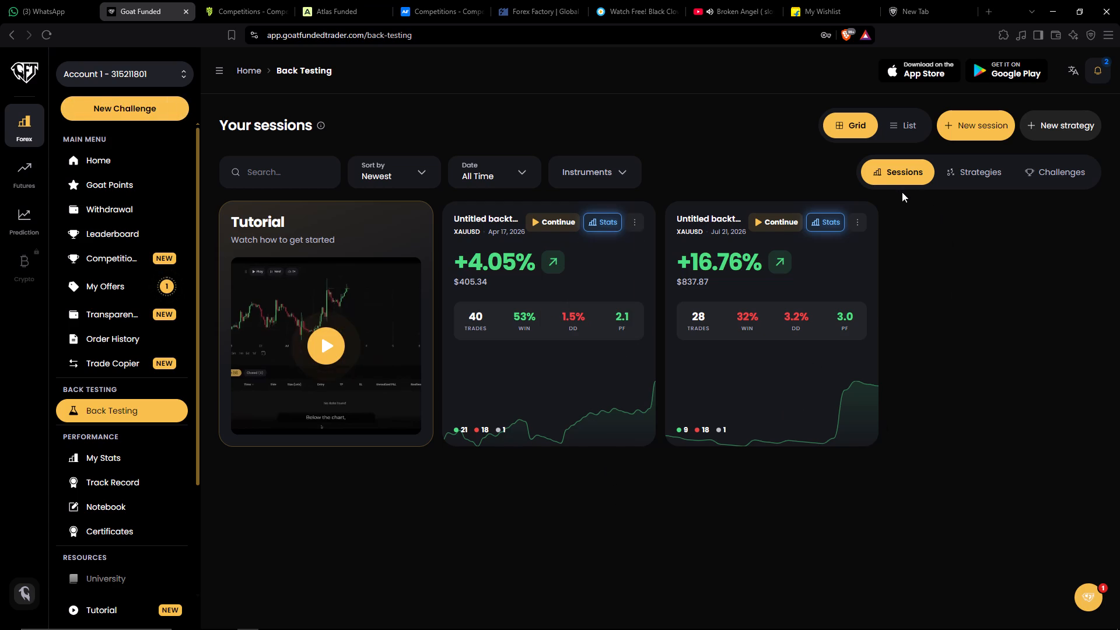
# View the saved backtesting strategies and return to the sessions list.
pyautogui.click(986, 171)
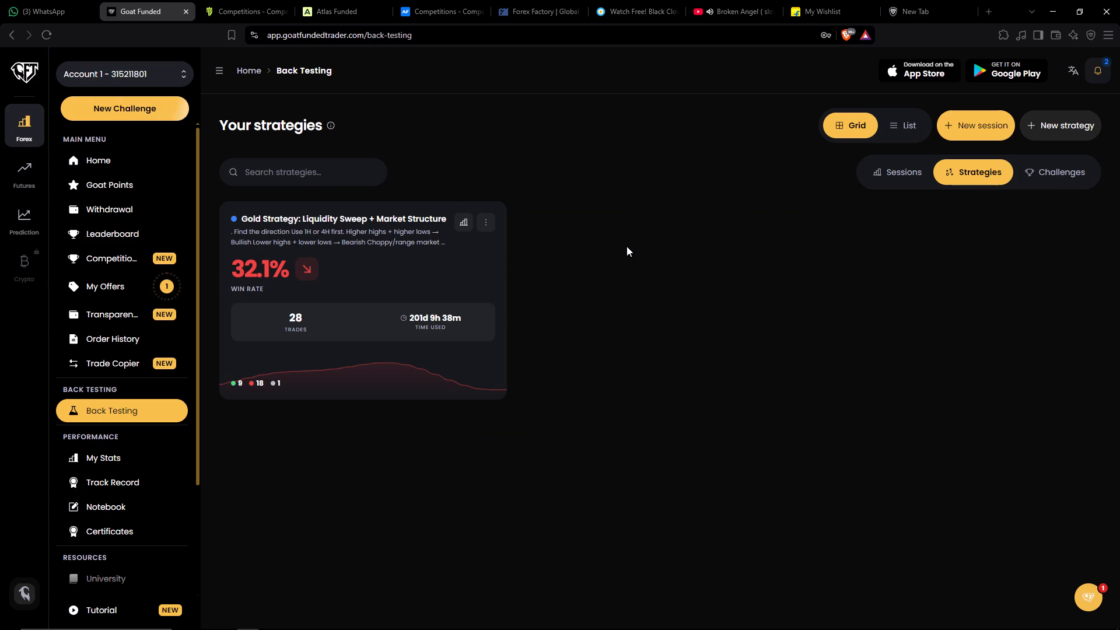
pyautogui.click(891, 168)
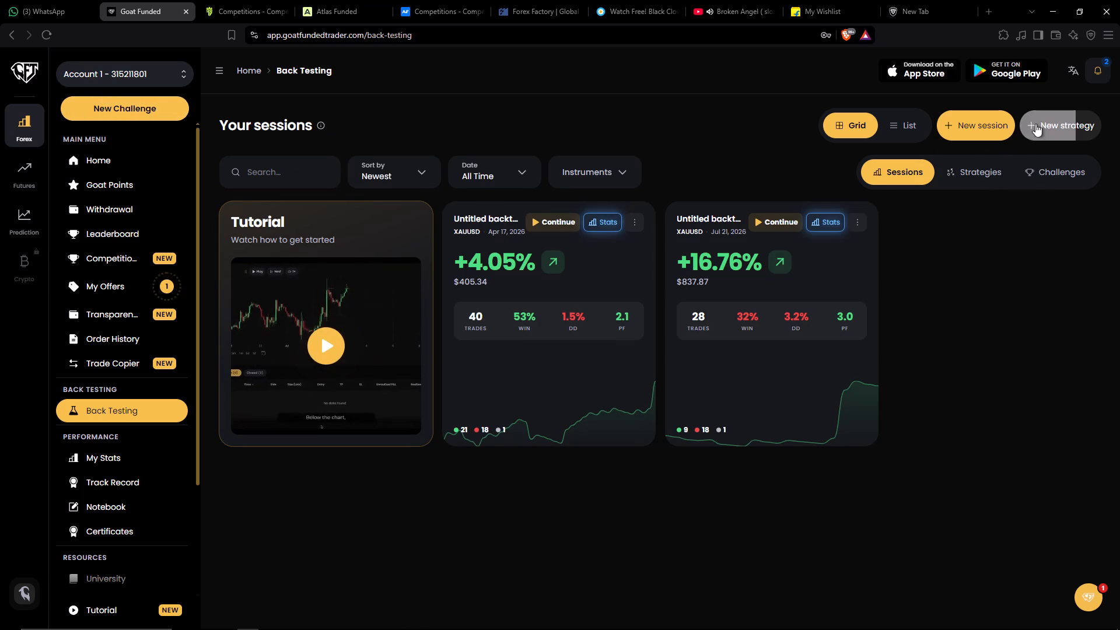
# Start a new backtesting session and set its account balance to 5000.
pyautogui.click(967, 124)
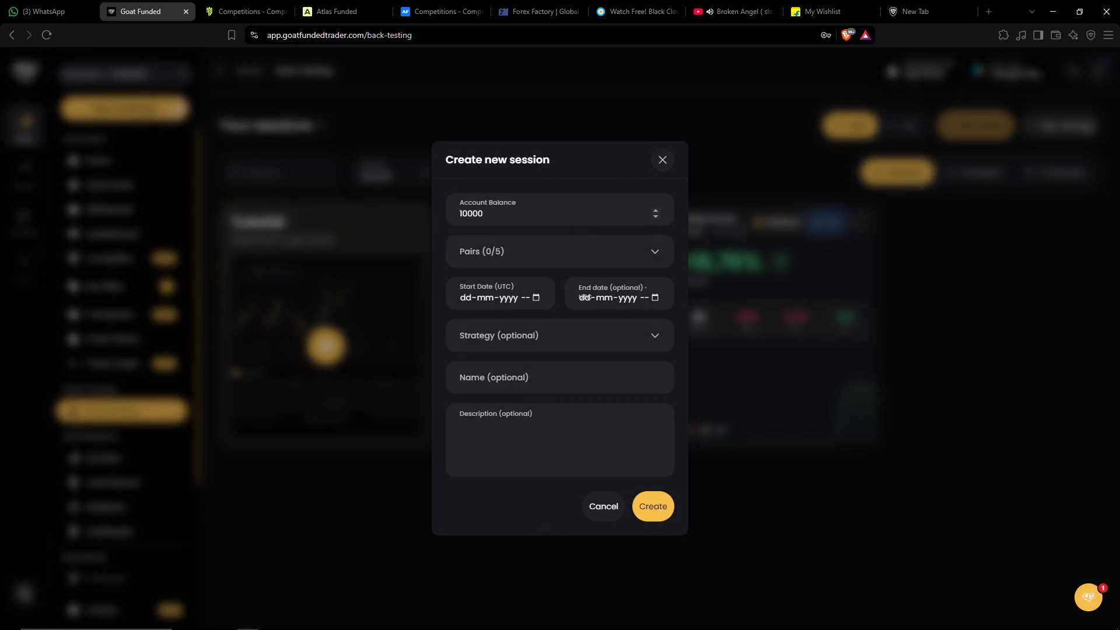
pyautogui.click(505, 214)
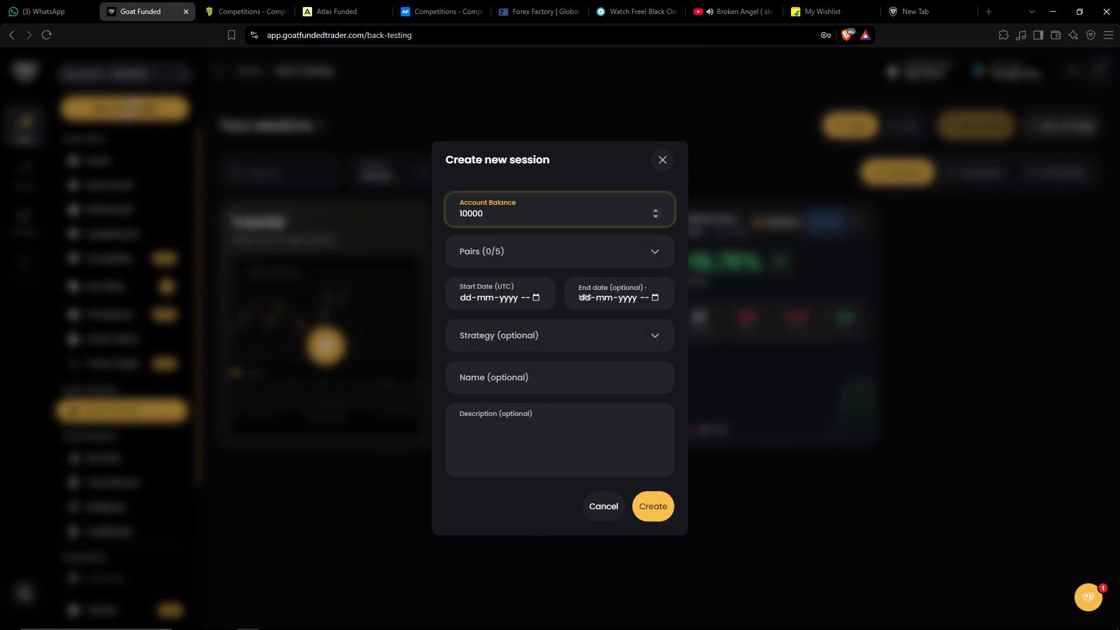
pyautogui.press('BackSpace')
pyautogui.press('BackSpace')
pyautogui.press('BackSpace')
pyautogui.press('BackSpace')
pyautogui.press('BackSpace')
pyautogui.press('BackSpace')
pyautogui.press('BackSpace')
pyautogui.press('BackSpace')
pyautogui.press('BackSpace')
pyautogui.press('BackSpace')
pyautogui.press('BackSpace')
pyautogui.press('BackSpace')
pyautogui.press('BackSpace')
pyautogui.press('BackSpace')
pyautogui.press('BackSpace')
pyautogui.press('BackSpace')
pyautogui.press('5')
pyautogui.write('000')
pyautogui.press('BackSpace')
pyautogui.press('BackSpace')
pyautogui.press('BackSpace')
pyautogui.press('BackSpace')
pyautogui.press('BackSpace')
pyautogui.press('BackSpace')
pyautogui.press('BackSpace')
pyautogui.press('BackSpace')
pyautogui.press('BackSpace')
pyautogui.press('BackSpace')
pyautogui.press('BackSpace')
pyautogui.press('BackSpace')
pyautogui.press('BackSpace')
pyautogui.press('BackSpace')
pyautogui.press('BackSpace')
pyautogui.press('BackSpace')
pyautogui.press('BackSpace')
pyautogui.press('BackSpace')
pyautogui.press('BackSpace')
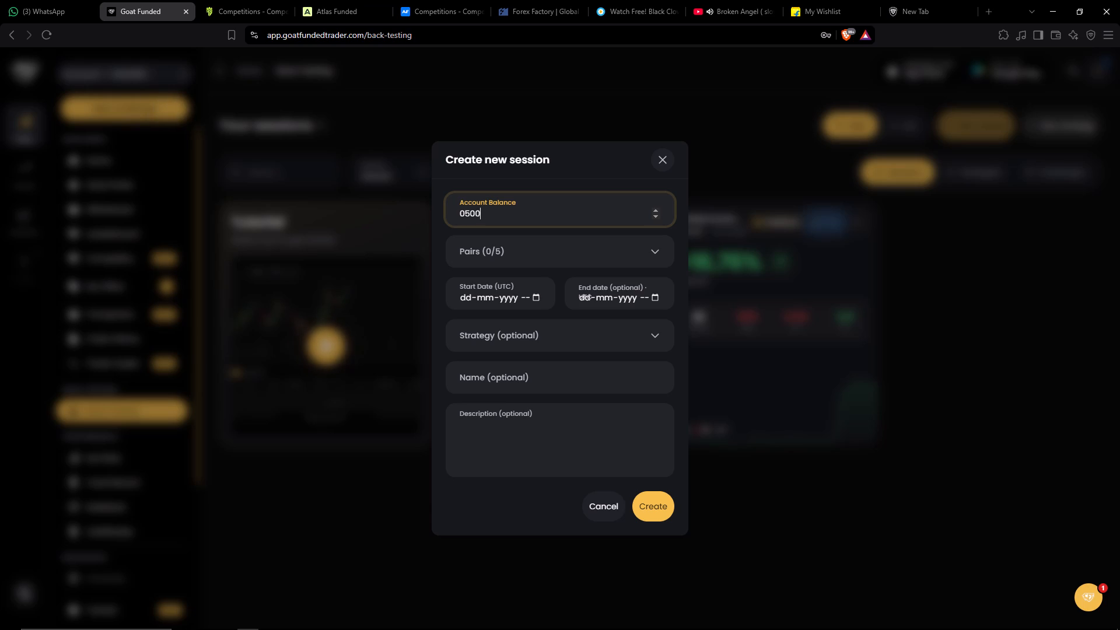
pyautogui.press('BackSpace')
pyautogui.press('BackSpace')
pyautogui.press('5')
pyautogui.press('BackSpace')
pyautogui.press('BackSpace')
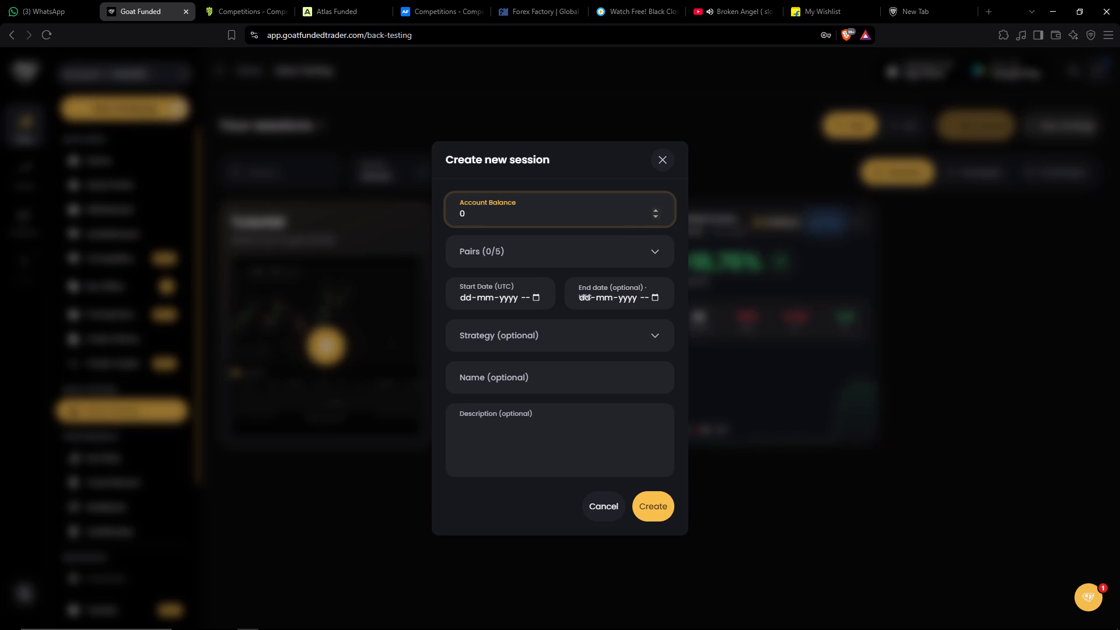
pyautogui.doubleClick(660, 215)
pyautogui.click(654, 210)
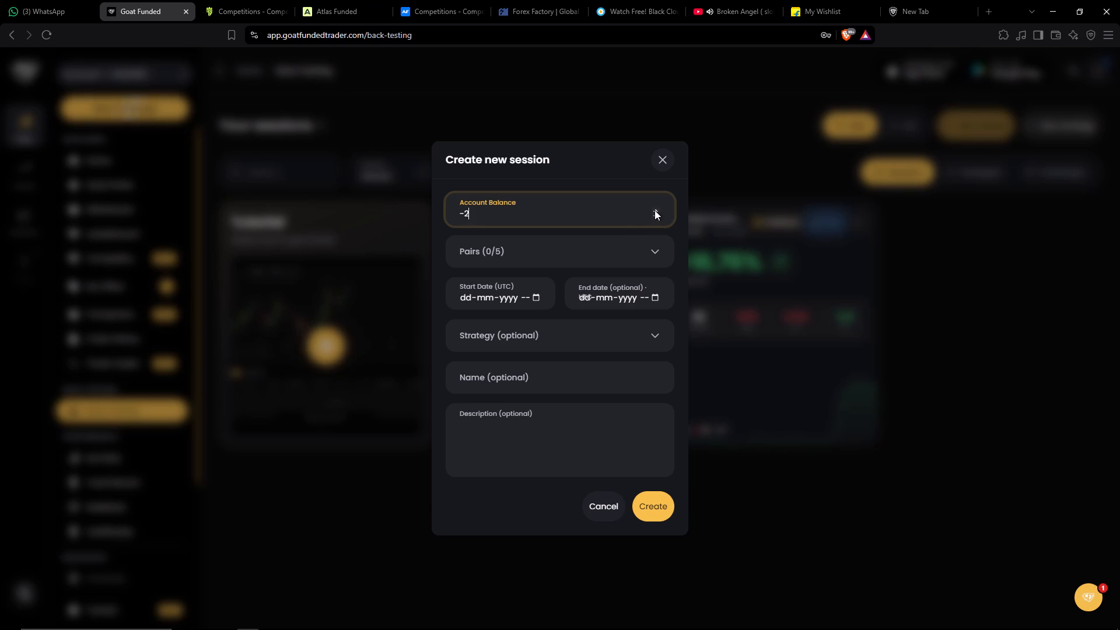
pyautogui.click(654, 210)
pyautogui.doubleClick(654, 210)
pyautogui.click(654, 210)
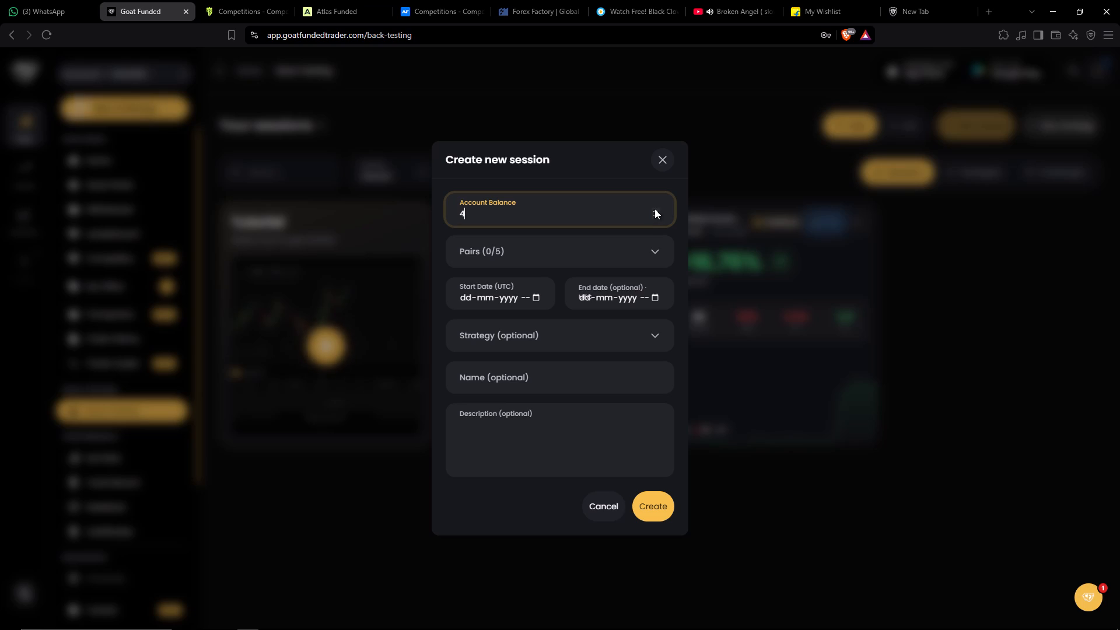
pyautogui.click(654, 209)
pyautogui.write('000')
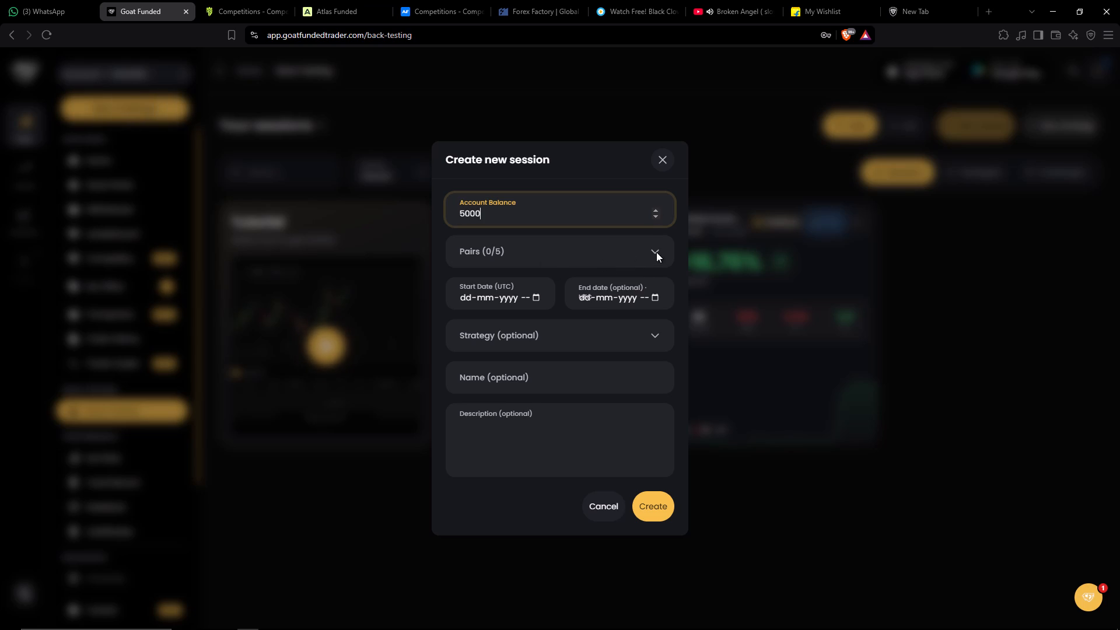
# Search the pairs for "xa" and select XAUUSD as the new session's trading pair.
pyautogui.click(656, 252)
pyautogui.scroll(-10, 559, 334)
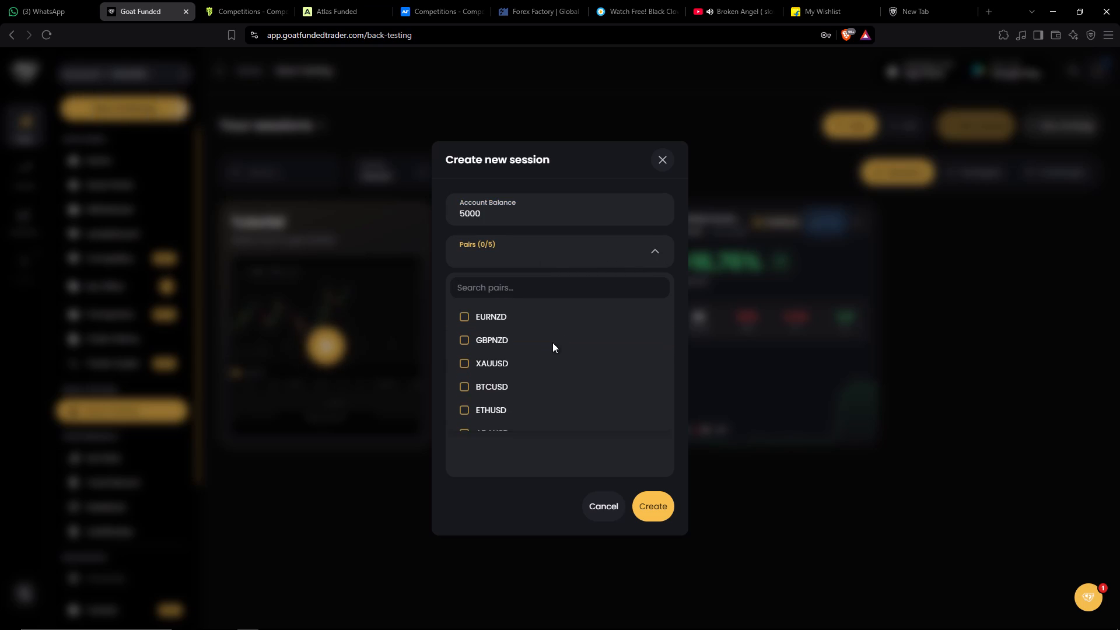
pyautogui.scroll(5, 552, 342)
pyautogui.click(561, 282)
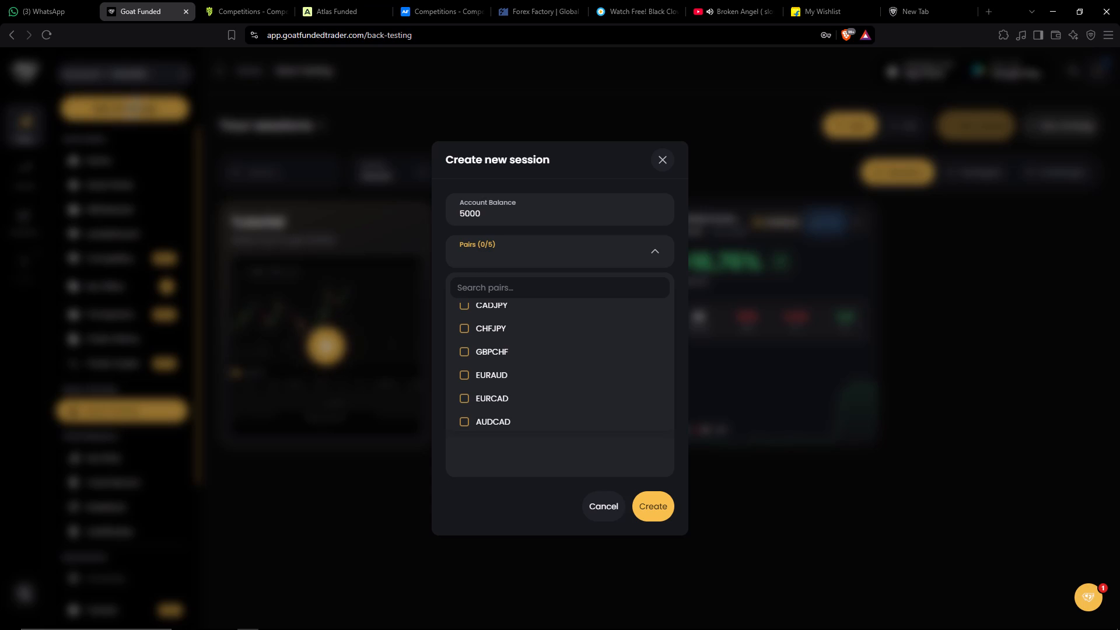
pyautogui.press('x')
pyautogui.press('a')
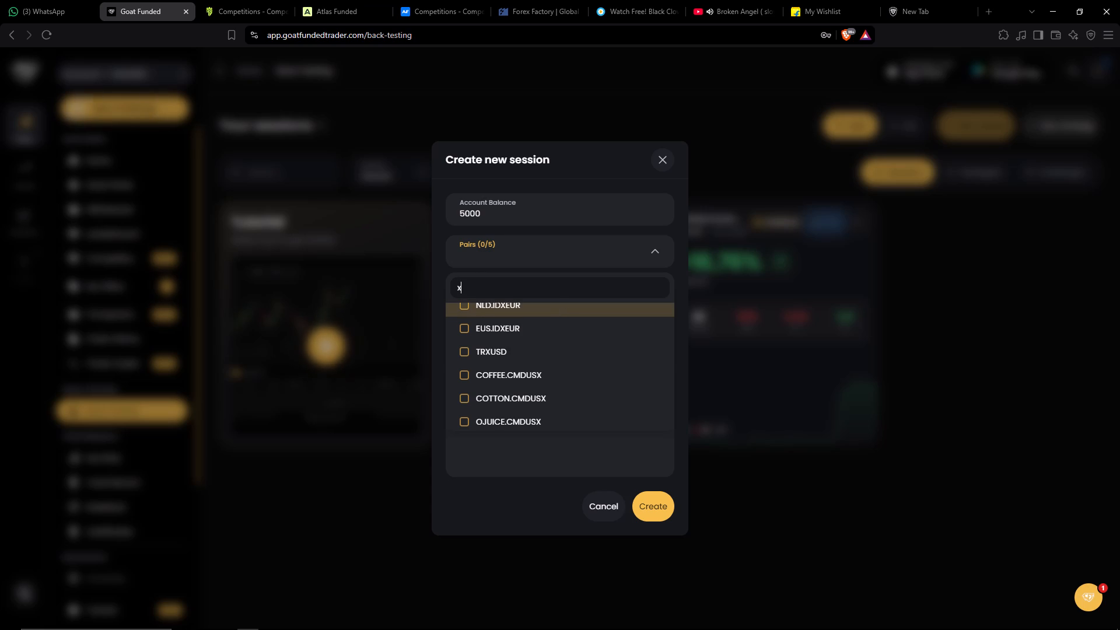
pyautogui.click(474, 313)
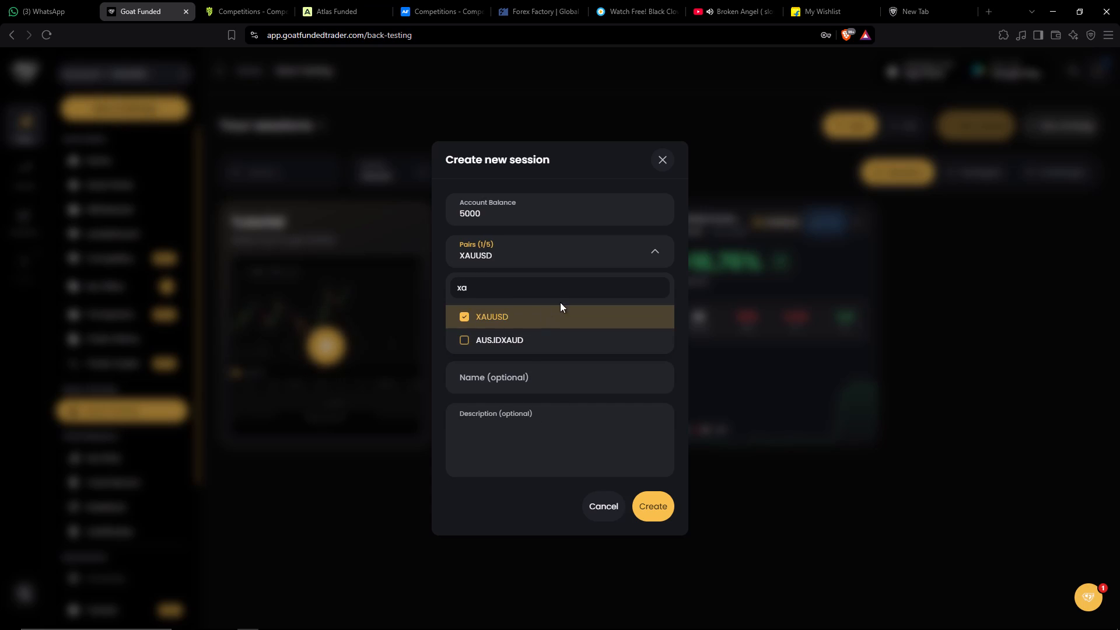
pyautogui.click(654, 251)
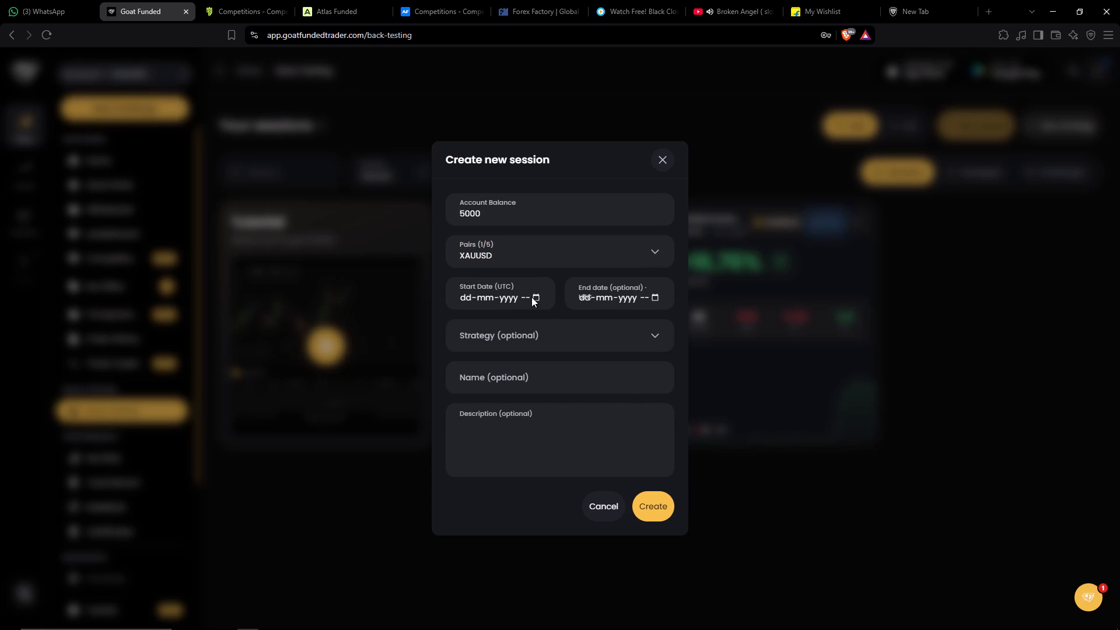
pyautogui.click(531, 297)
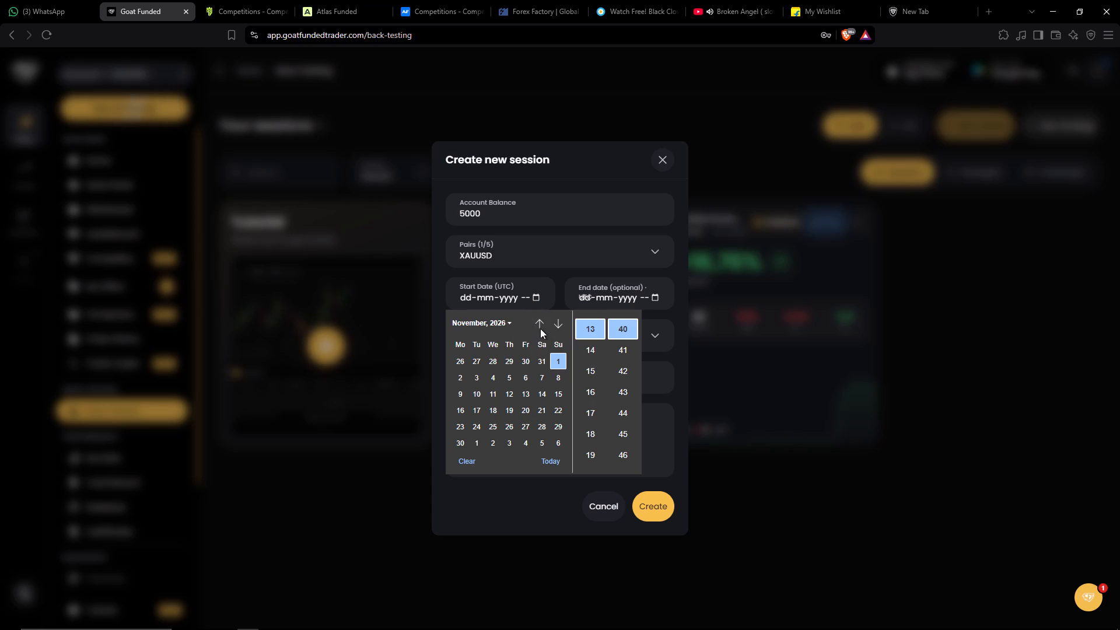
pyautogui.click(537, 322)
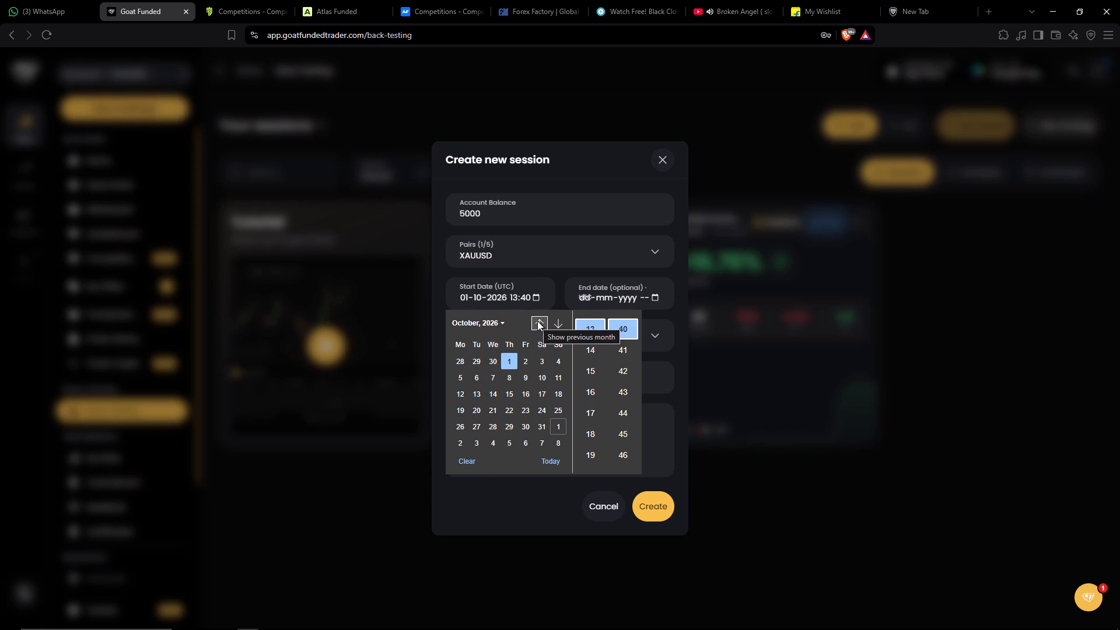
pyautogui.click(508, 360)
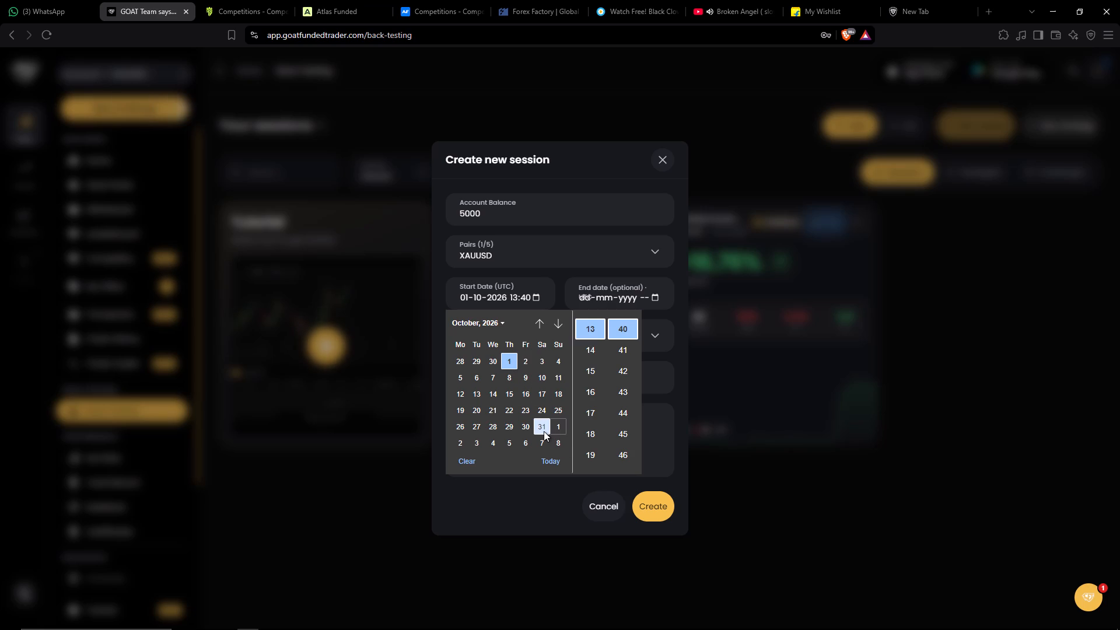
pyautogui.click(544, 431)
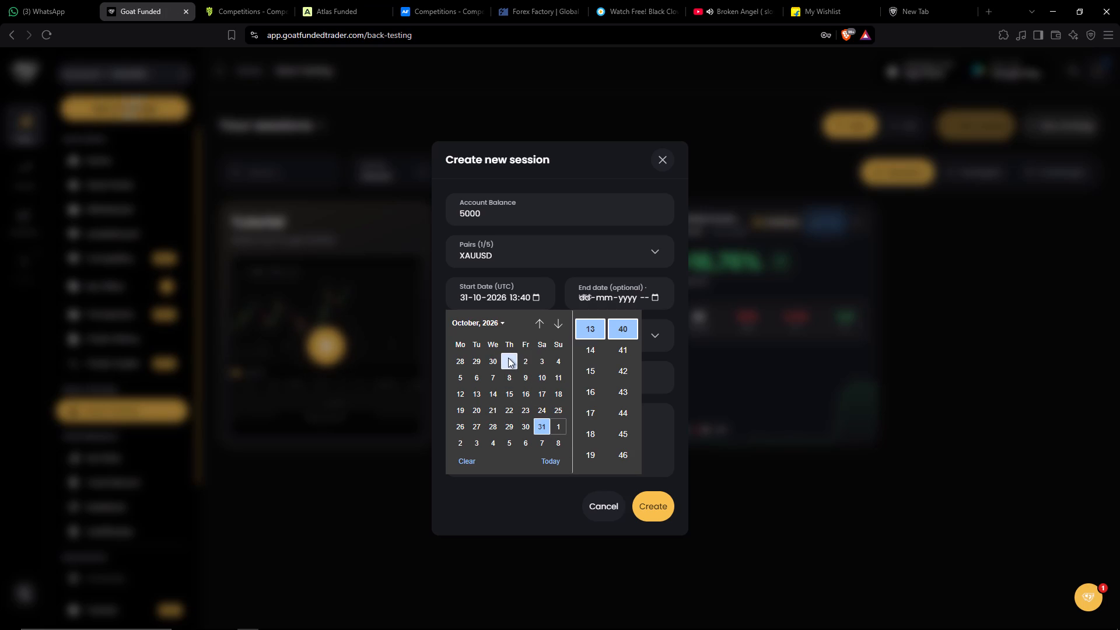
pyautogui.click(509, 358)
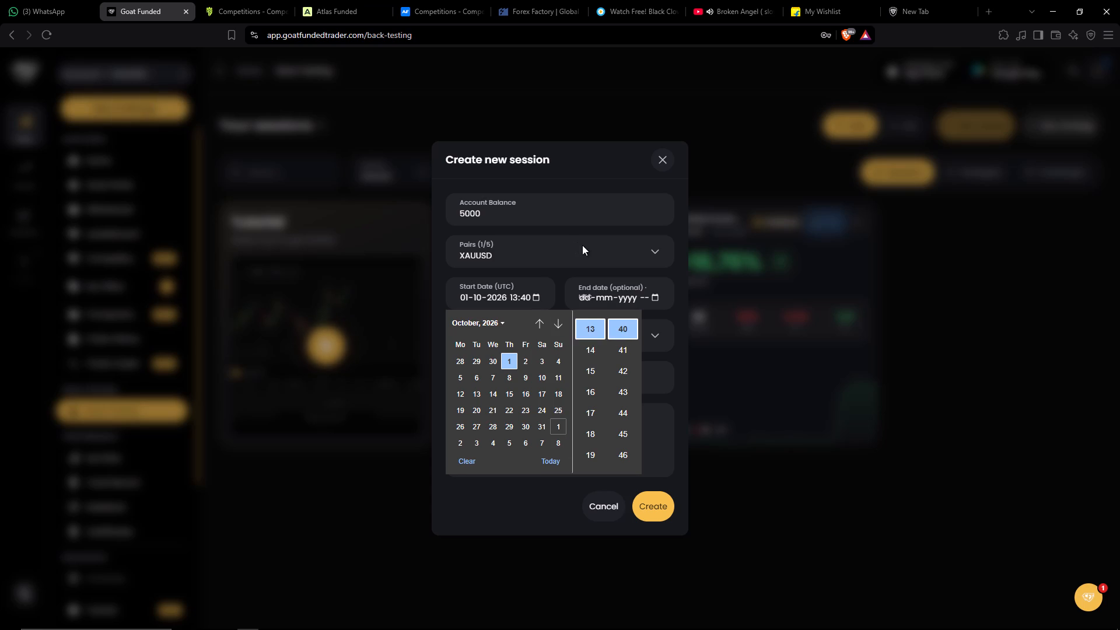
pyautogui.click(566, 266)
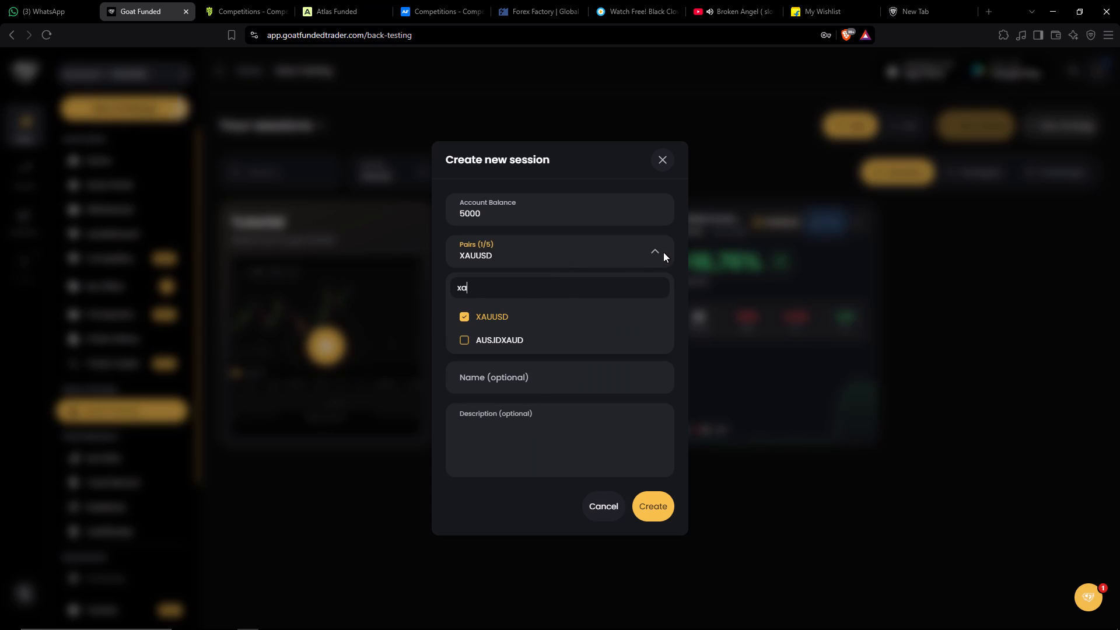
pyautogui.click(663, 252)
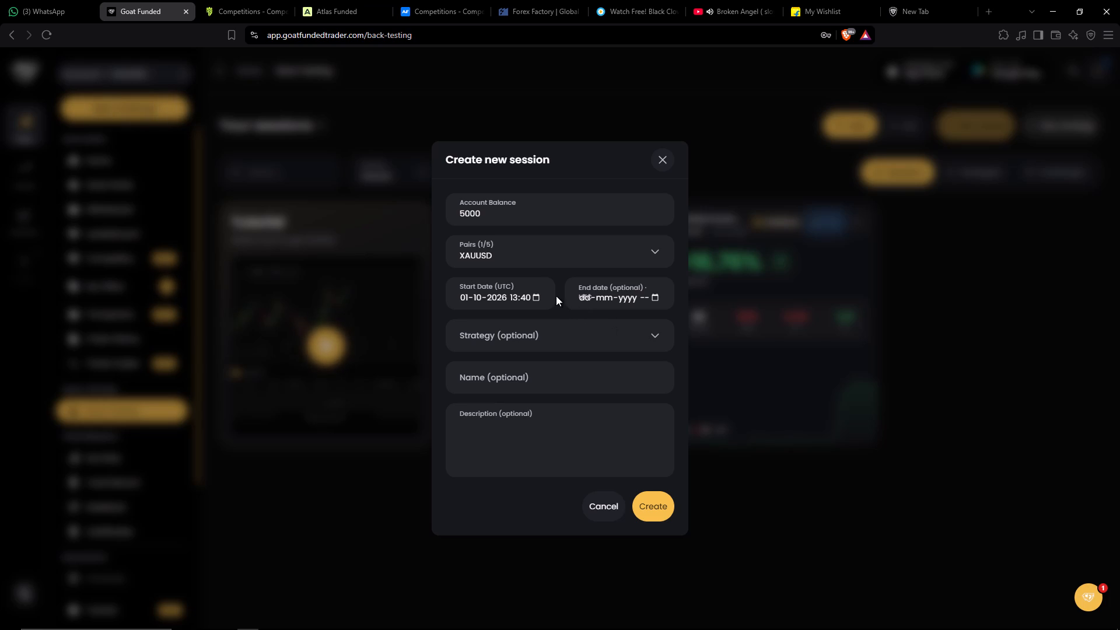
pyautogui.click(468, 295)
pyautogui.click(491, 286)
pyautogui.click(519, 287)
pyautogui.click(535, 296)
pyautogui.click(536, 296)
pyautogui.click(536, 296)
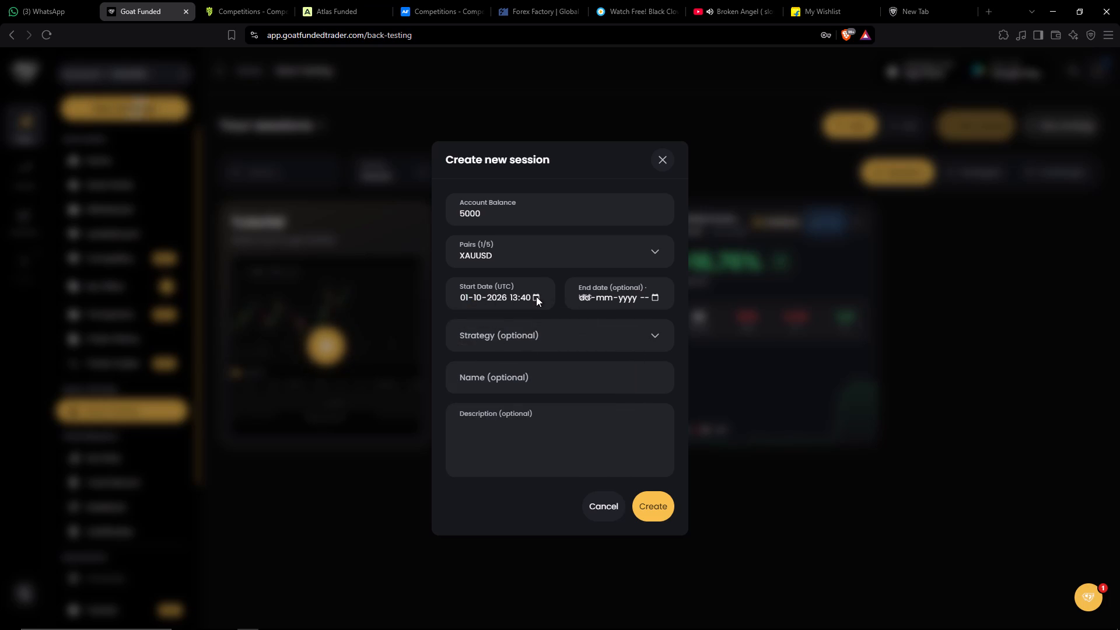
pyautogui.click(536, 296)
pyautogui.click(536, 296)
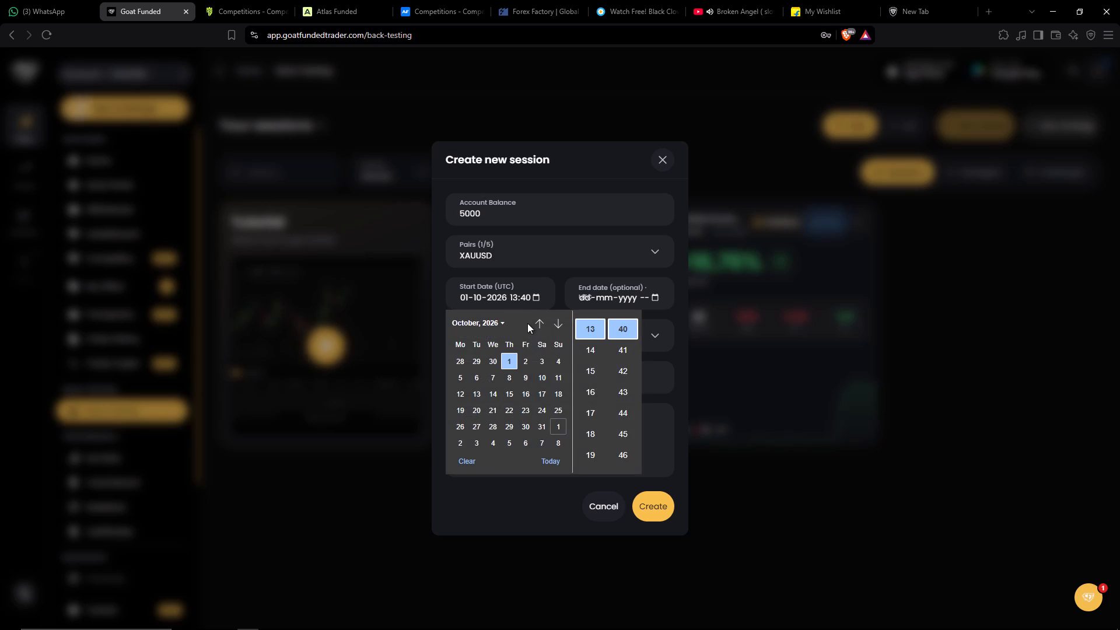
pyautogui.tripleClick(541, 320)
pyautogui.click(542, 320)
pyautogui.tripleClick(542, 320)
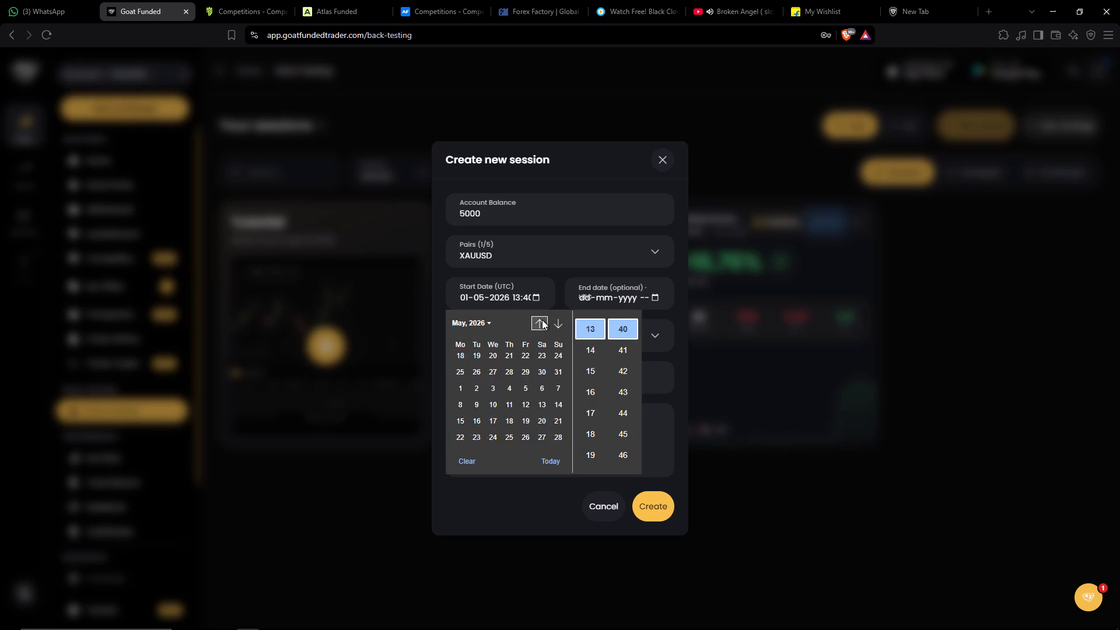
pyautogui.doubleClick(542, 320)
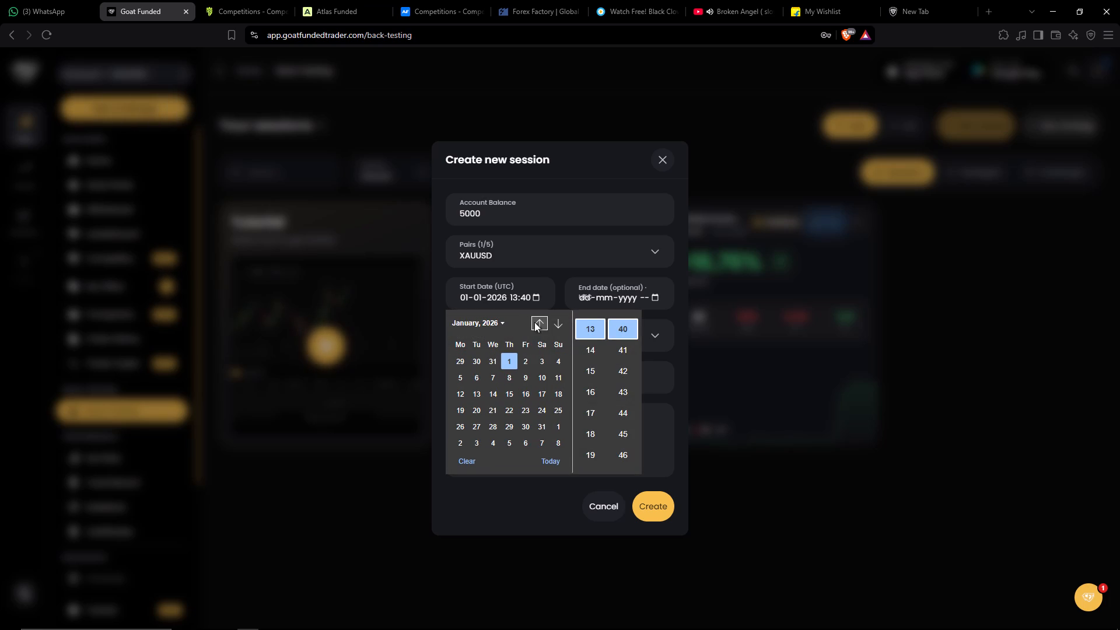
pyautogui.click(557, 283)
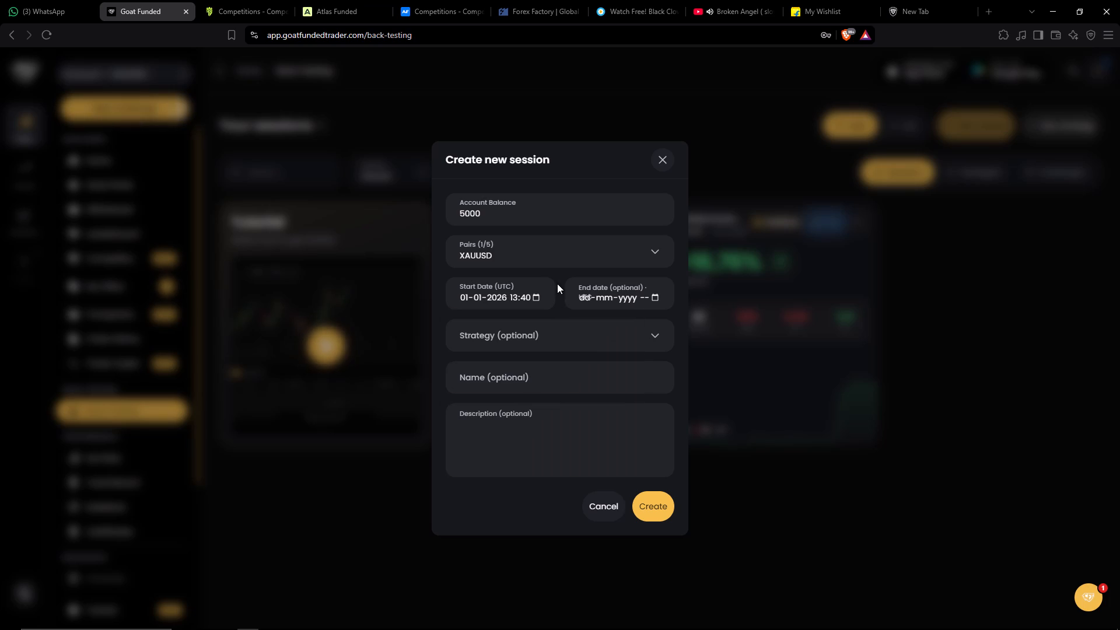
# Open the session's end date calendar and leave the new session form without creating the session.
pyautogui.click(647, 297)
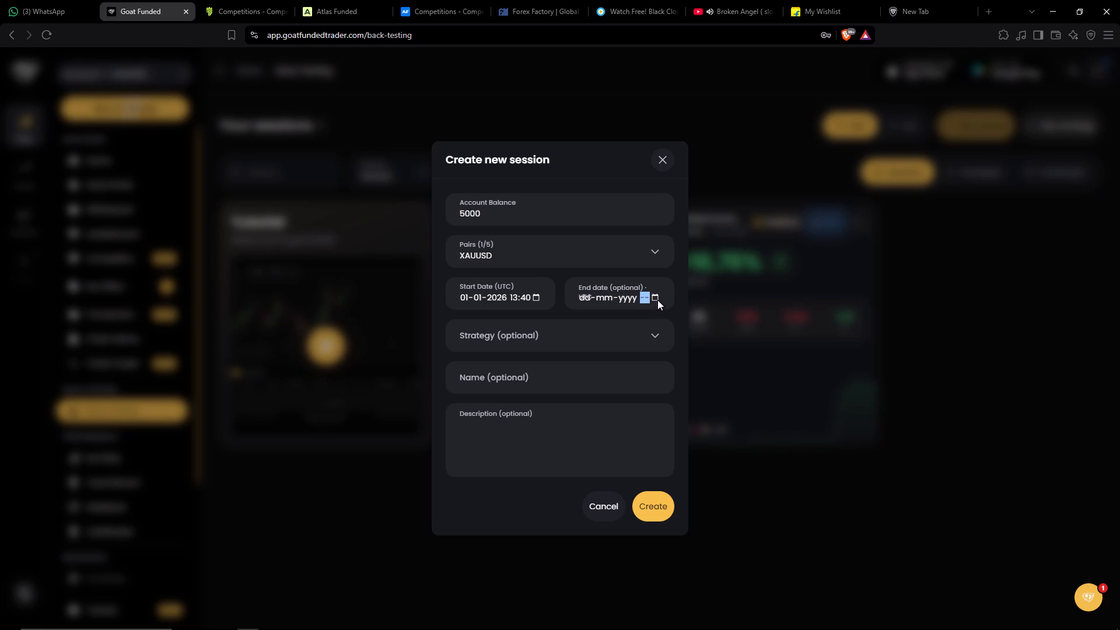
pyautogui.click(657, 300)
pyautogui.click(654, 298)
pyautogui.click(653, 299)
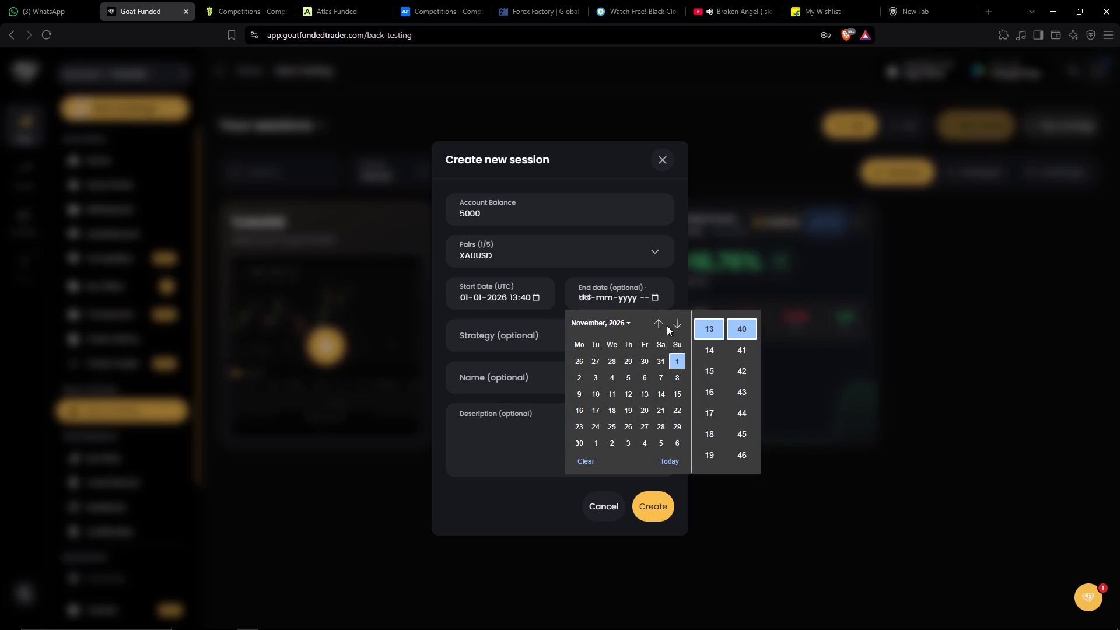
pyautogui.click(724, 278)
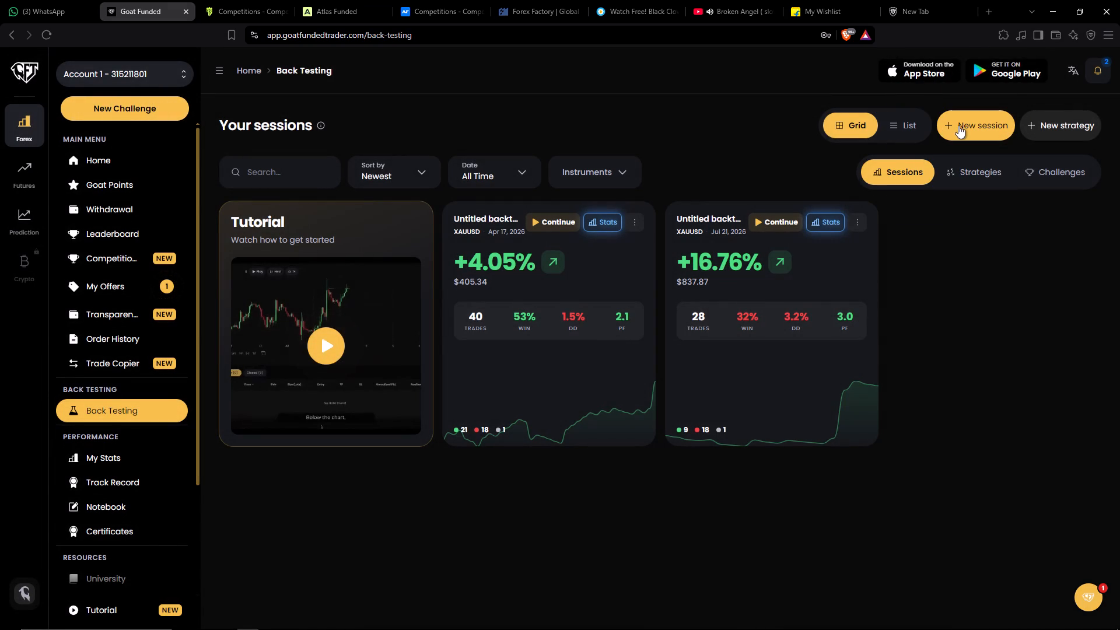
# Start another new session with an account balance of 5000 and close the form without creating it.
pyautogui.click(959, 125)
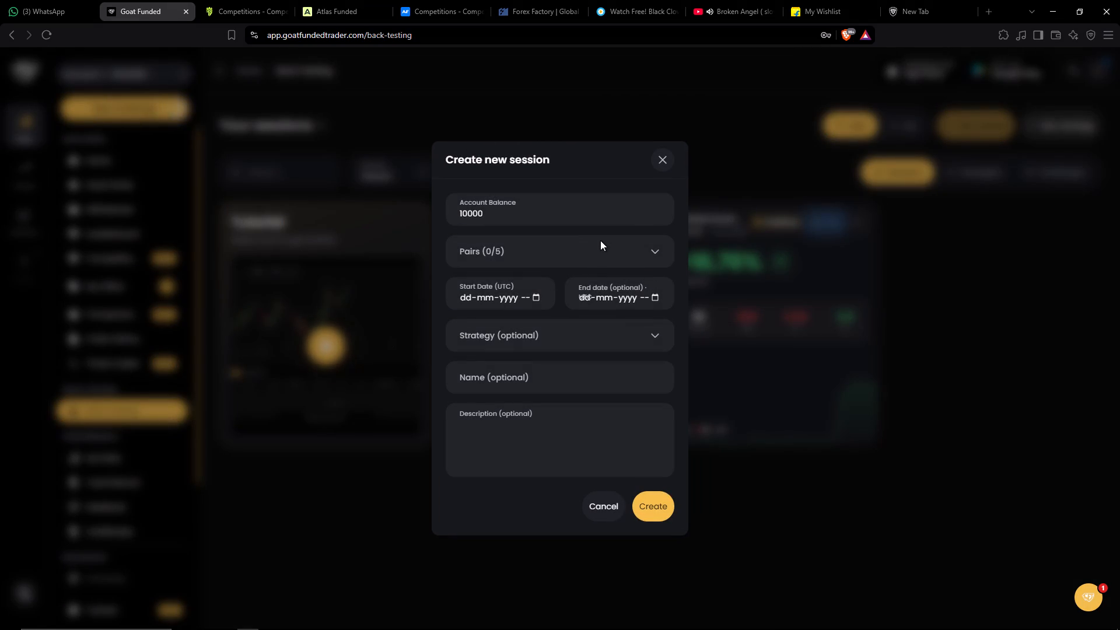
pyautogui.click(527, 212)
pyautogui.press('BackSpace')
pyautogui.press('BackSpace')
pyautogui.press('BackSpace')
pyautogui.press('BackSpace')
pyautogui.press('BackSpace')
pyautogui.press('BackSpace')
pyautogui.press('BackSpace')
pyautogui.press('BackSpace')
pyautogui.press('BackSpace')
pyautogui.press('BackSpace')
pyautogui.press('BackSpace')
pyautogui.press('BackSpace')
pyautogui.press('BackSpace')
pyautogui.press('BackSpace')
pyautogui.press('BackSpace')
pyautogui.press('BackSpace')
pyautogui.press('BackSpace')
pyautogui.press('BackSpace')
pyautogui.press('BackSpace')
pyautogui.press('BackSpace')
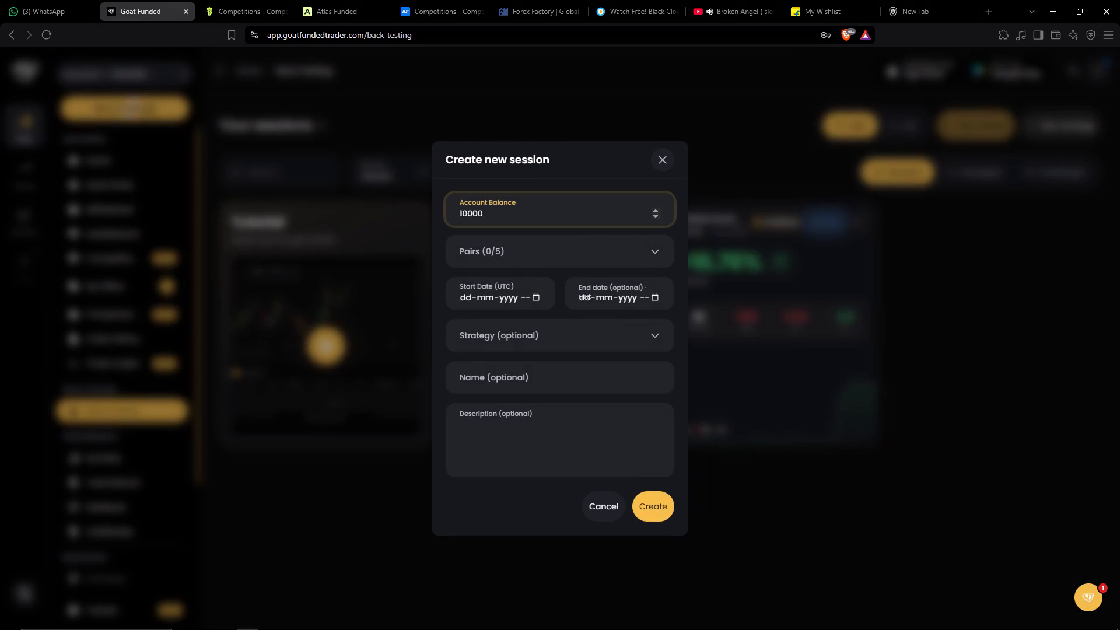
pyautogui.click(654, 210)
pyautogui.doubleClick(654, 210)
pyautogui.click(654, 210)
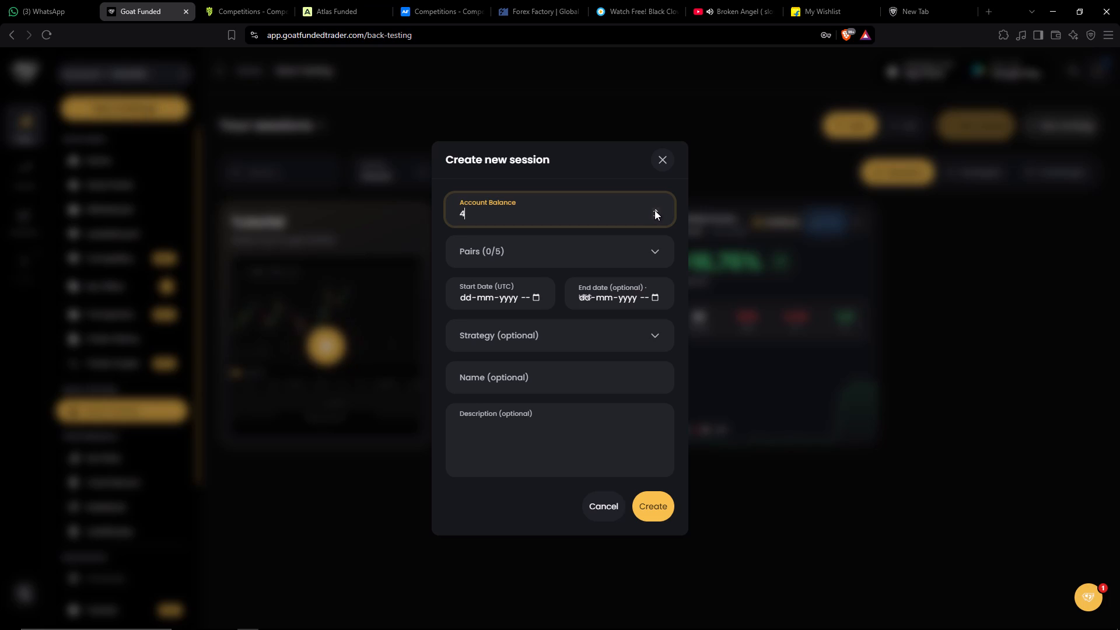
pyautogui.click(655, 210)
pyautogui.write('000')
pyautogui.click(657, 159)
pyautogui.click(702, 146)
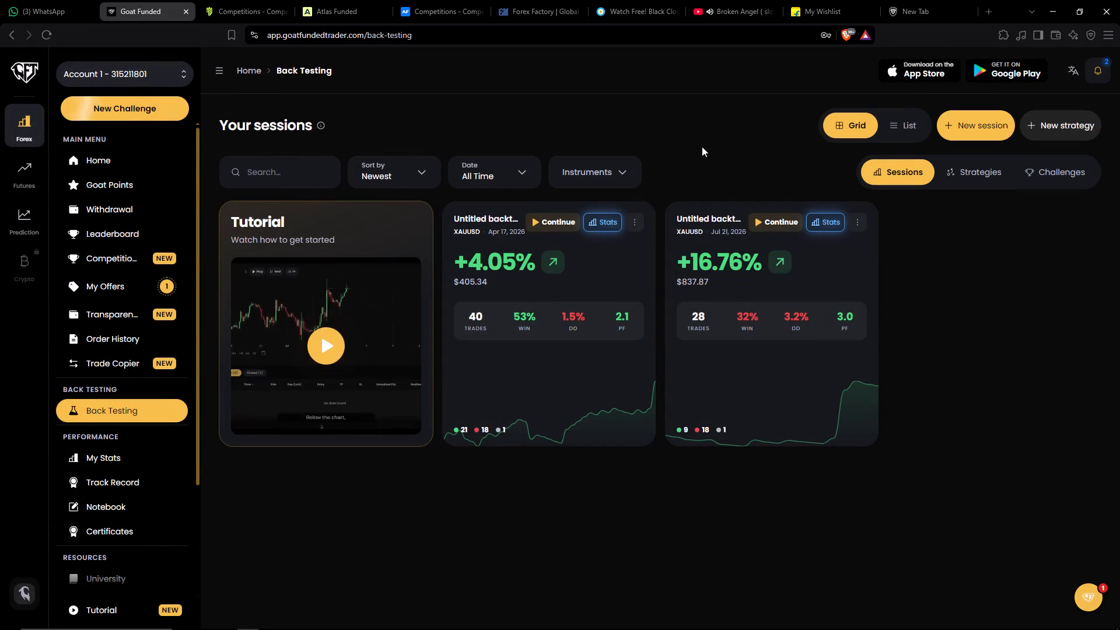
# Filter the backtesting sessions list by the XAUUSD instrument.
pyautogui.click(622, 170)
pyautogui.click(623, 170)
pyautogui.click(623, 170)
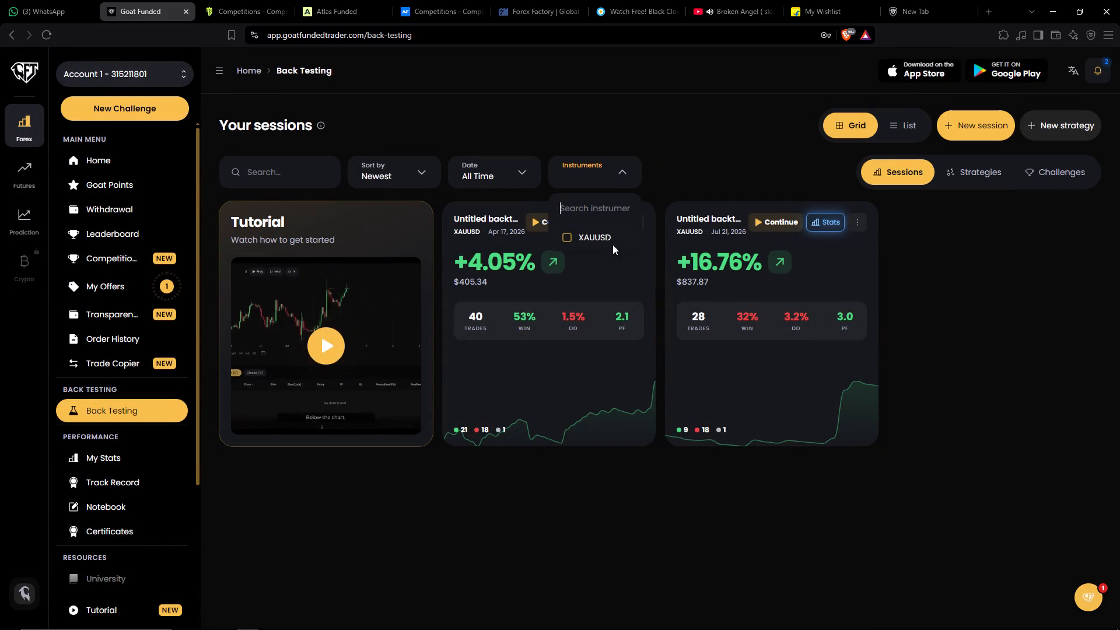
pyautogui.click(614, 234)
pyautogui.click(685, 162)
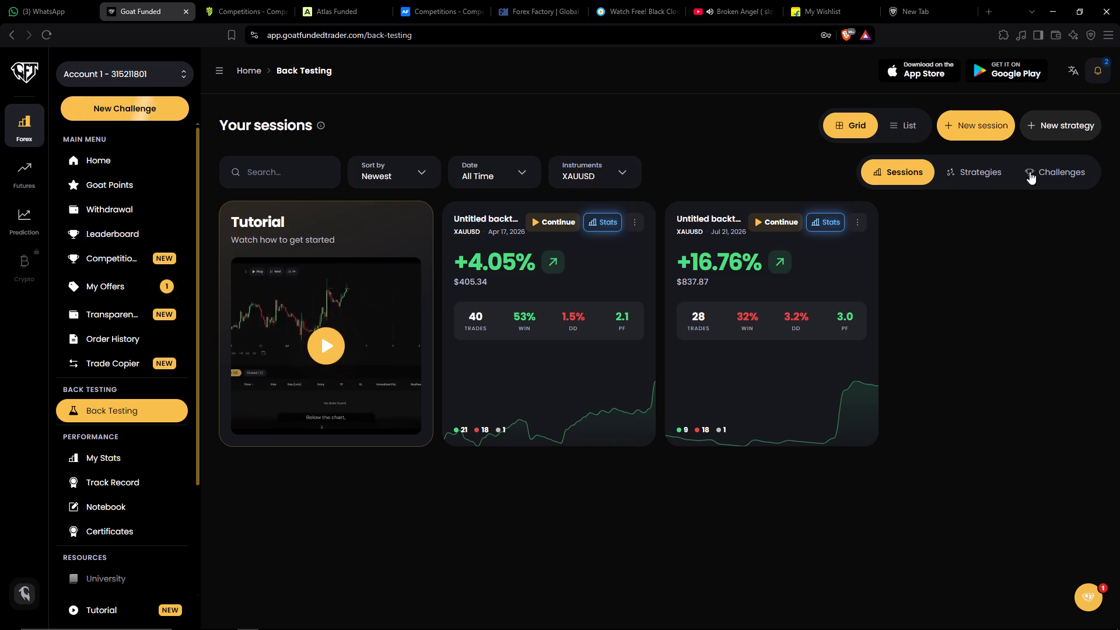
# Go to the backtesting Challenges and examine the prop challenge models, account sizes and past challenges.
pyautogui.click(1058, 171)
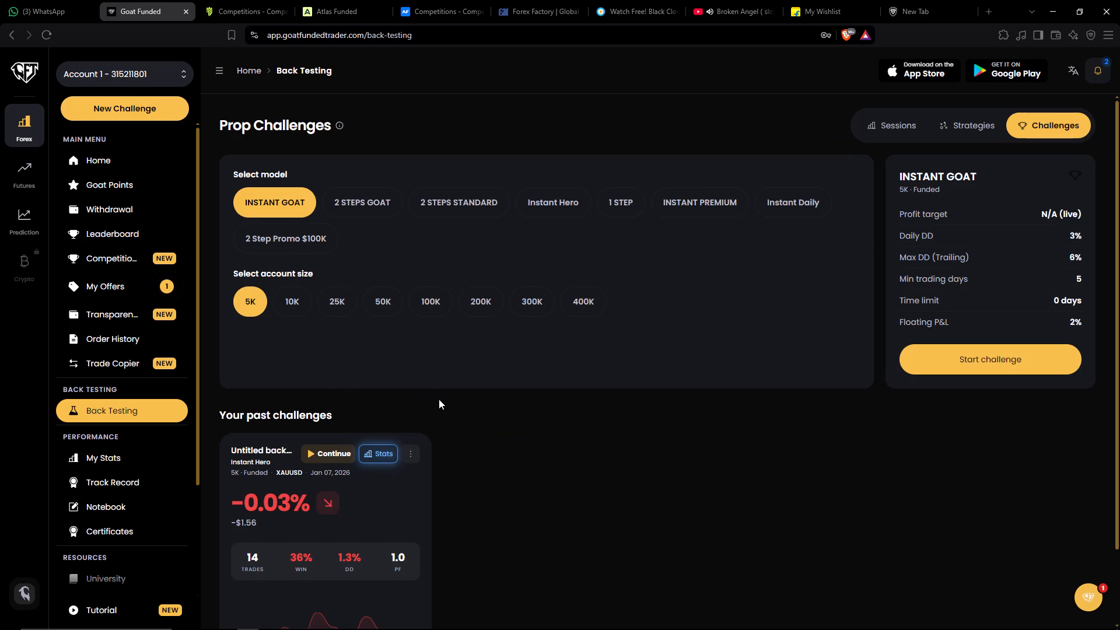
pyautogui.scroll(-1, 456, 410)
pyautogui.scroll(1, 467, 393)
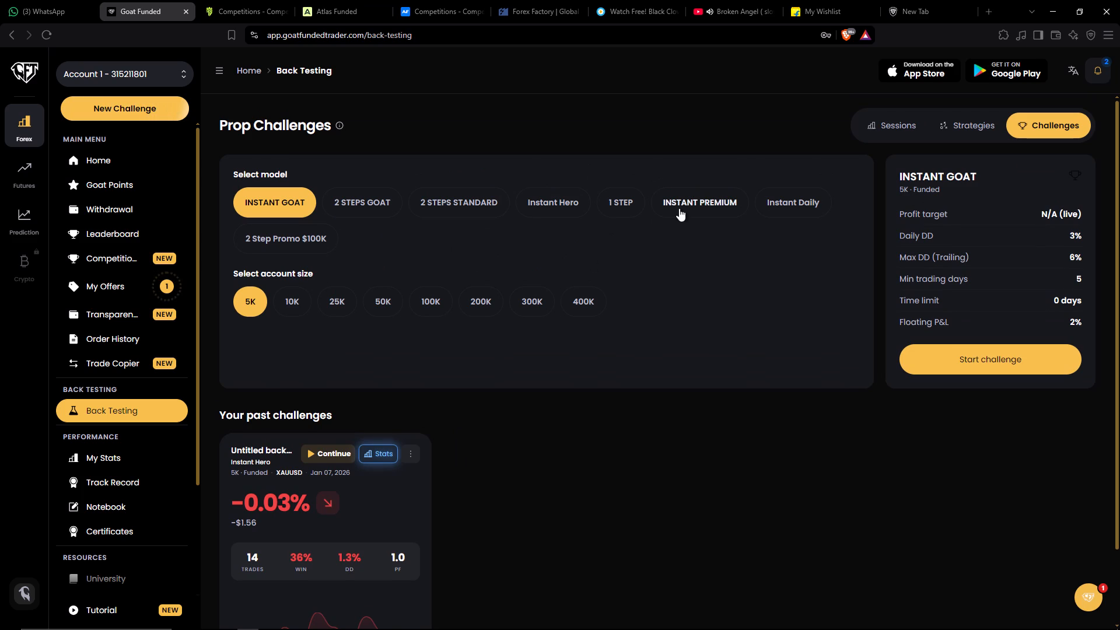
pyautogui.scroll(-1, 421, 355)
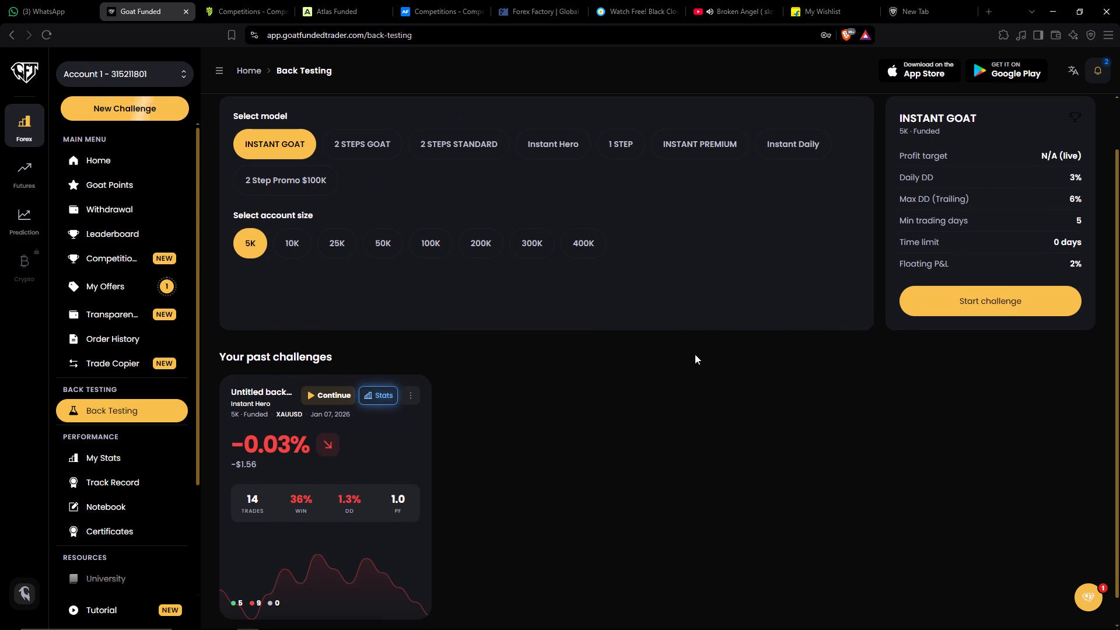
pyautogui.scroll(2, 708, 352)
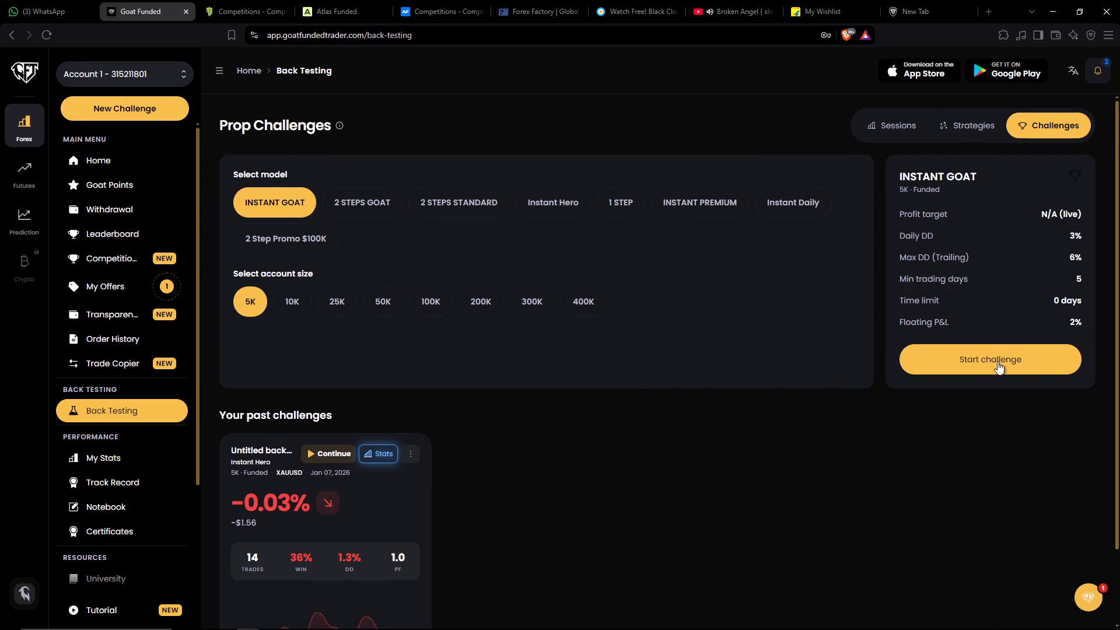
pyautogui.click(999, 366)
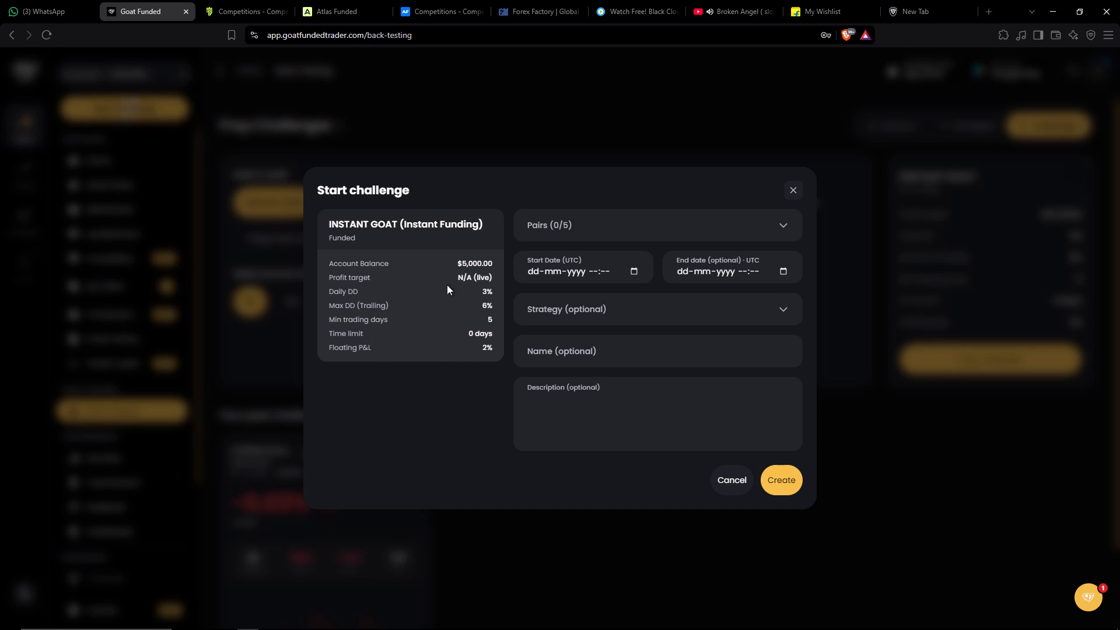
pyautogui.click(635, 269)
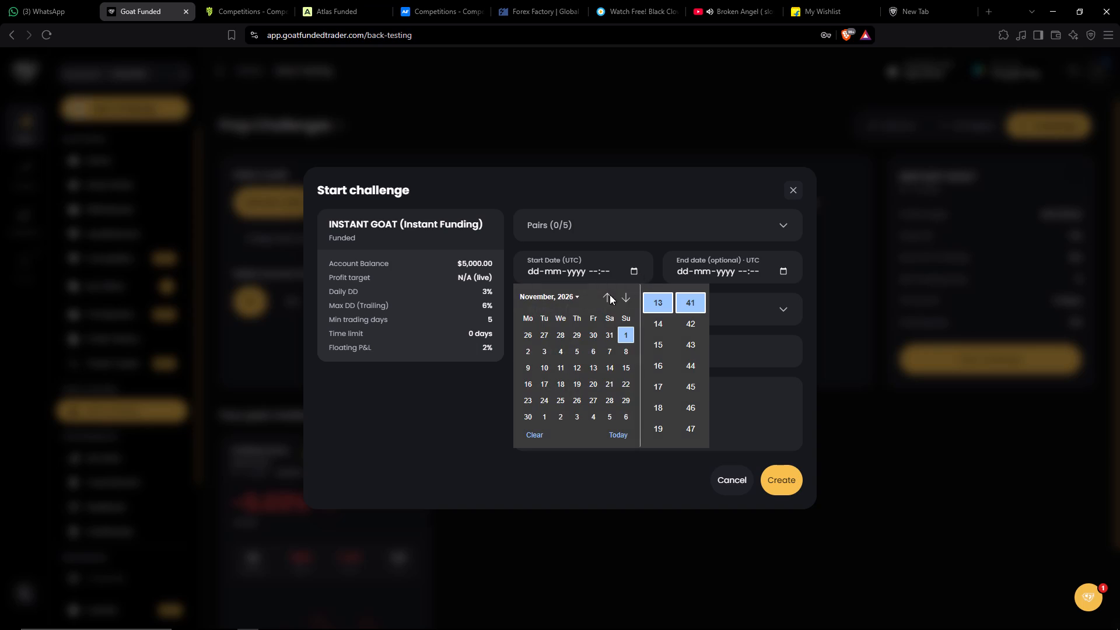
pyautogui.tripleClick(610, 293)
pyautogui.tripleClick(610, 293)
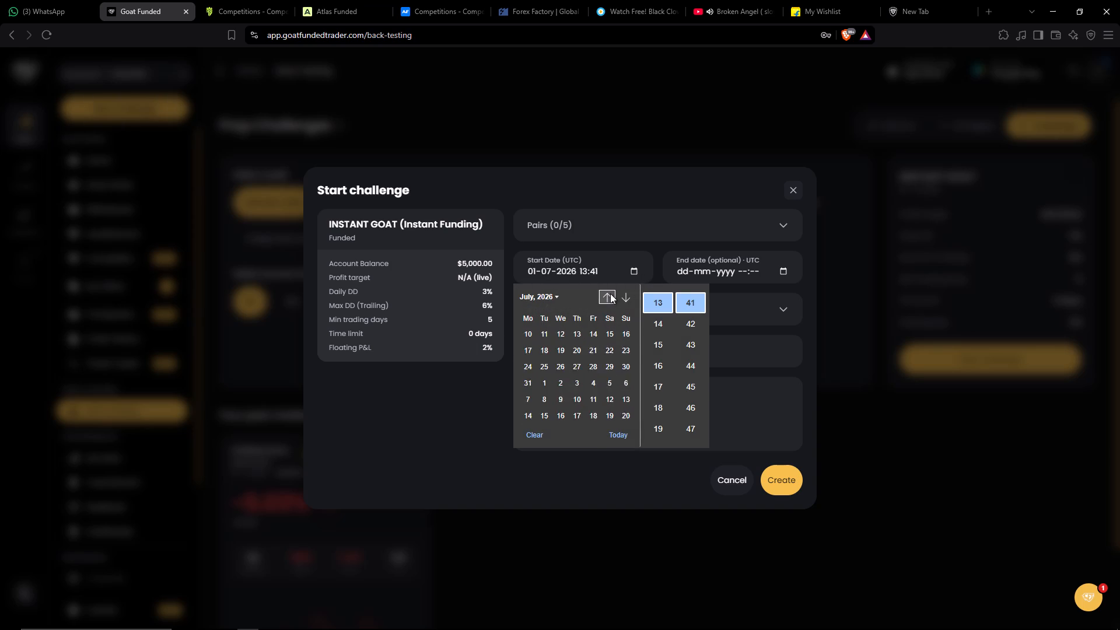
pyautogui.click(610, 293)
pyautogui.click(610, 292)
pyautogui.doubleClick(610, 292)
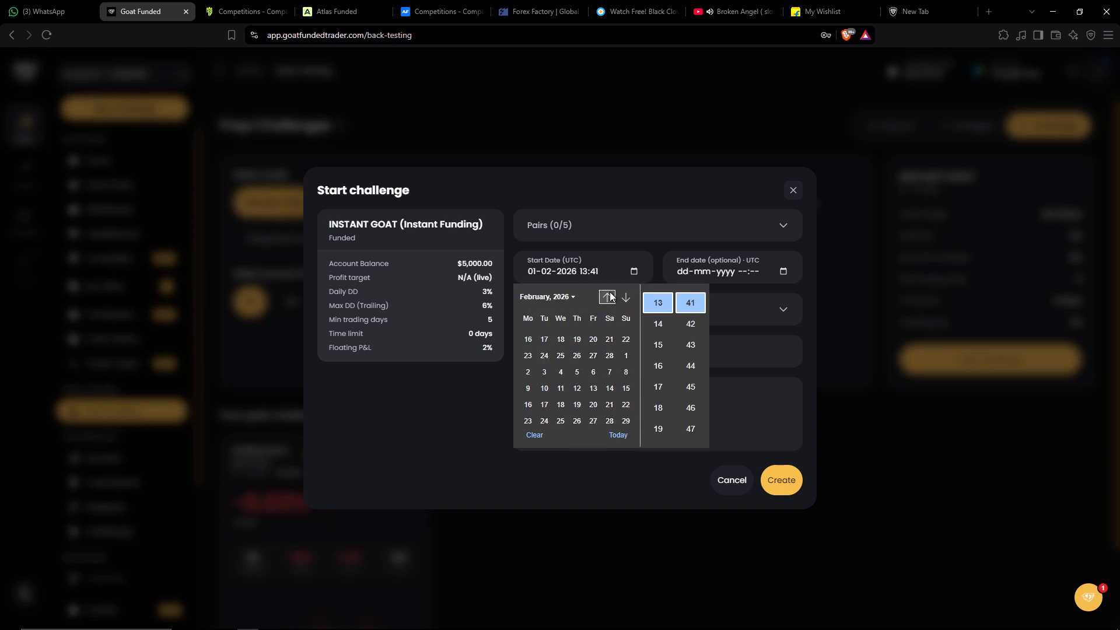
pyautogui.click(610, 292)
pyautogui.click(626, 296)
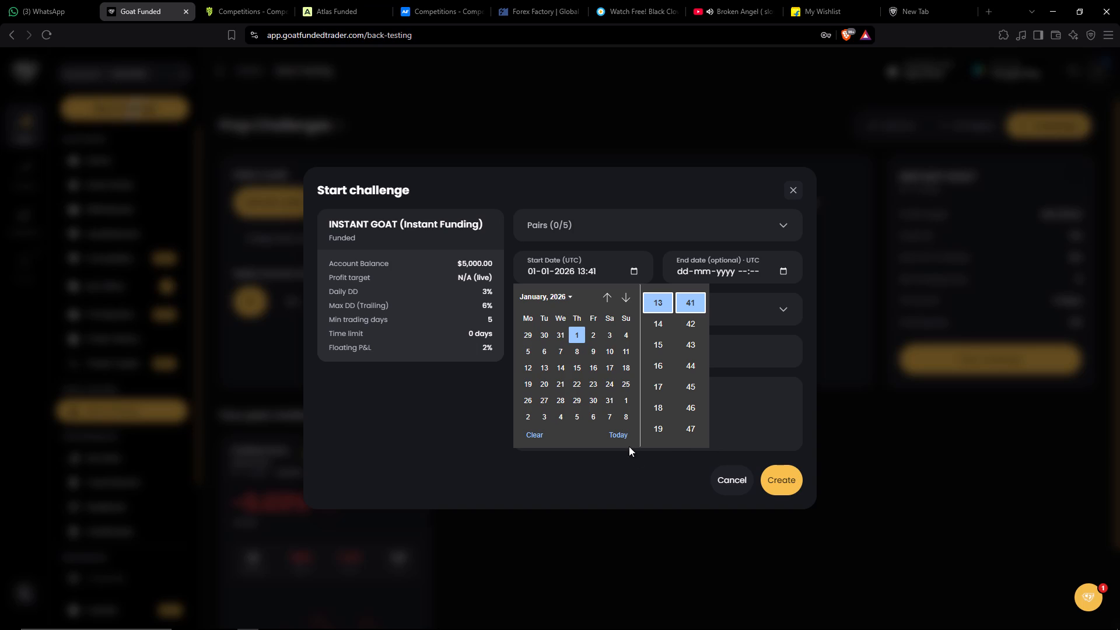
pyautogui.click(619, 468)
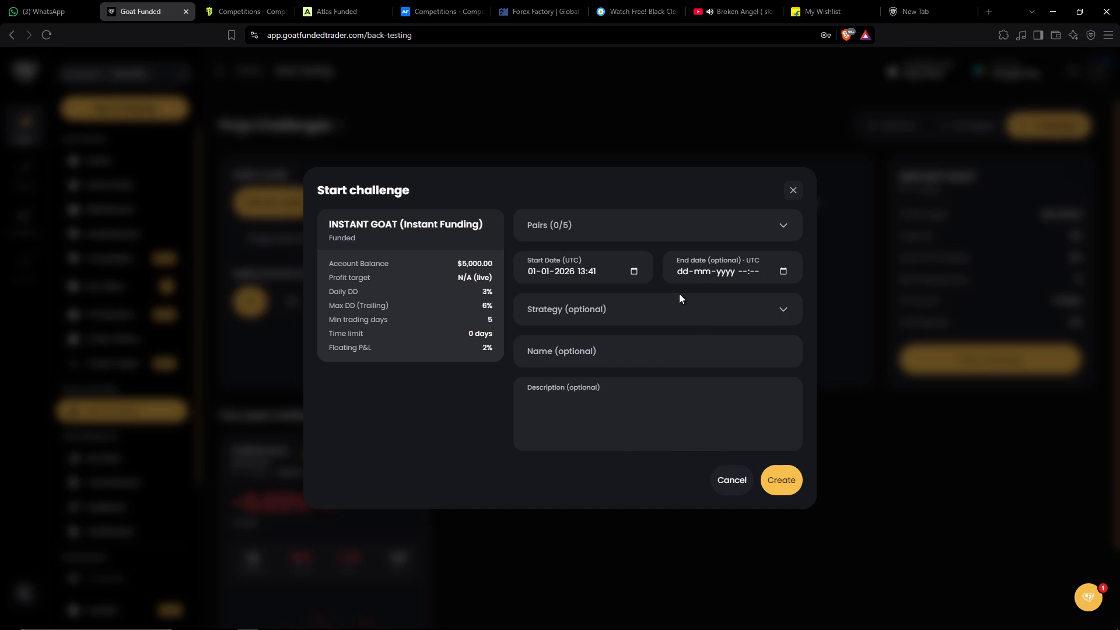
# Select XAUUSD as the challenge's pair and create the challenge.
pyautogui.click(777, 222)
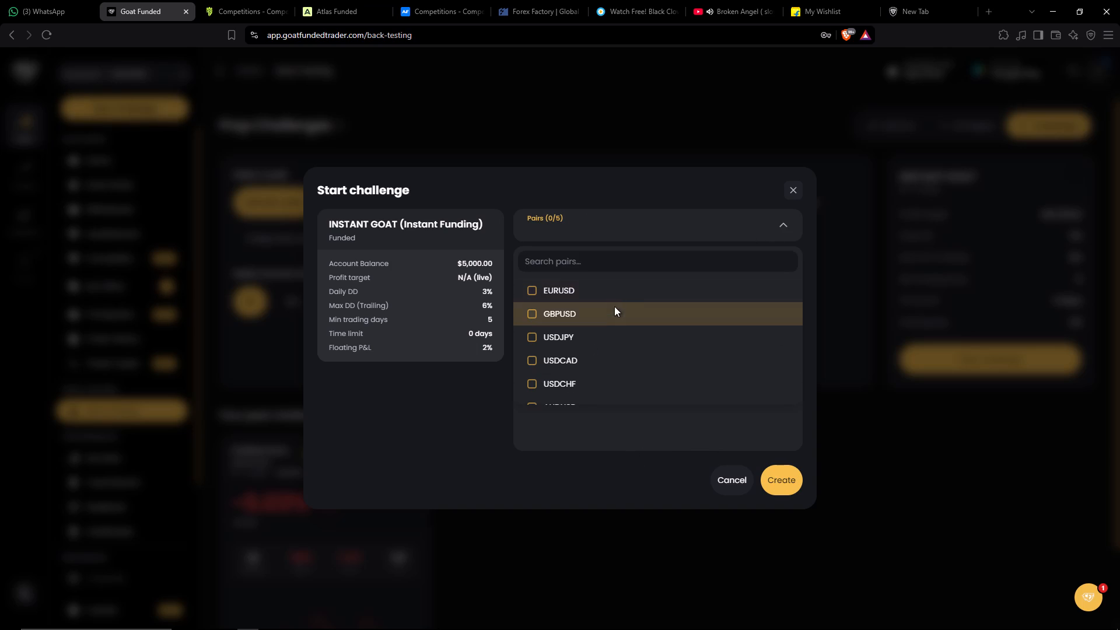
pyautogui.click(639, 258)
pyautogui.press('x')
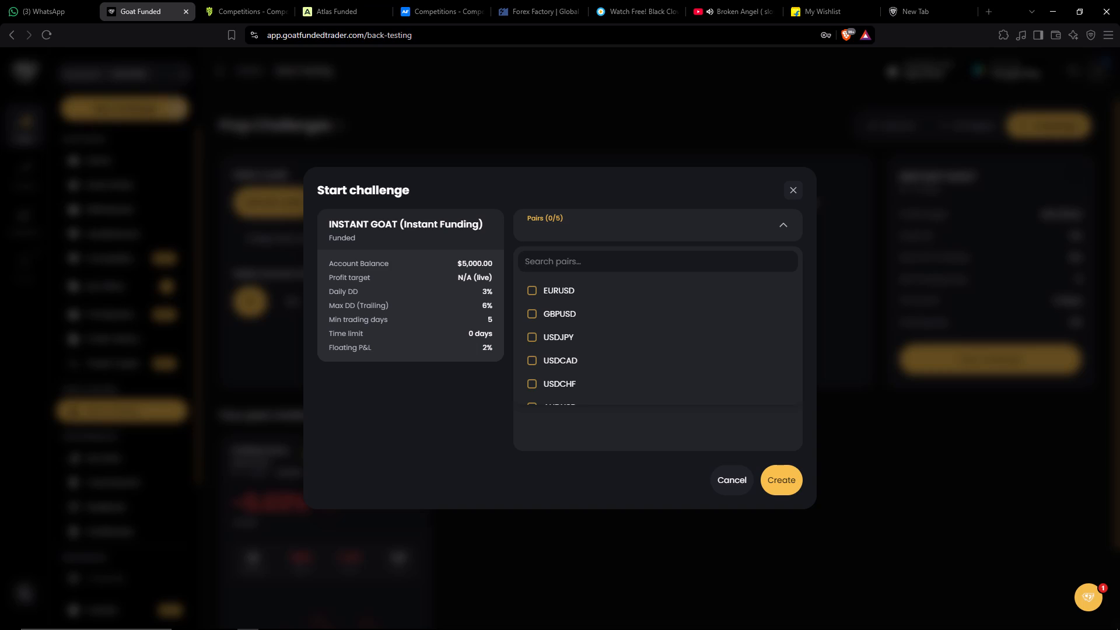
pyautogui.press('a')
pyautogui.click(611, 280)
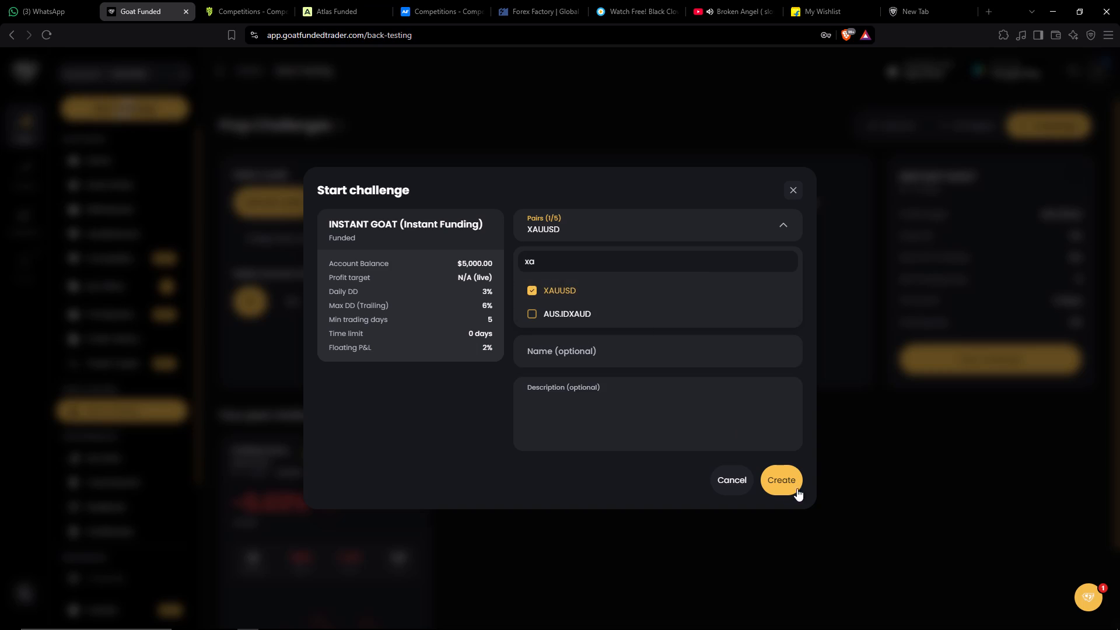
pyautogui.click(784, 485)
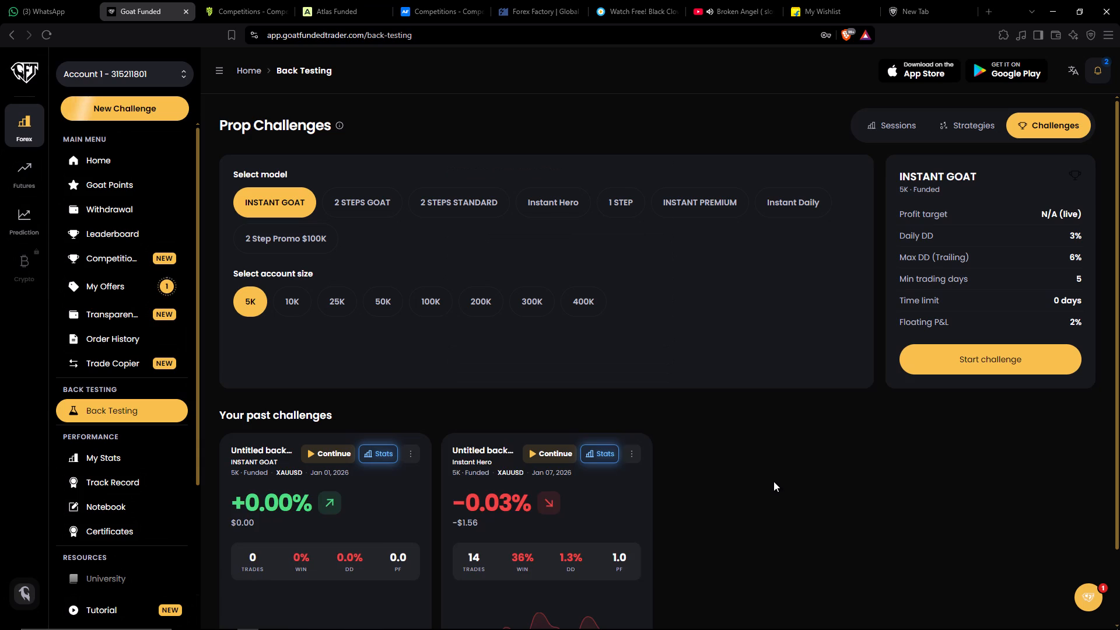
# Continue the new INSTANT GOAT challenge from the past challenges in the backtest simulator.
pyautogui.scroll(-2, 742, 456)
pyautogui.click(326, 365)
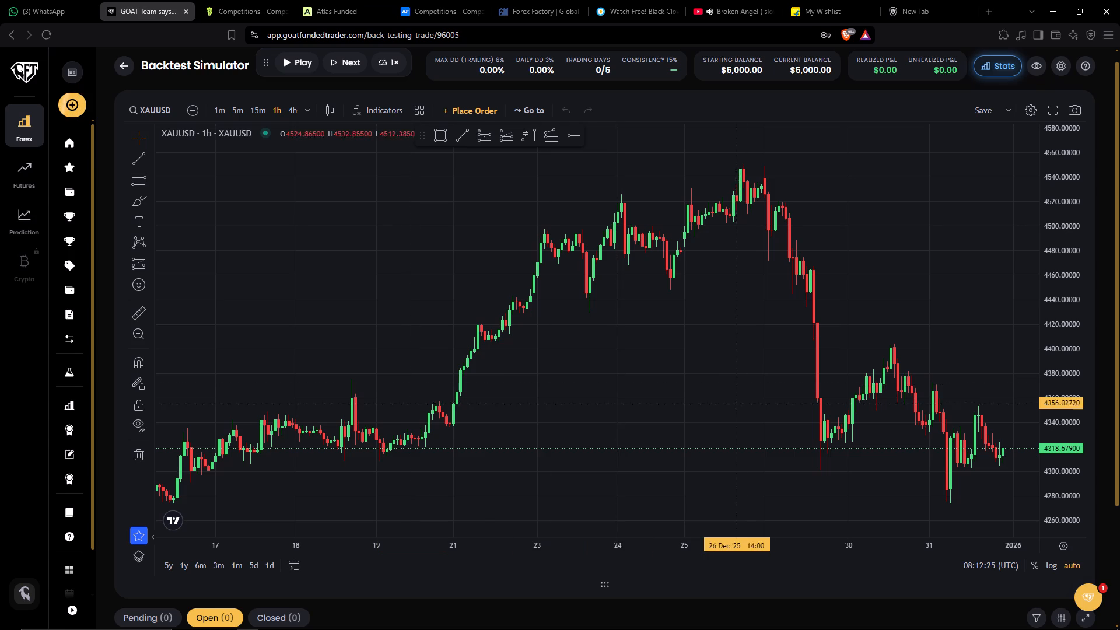
# Switch the XAUUSD chart to the 5-minute timeframe.
pyautogui.moveTo(871, 482); pyautogui.dragTo(350, 421)
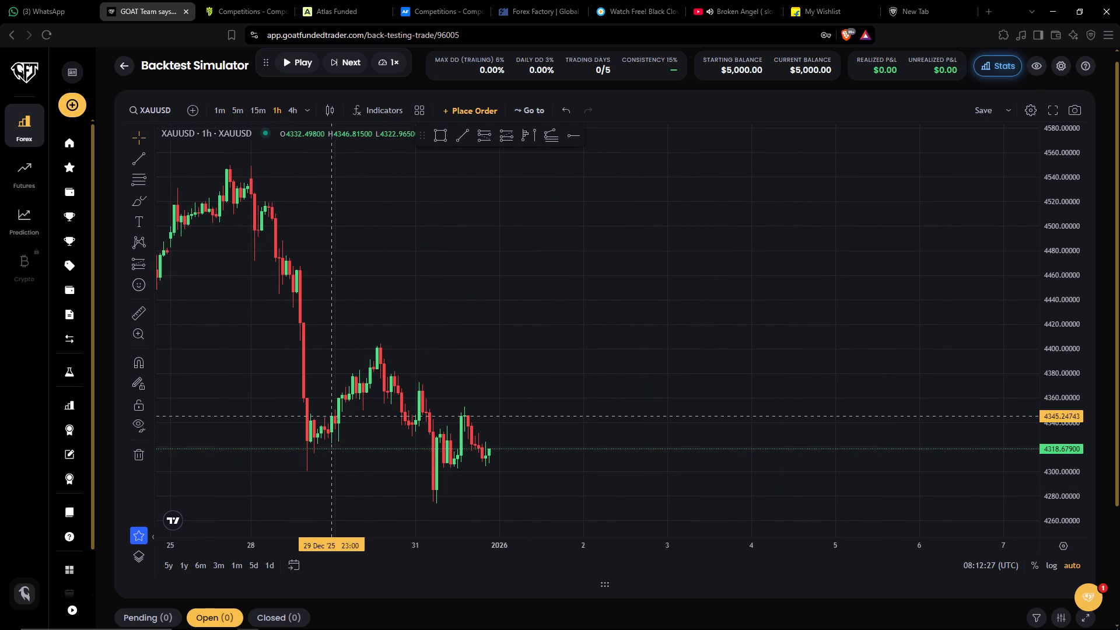
pyautogui.click(242, 110)
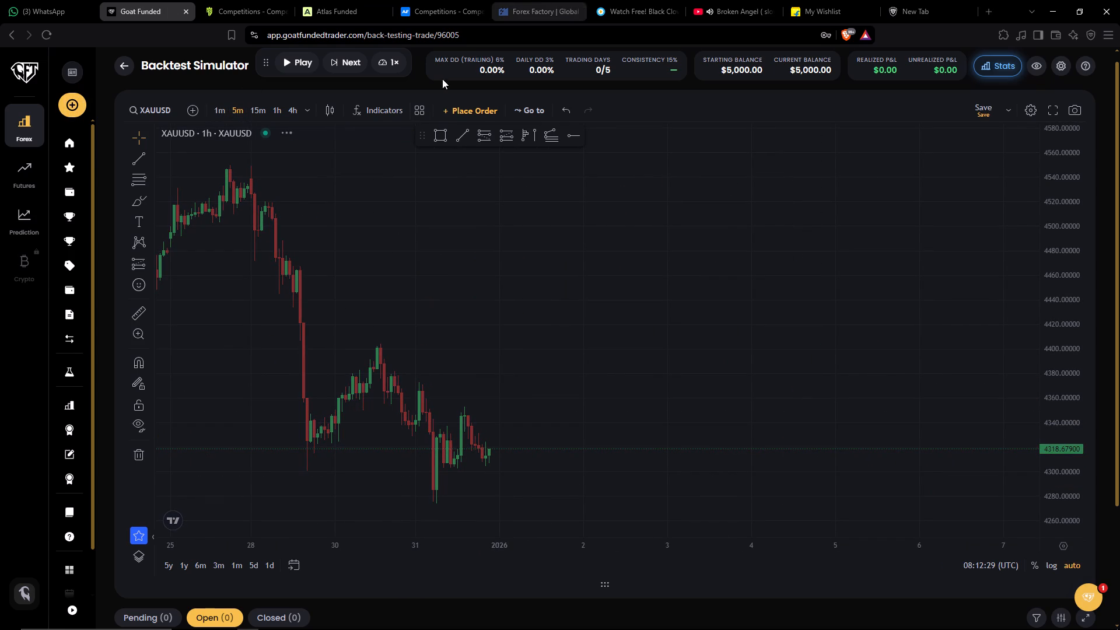
# Run the market replay at 1x speed into the first candles of 2026 and pause it.
pyautogui.moveTo(614, 378); pyautogui.dragTo(762, 341)
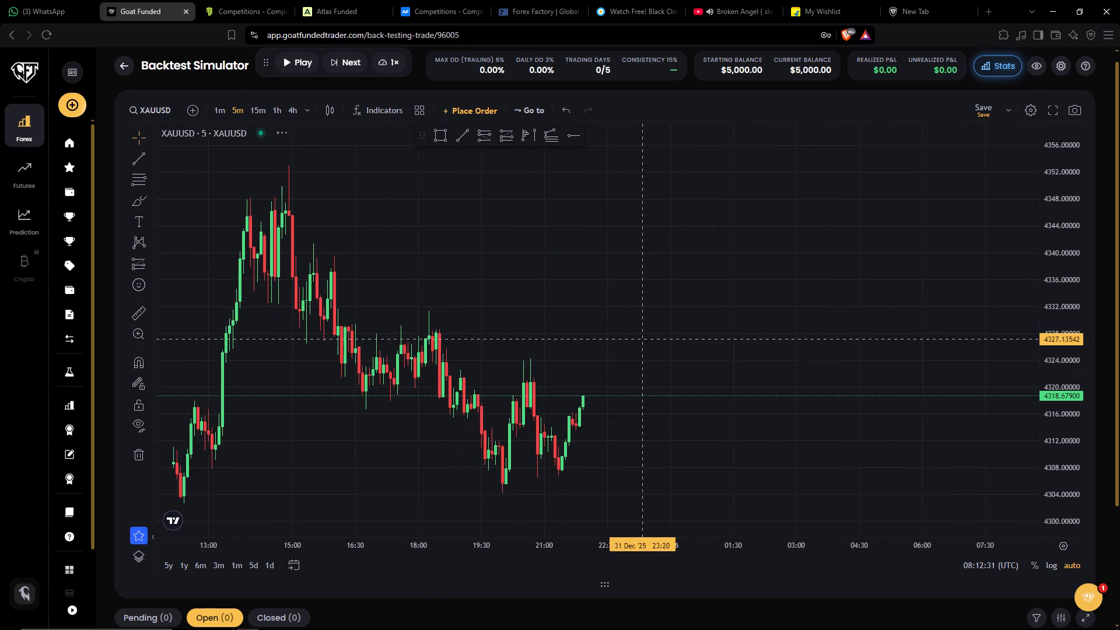
pyautogui.moveTo(762, 341); pyautogui.dragTo(765, 341)
pyautogui.moveTo(759, 362); pyautogui.dragTo(850, 339)
pyautogui.moveTo(1081, 276); pyautogui.dragTo(1040, 346)
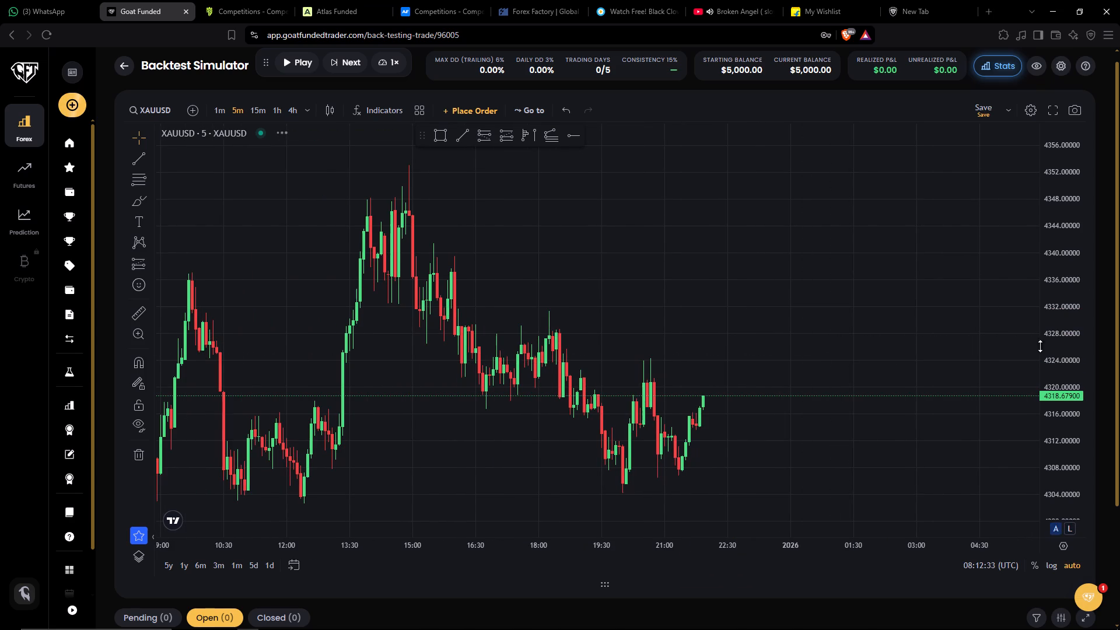
pyautogui.moveTo(1040, 346); pyautogui.dragTo(989, 376)
pyautogui.moveTo(901, 395); pyautogui.dragTo(912, 330)
pyautogui.moveTo(596, 540); pyautogui.dragTo(653, 554)
pyautogui.moveTo(711, 457); pyautogui.dragTo(645, 480)
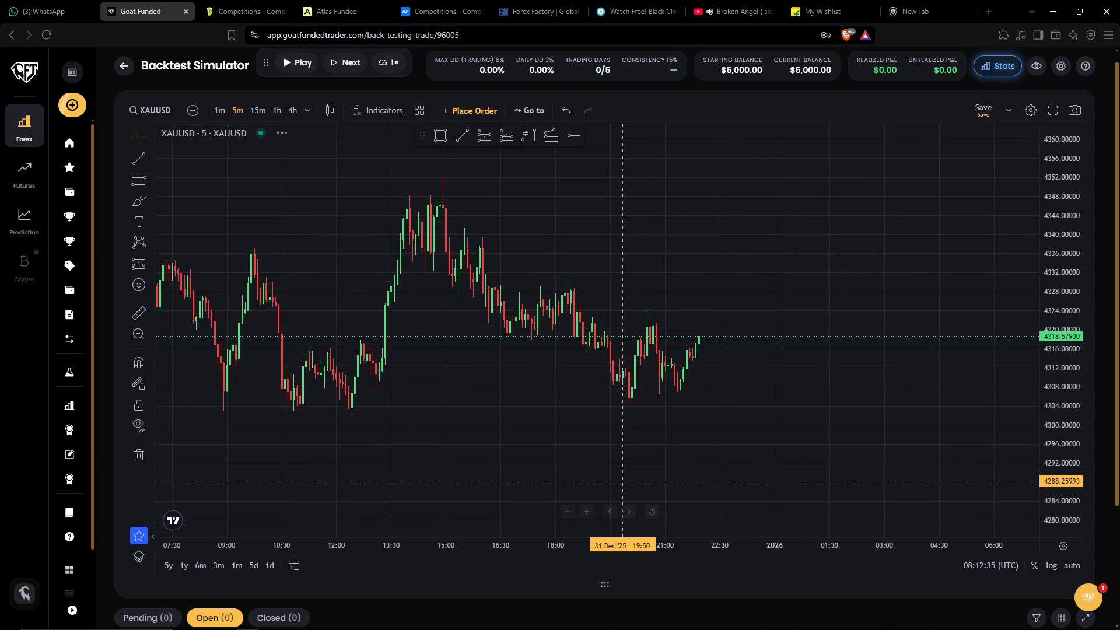
pyautogui.moveTo(552, 452); pyautogui.dragTo(501, 458)
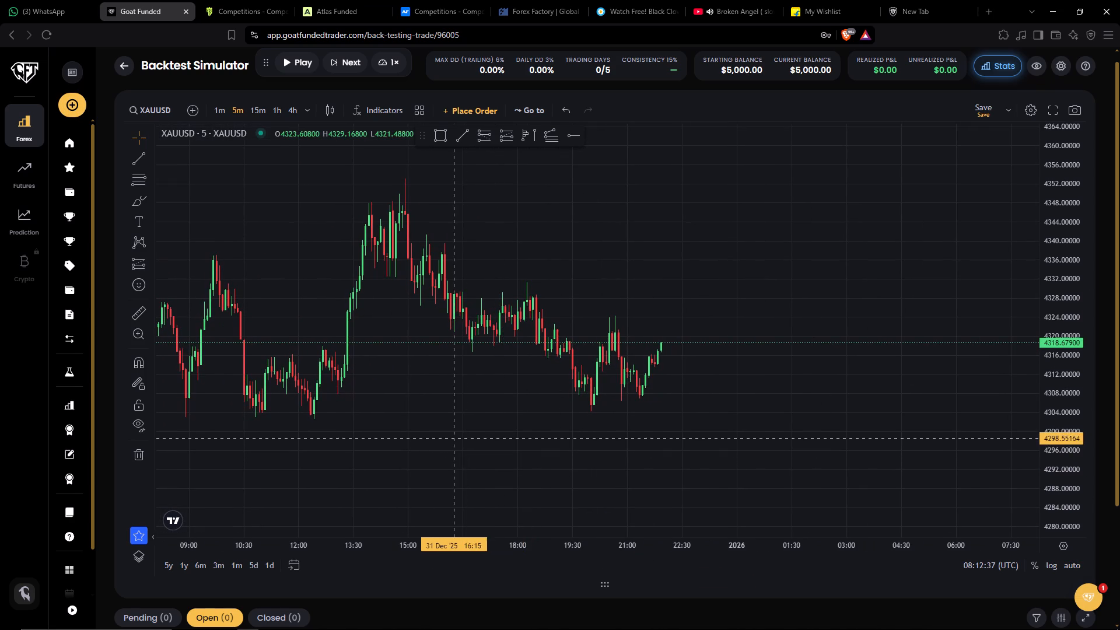
pyautogui.moveTo(455, 438); pyautogui.dragTo(380, 462)
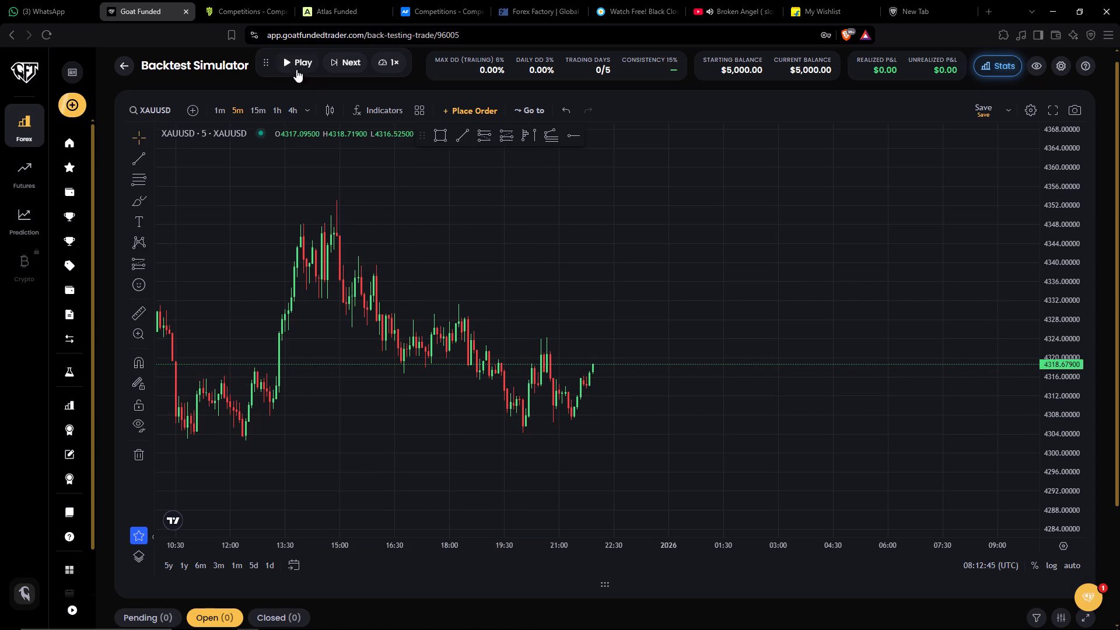
pyautogui.click(283, 63)
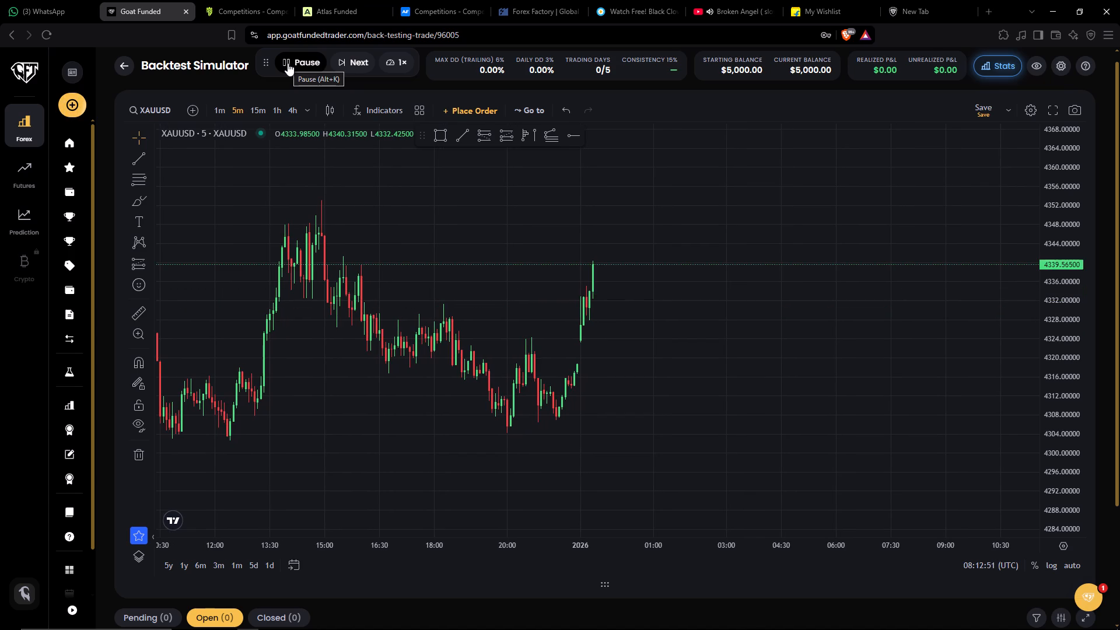
pyautogui.click(288, 63)
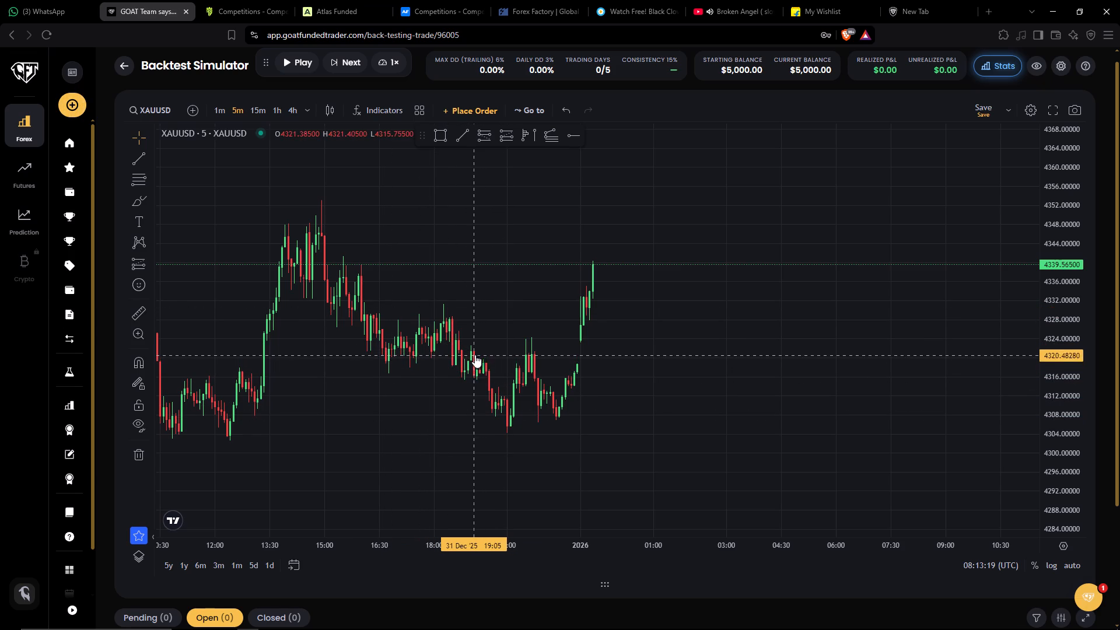
# Draw a rectangle zone from 31 Dec '25 18:40 to 02 Jan '26 02:20 between about 4315.2 and 4317.
pyautogui.moveTo(697, 413); pyautogui.dragTo(824, 419)
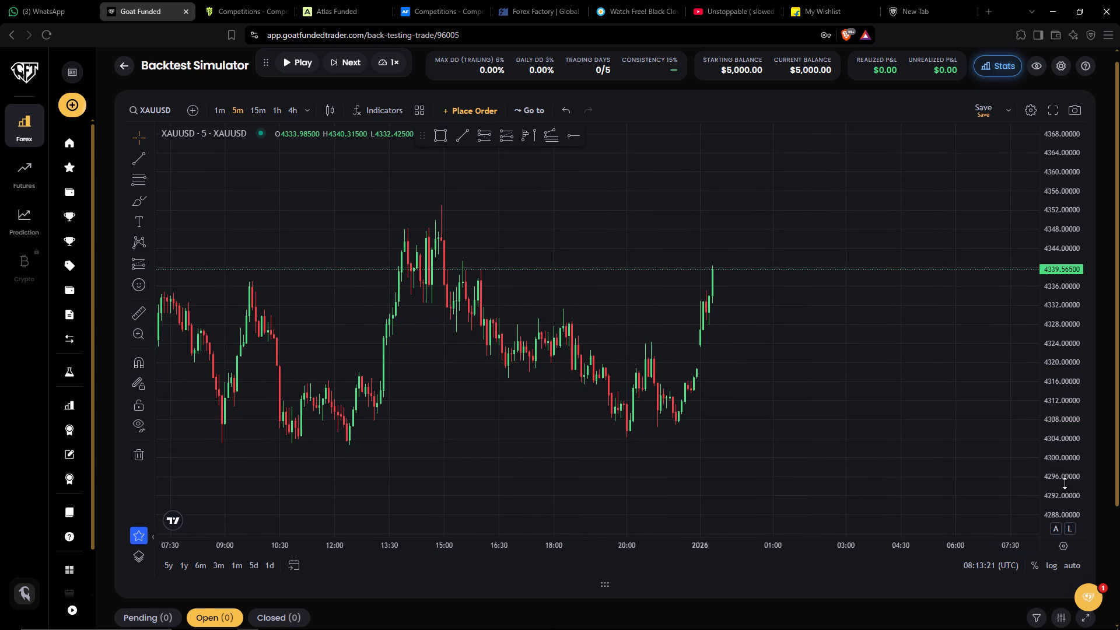
pyautogui.moveTo(1065, 483); pyautogui.dragTo(1063, 421)
pyautogui.moveTo(948, 427); pyautogui.dragTo(954, 374)
pyautogui.moveTo(701, 543); pyautogui.dragTo(503, 542)
pyautogui.moveTo(524, 443); pyautogui.dragTo(613, 452)
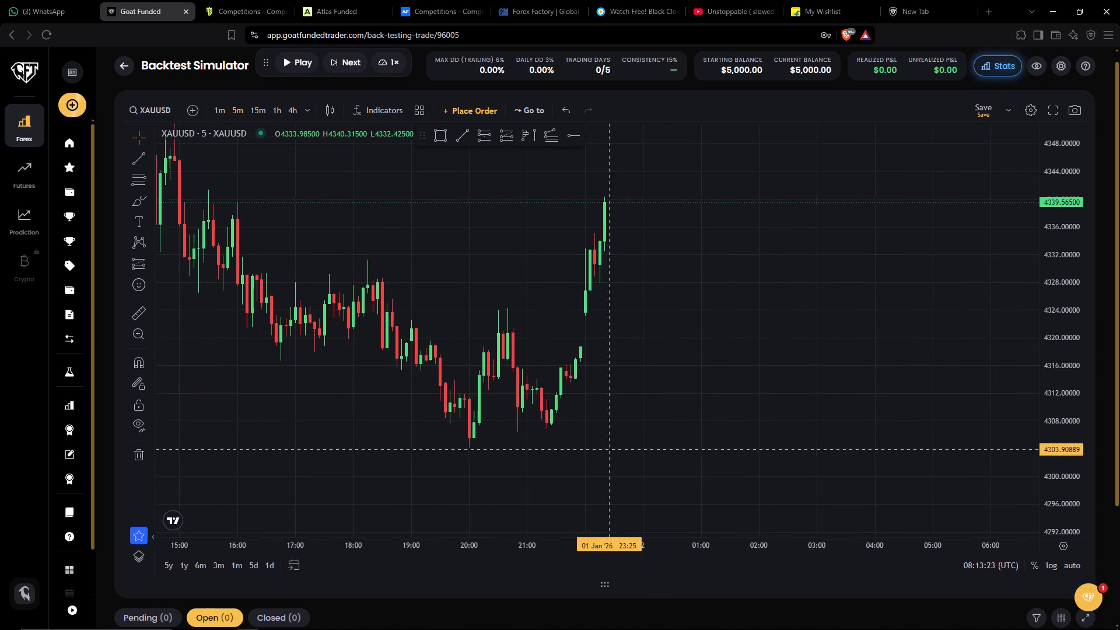
pyautogui.moveTo(613, 452); pyautogui.dragTo(615, 454)
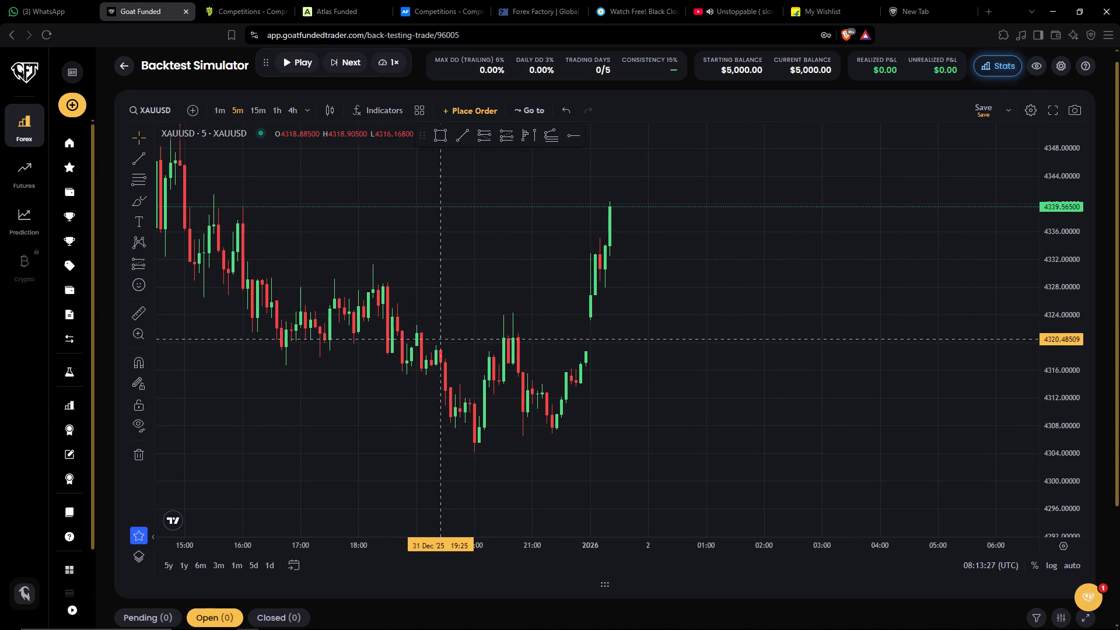
pyautogui.click(440, 134)
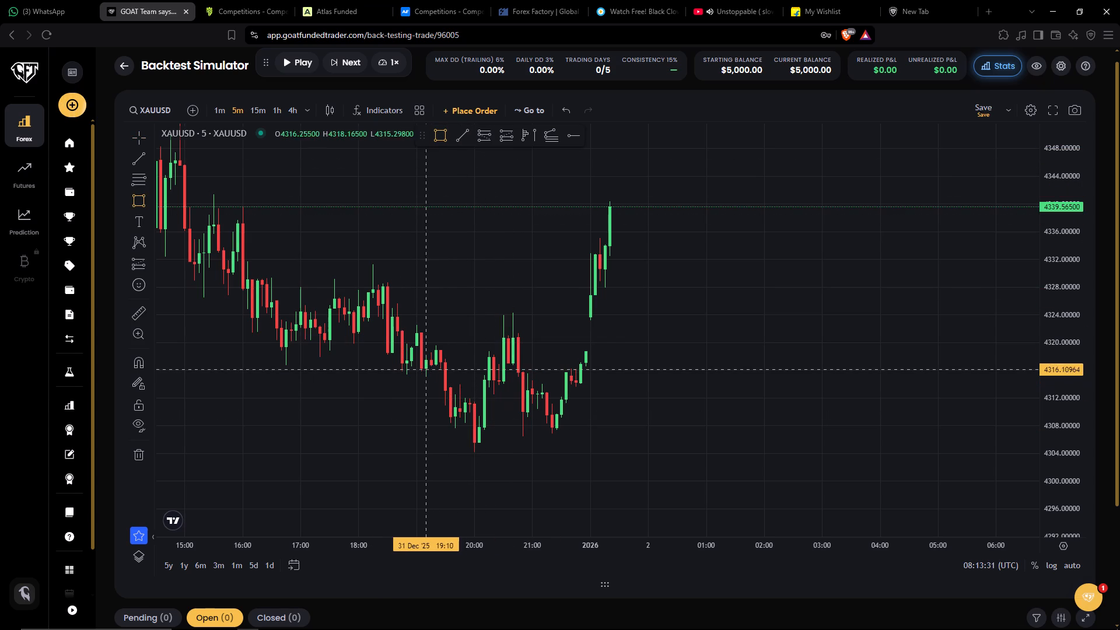
pyautogui.click(397, 363)
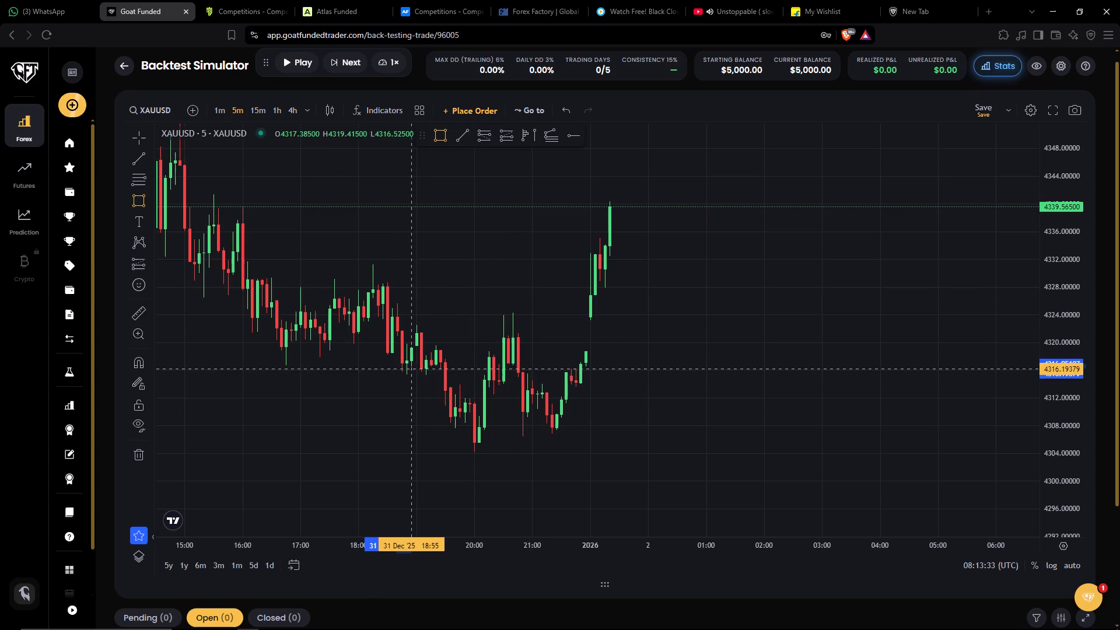
pyautogui.click(396, 363)
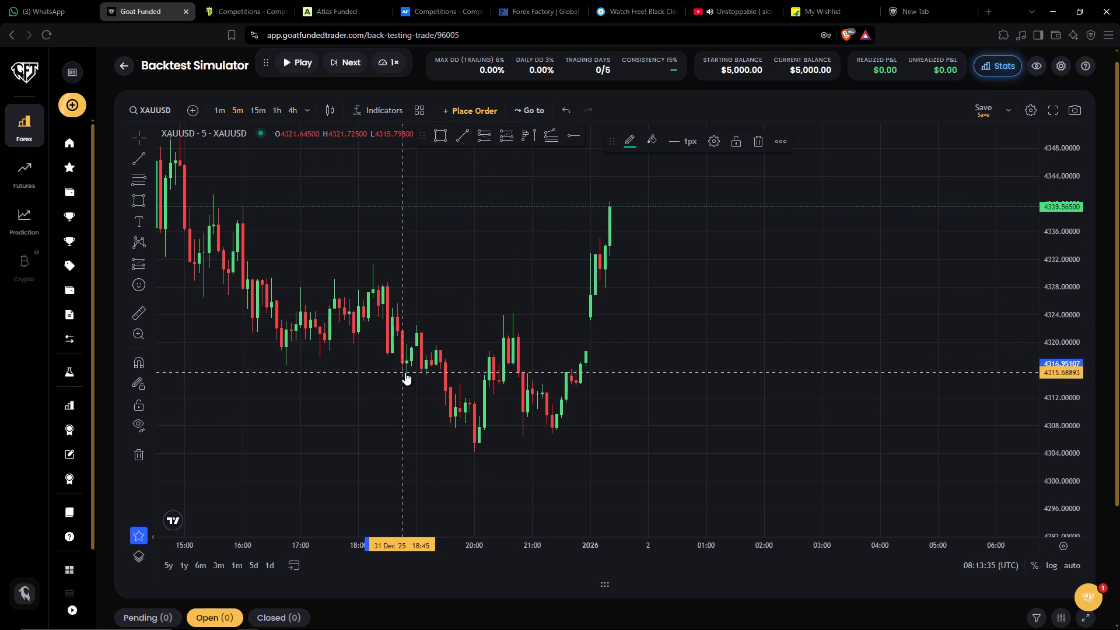
pyautogui.moveTo(398, 364); pyautogui.dragTo(744, 376)
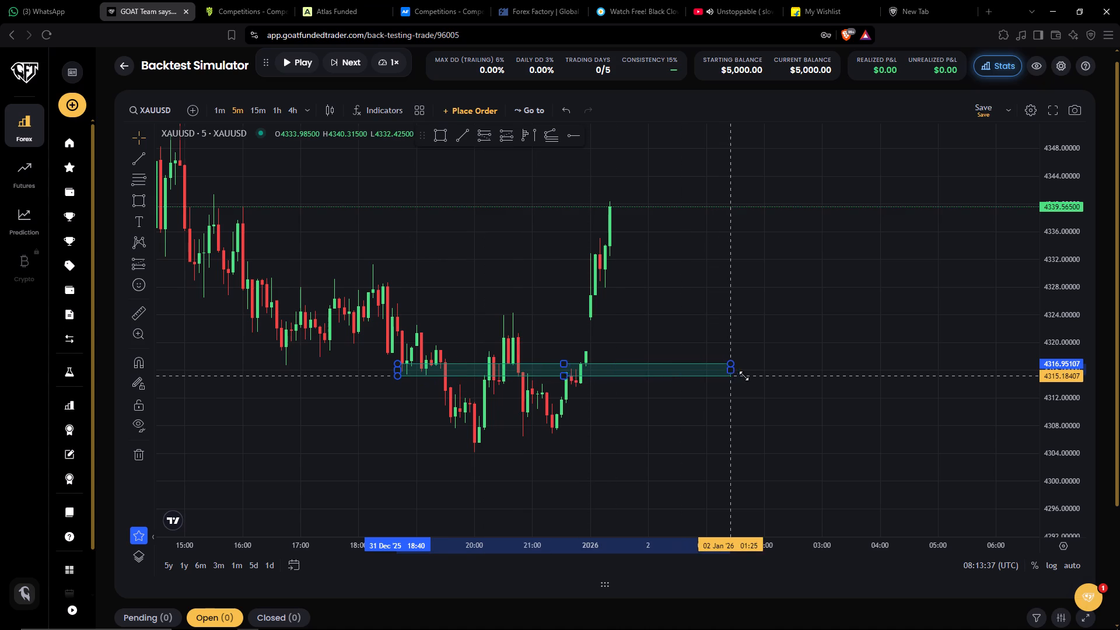
pyautogui.moveTo(744, 376); pyautogui.dragTo(782, 376)
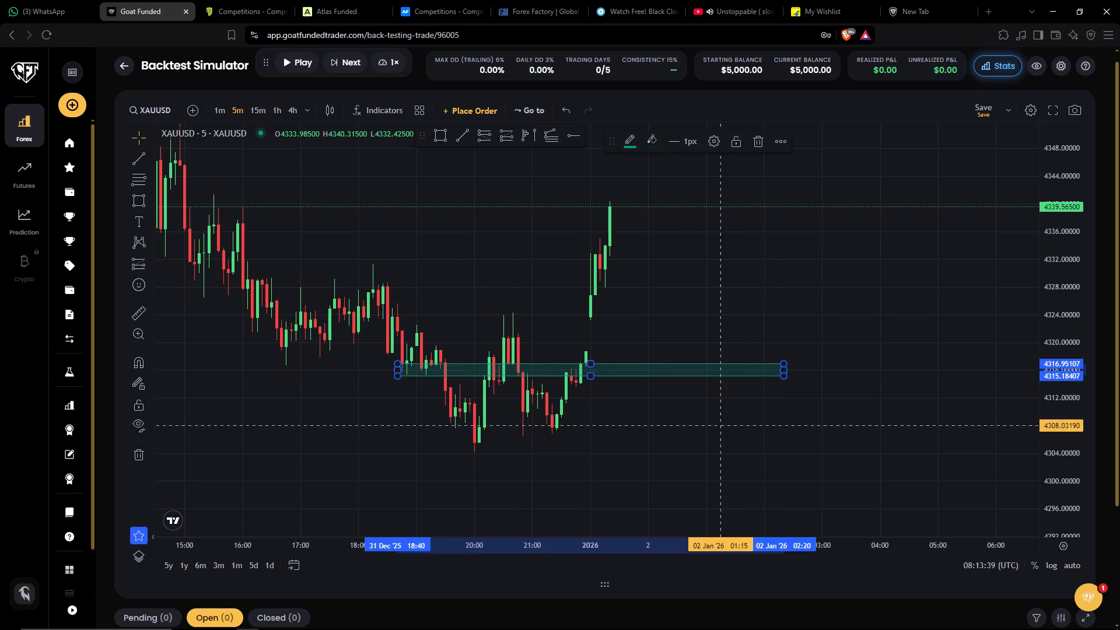
pyautogui.click(720, 428)
pyautogui.click(692, 435)
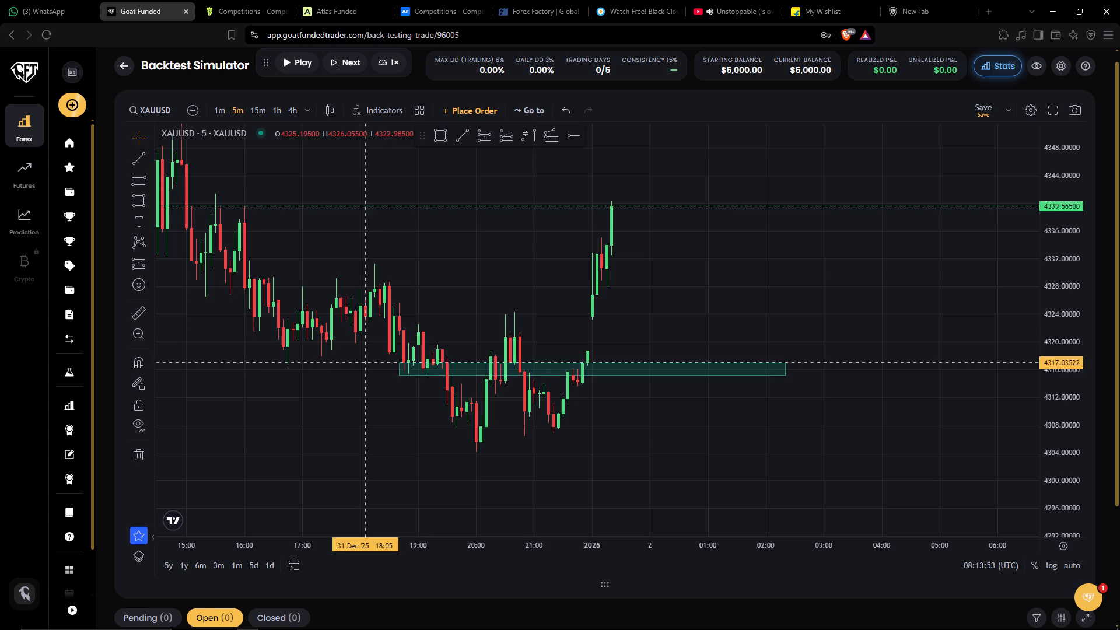
# Extend the rectangle zone back to 31 Dec '25 16:25 and raise its upper edge to about 4319.
pyautogui.moveTo(399, 363); pyautogui.dragTo(270, 348)
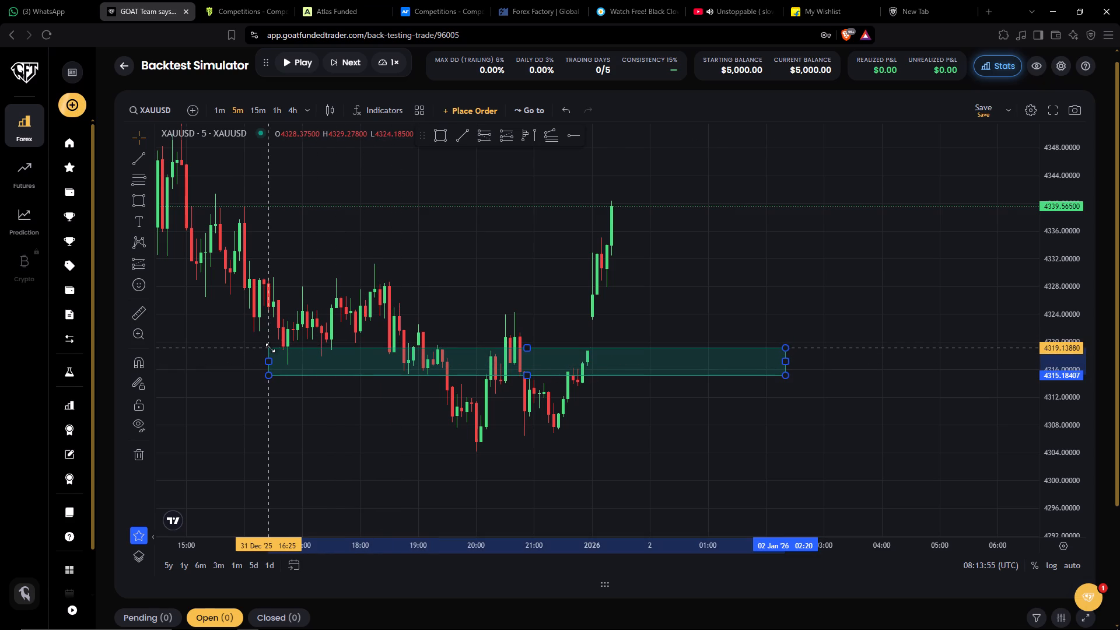
pyautogui.moveTo(270, 348); pyautogui.dragTo(270, 346)
pyautogui.click(270, 346)
pyautogui.click(449, 454)
# Examine the 5-minute price action around the rectangle zone and the latest XAUUSD candles.
pyautogui.moveTo(581, 439); pyautogui.dragTo(475, 468)
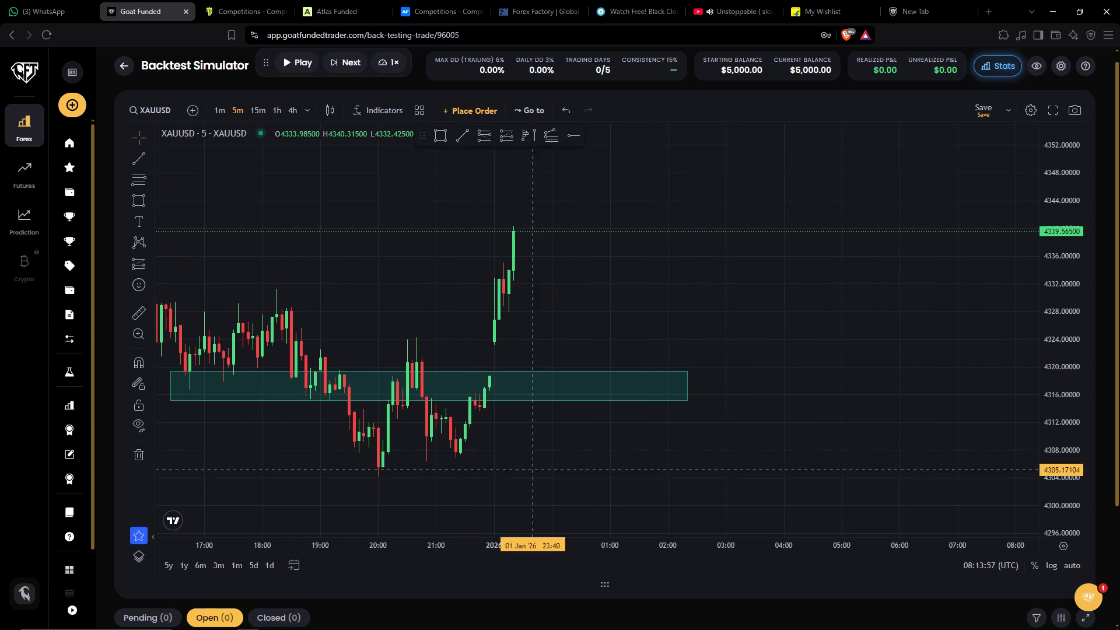
pyautogui.moveTo(645, 449); pyautogui.dragTo(646, 460)
pyautogui.moveTo(815, 289); pyautogui.dragTo(773, 321)
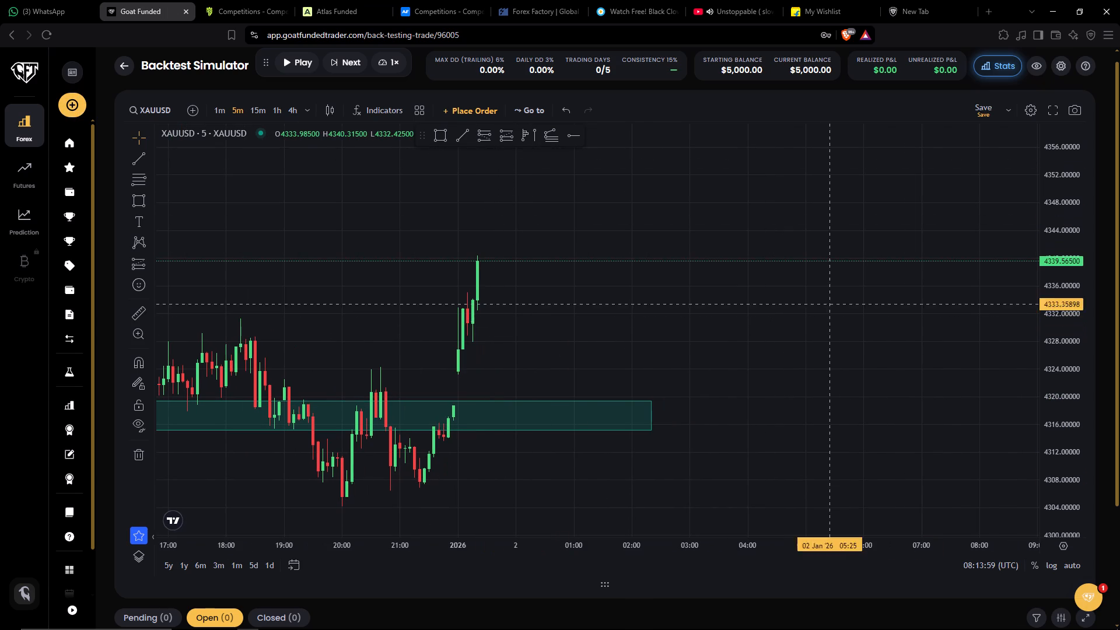
pyautogui.moveTo(1074, 356); pyautogui.dragTo(1011, 447)
pyautogui.moveTo(663, 541); pyautogui.dragTo(712, 535)
pyautogui.moveTo(722, 466); pyautogui.dragTo(851, 440)
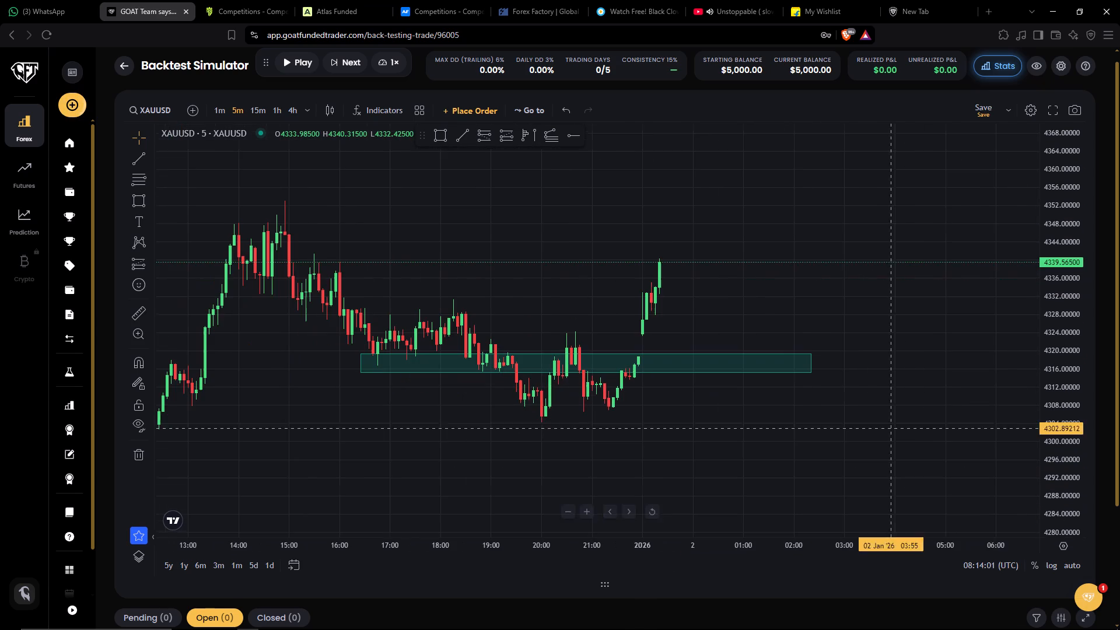
pyautogui.moveTo(1052, 460); pyautogui.dragTo(1050, 377)
pyautogui.moveTo(973, 342); pyautogui.dragTo(884, 351)
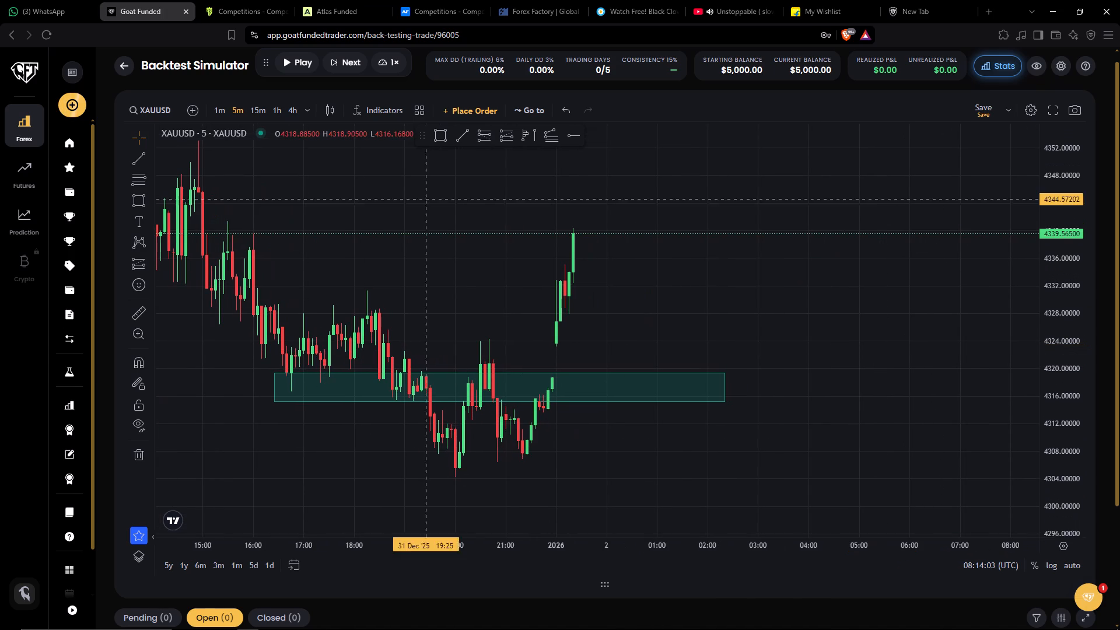
pyautogui.moveTo(690, 279); pyautogui.dragTo(696, 281)
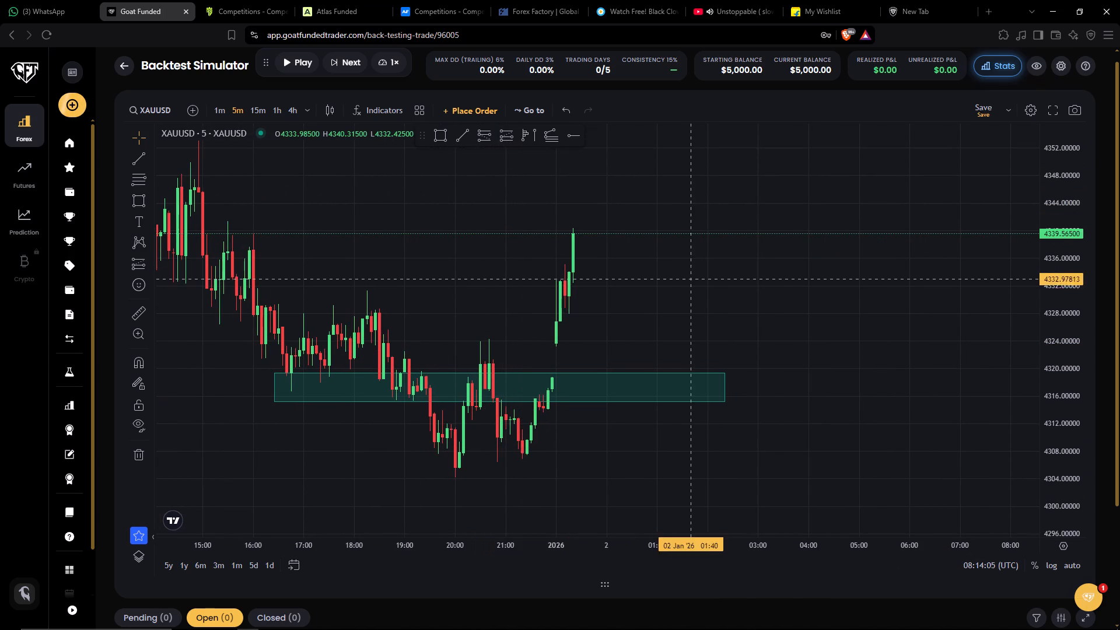
# Raise the rectangle zone's lower edge to about 4316.6 and move its start to about 31 Dec '25 16:30.
pyautogui.moveTo(696, 281); pyautogui.dragTo(754, 295)
pyautogui.moveTo(742, 292); pyautogui.dragTo(627, 309)
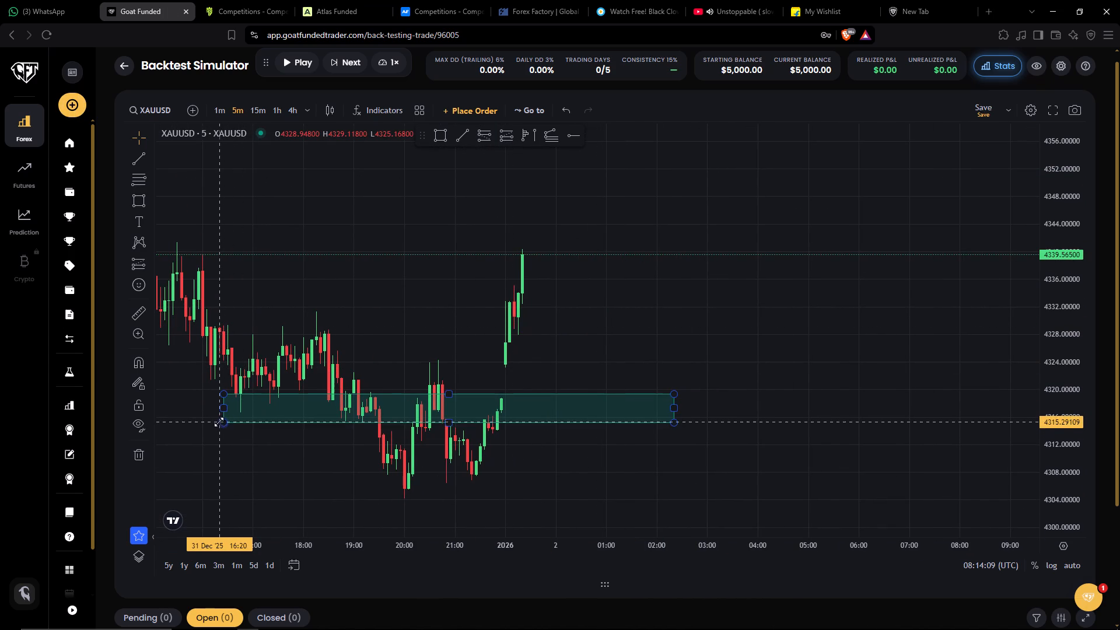
pyautogui.moveTo(221, 423); pyautogui.dragTo(229, 414)
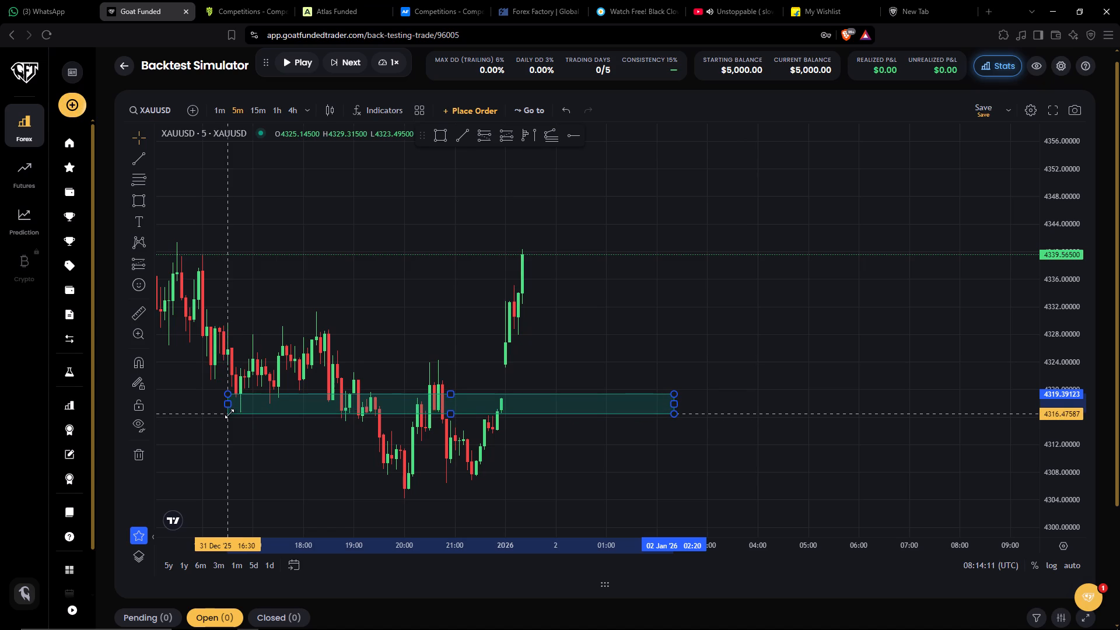
pyautogui.moveTo(229, 414); pyautogui.dragTo(231, 412)
pyautogui.click(283, 459)
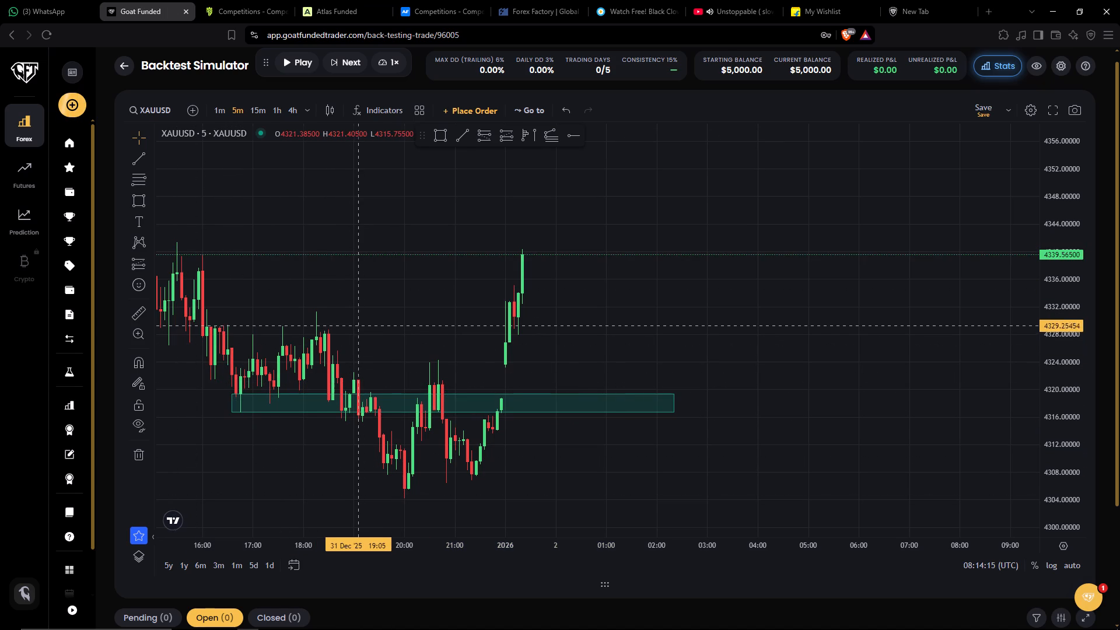
# Place a long position at 02 Jan '26 00:10 with its entry at about 4319.27 and use it as a pending order.
pyautogui.moveTo(411, 349); pyautogui.dragTo(430, 354)
pyautogui.moveTo(432, 348); pyautogui.dragTo(420, 355)
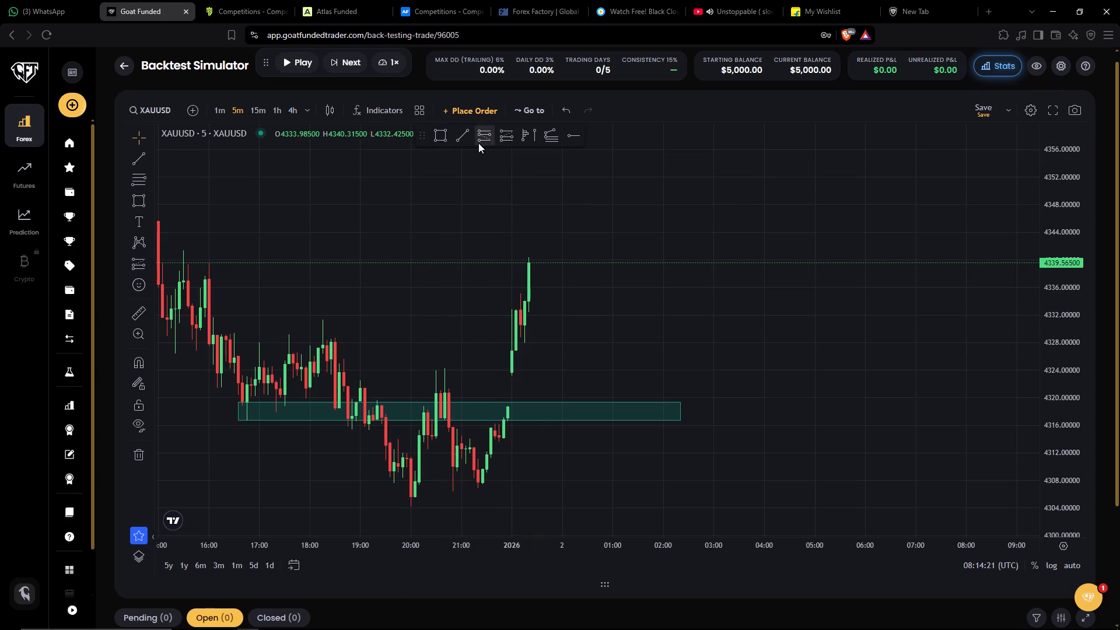
pyautogui.click(440, 135)
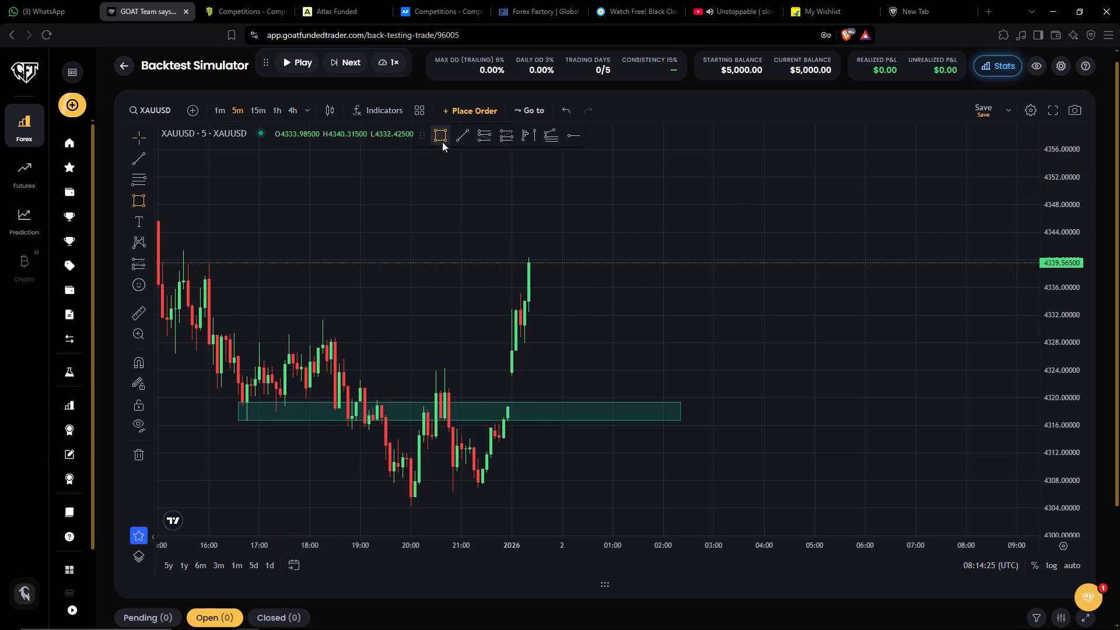
pyautogui.click(502, 134)
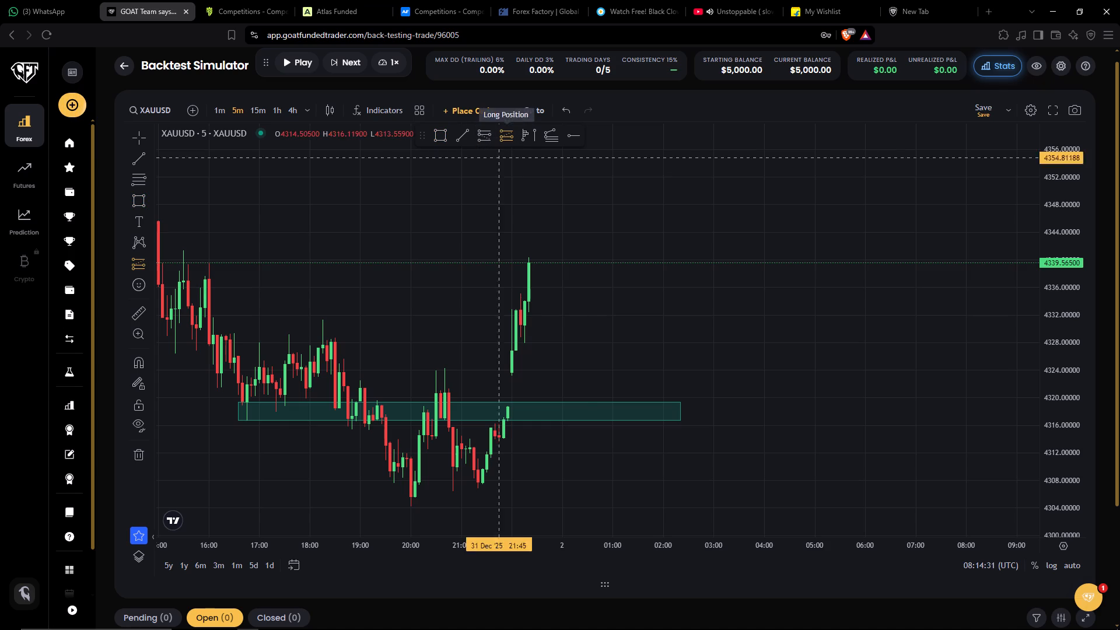
pyautogui.click(571, 402)
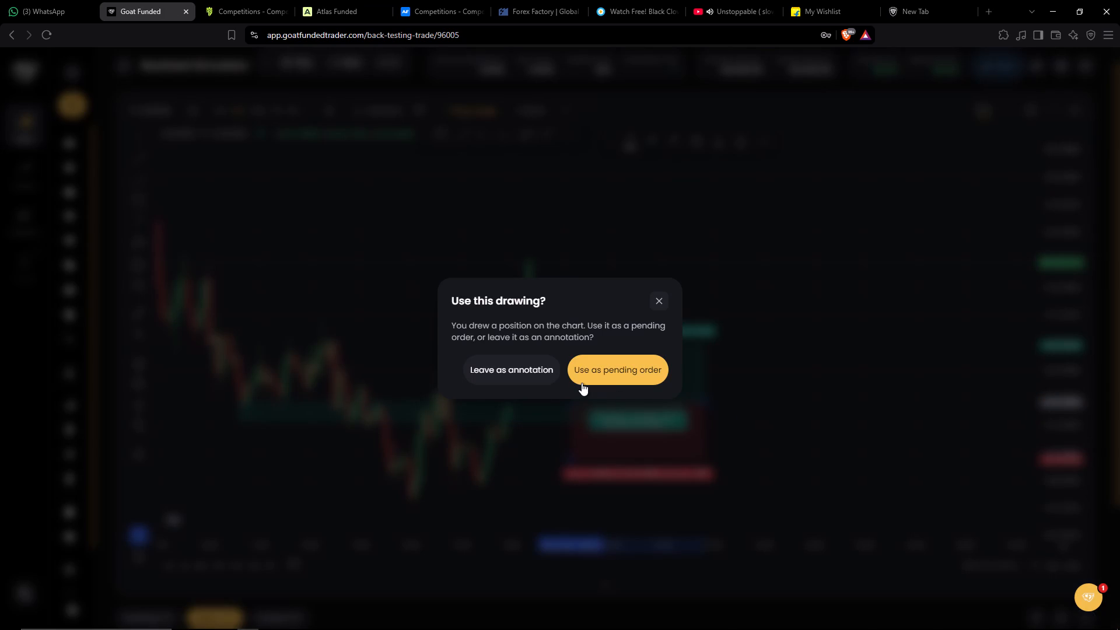
pyautogui.click(621, 372)
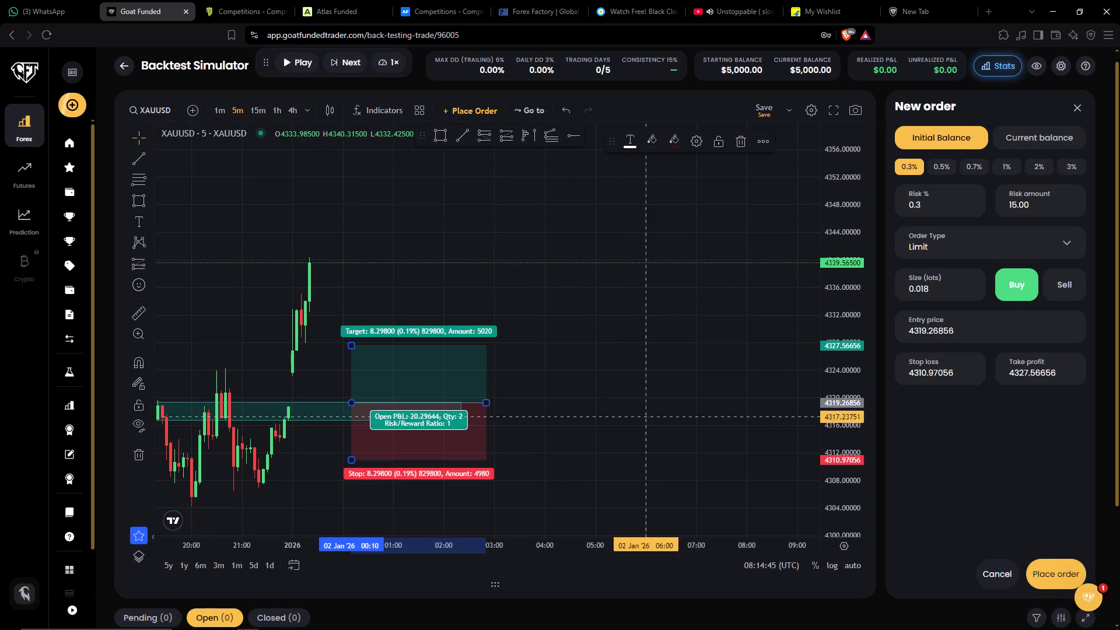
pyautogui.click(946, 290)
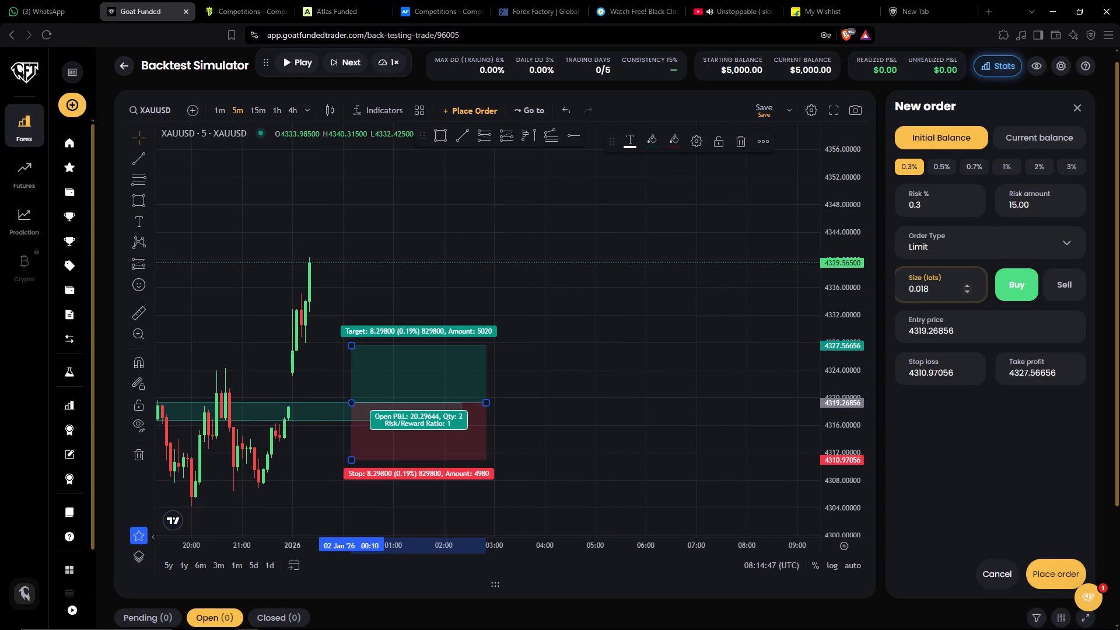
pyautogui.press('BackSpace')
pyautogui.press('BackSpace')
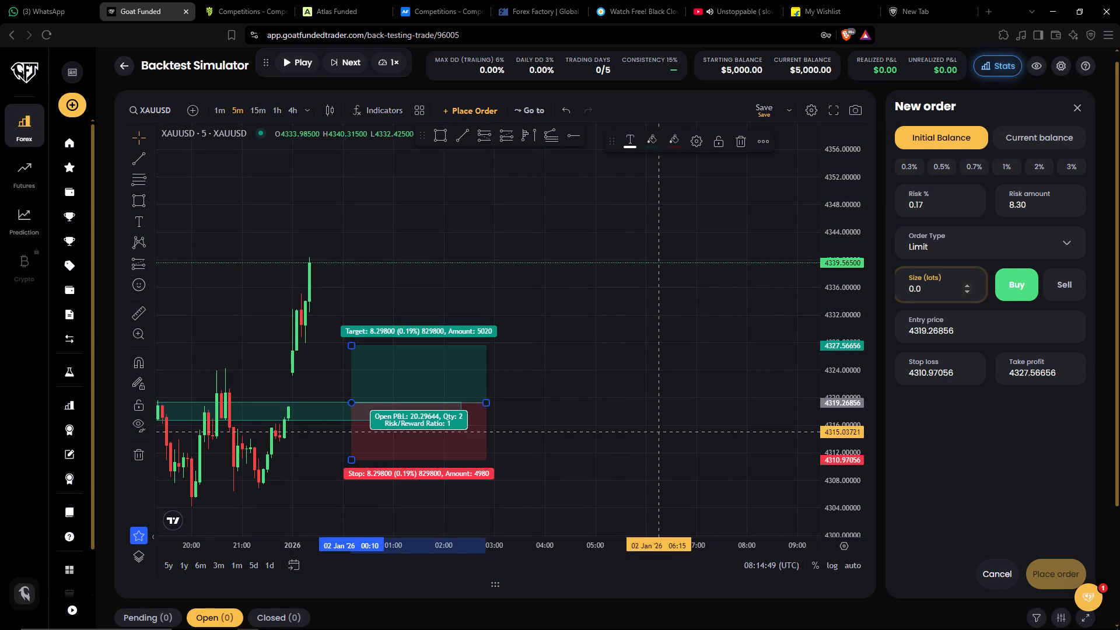
# Raise the long position's stop loss to about 4313.6.
pyautogui.moveTo(647, 430); pyautogui.dragTo(803, 398)
pyautogui.moveTo(734, 410); pyautogui.dragTo(808, 377)
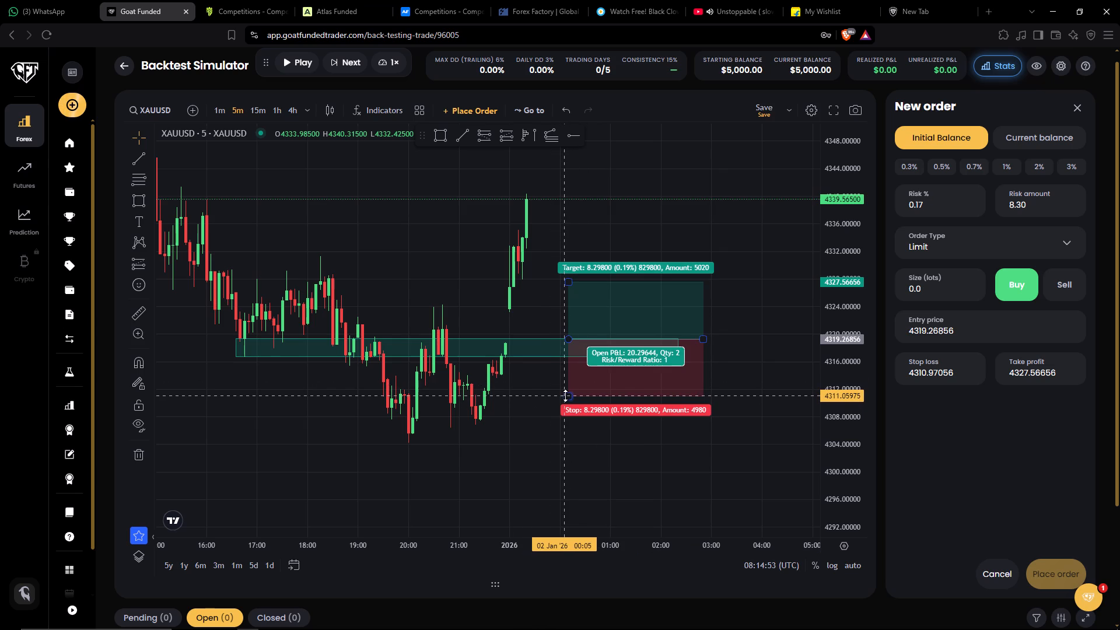
pyautogui.moveTo(568, 395); pyautogui.dragTo(566, 377)
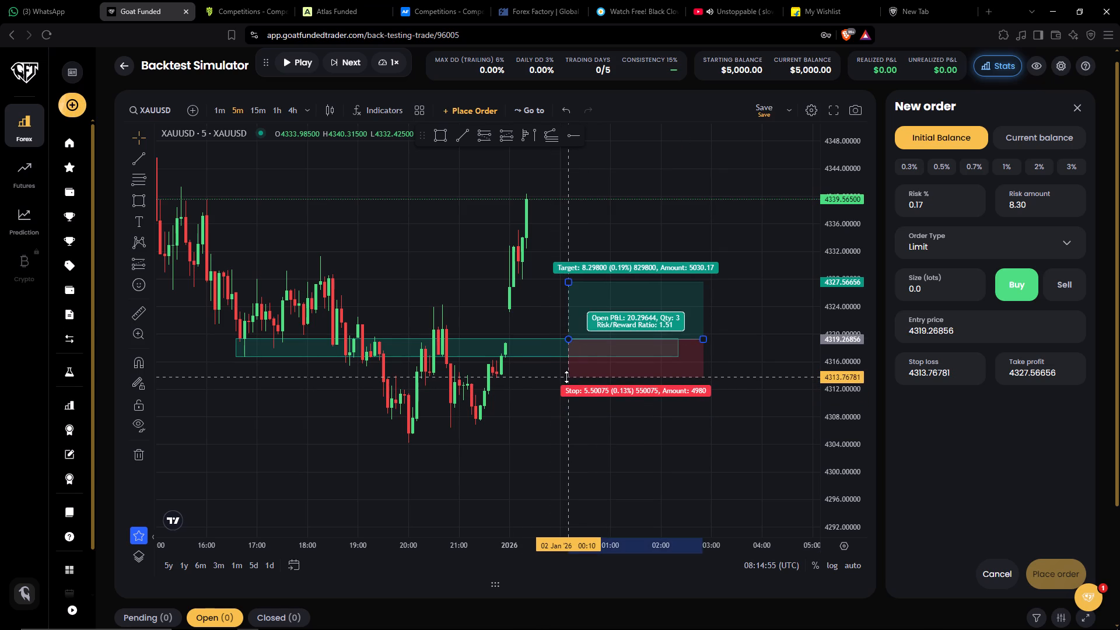
pyautogui.moveTo(566, 377); pyautogui.dragTo(568, 376)
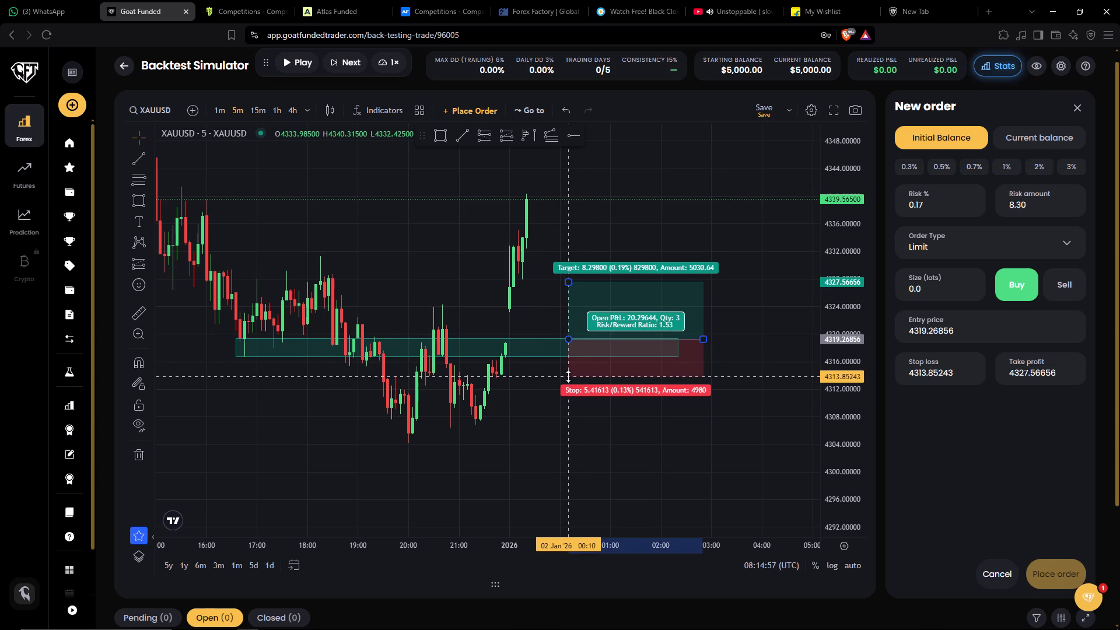
pyautogui.moveTo(568, 376); pyautogui.dragTo(568, 378)
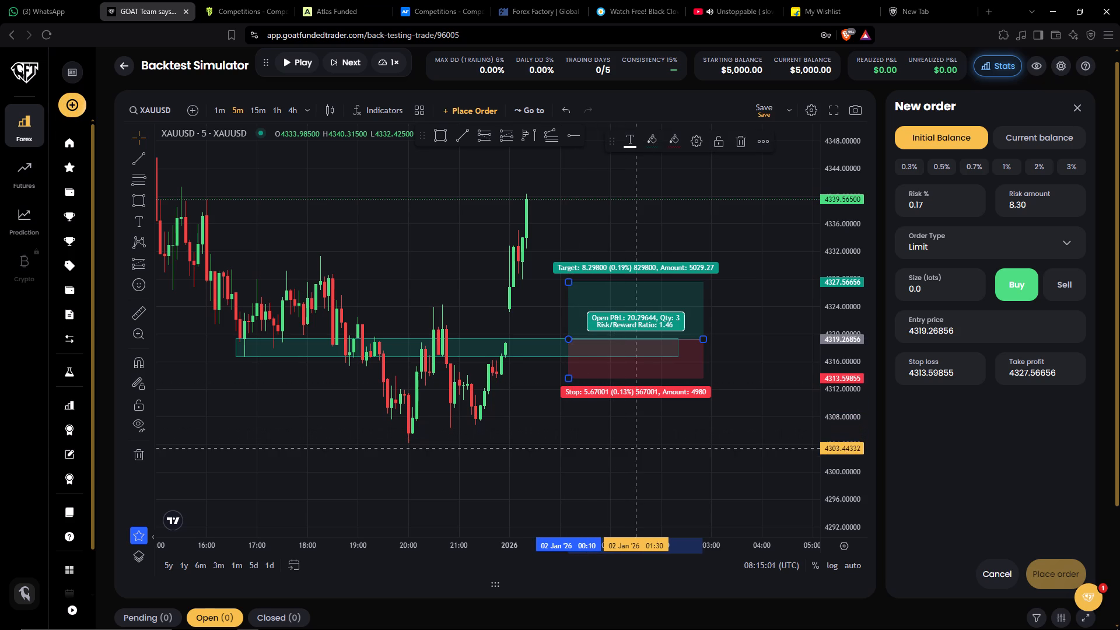
# Try the 0.3% and 0.5% risk presets for the new order, and set its risk to 0.1%.
pyautogui.click(909, 165)
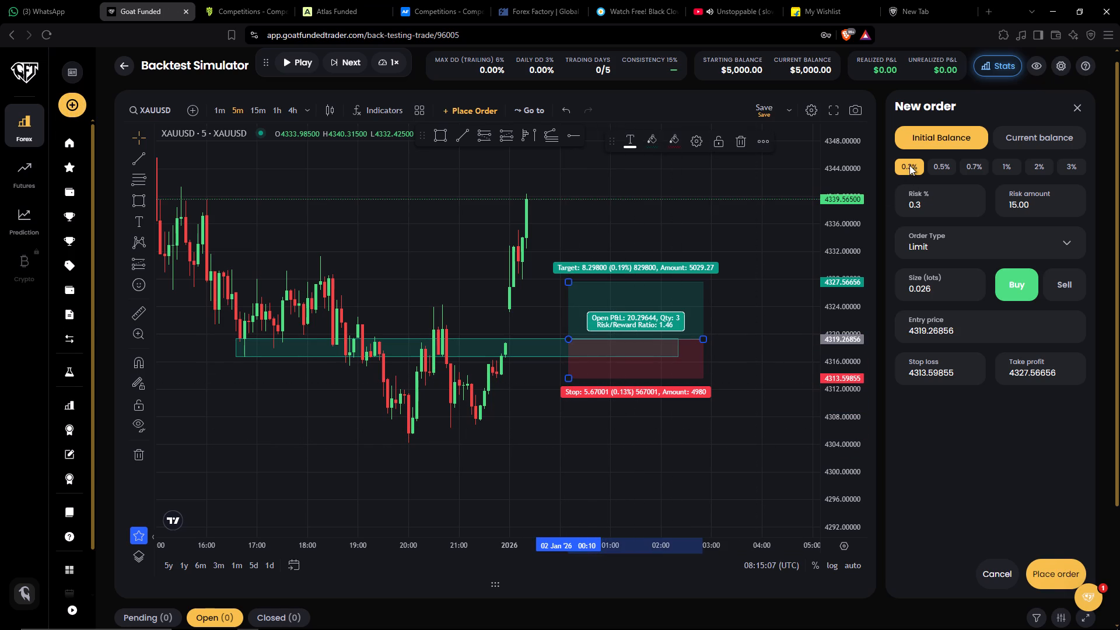
pyautogui.click(943, 164)
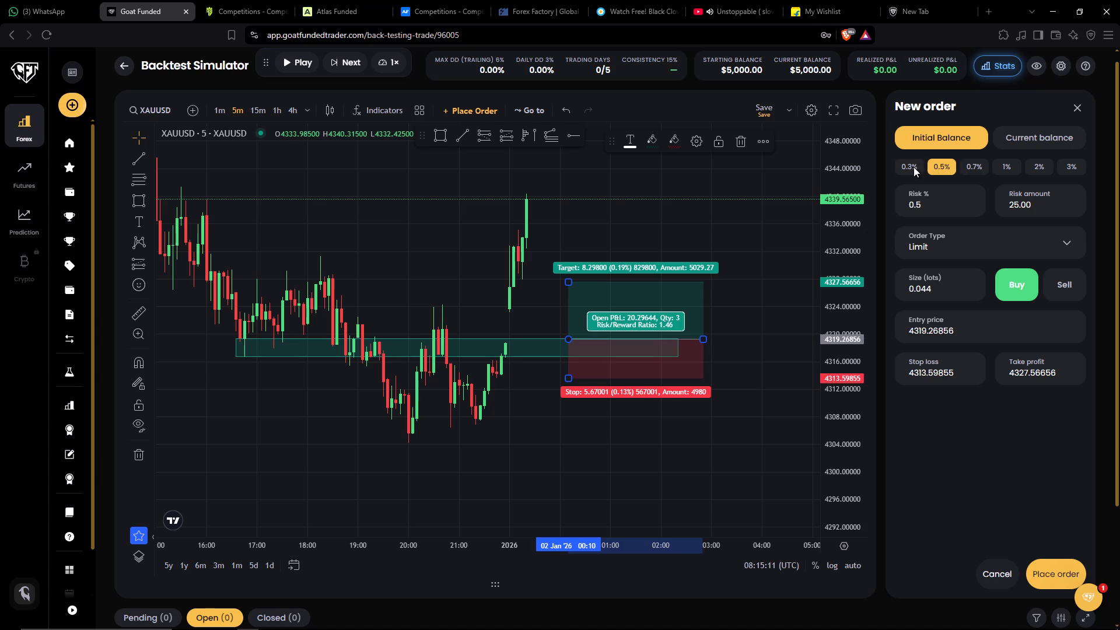
pyautogui.click(914, 167)
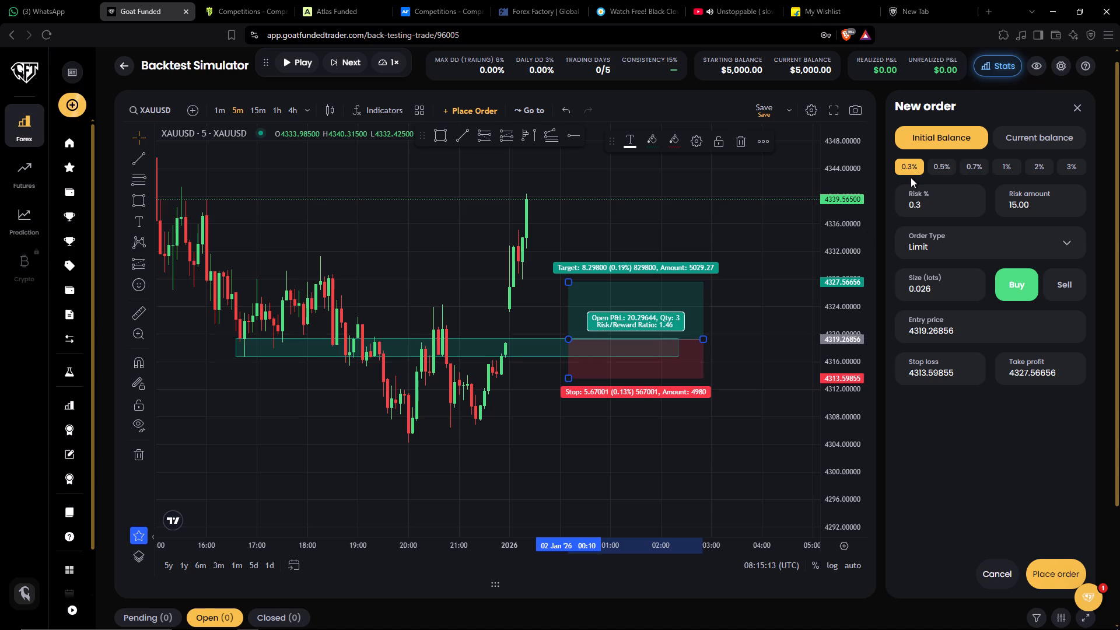
pyautogui.click(927, 209)
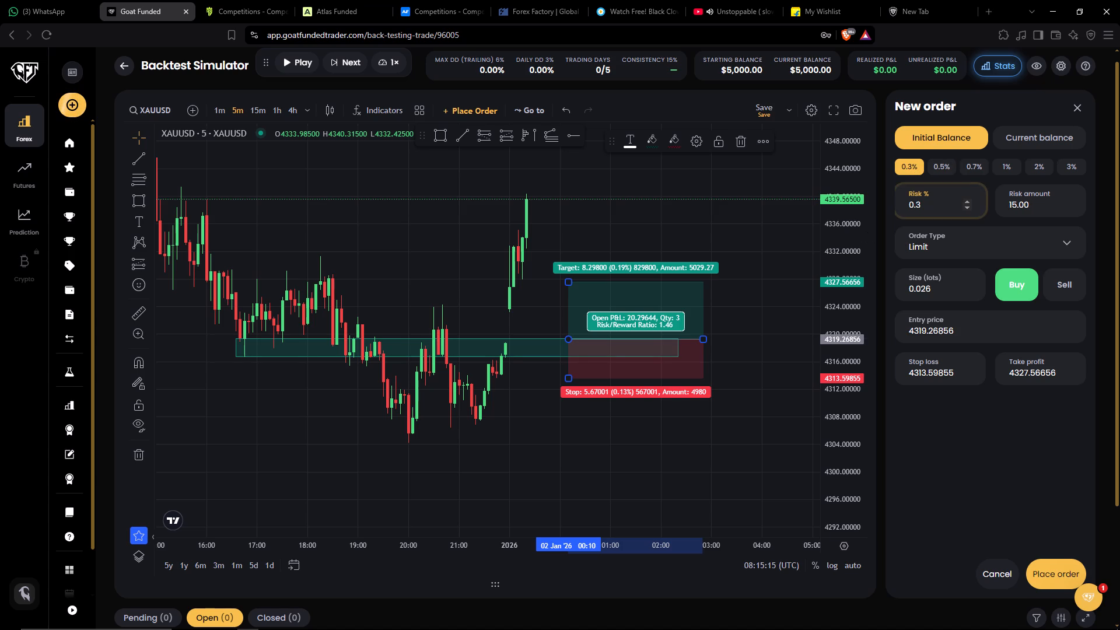
pyautogui.press('BackSpace')
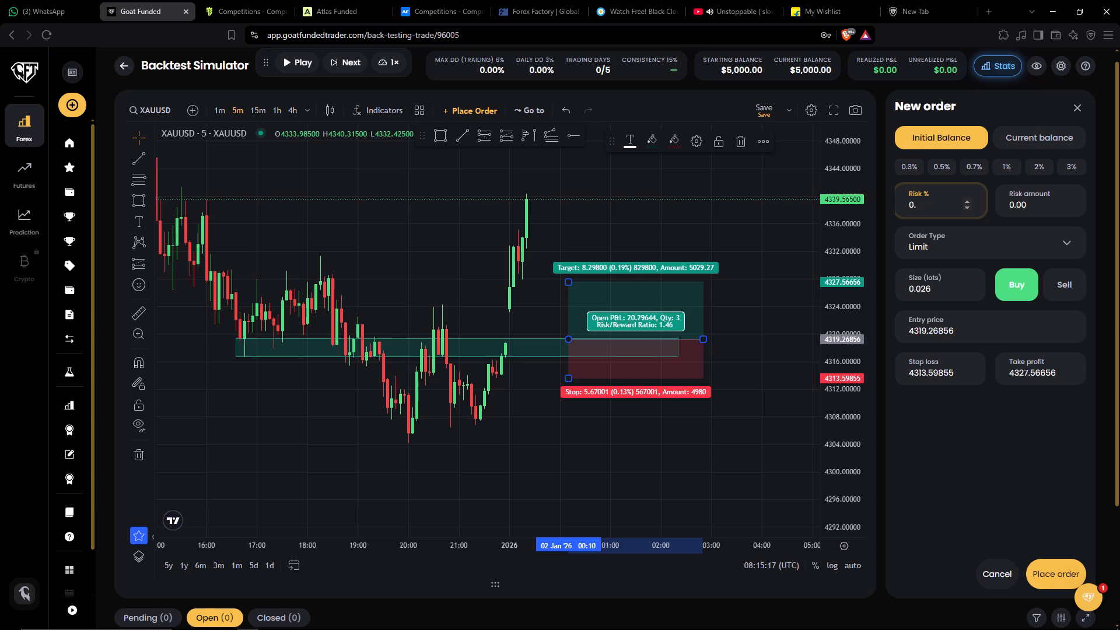
pyautogui.press('1')
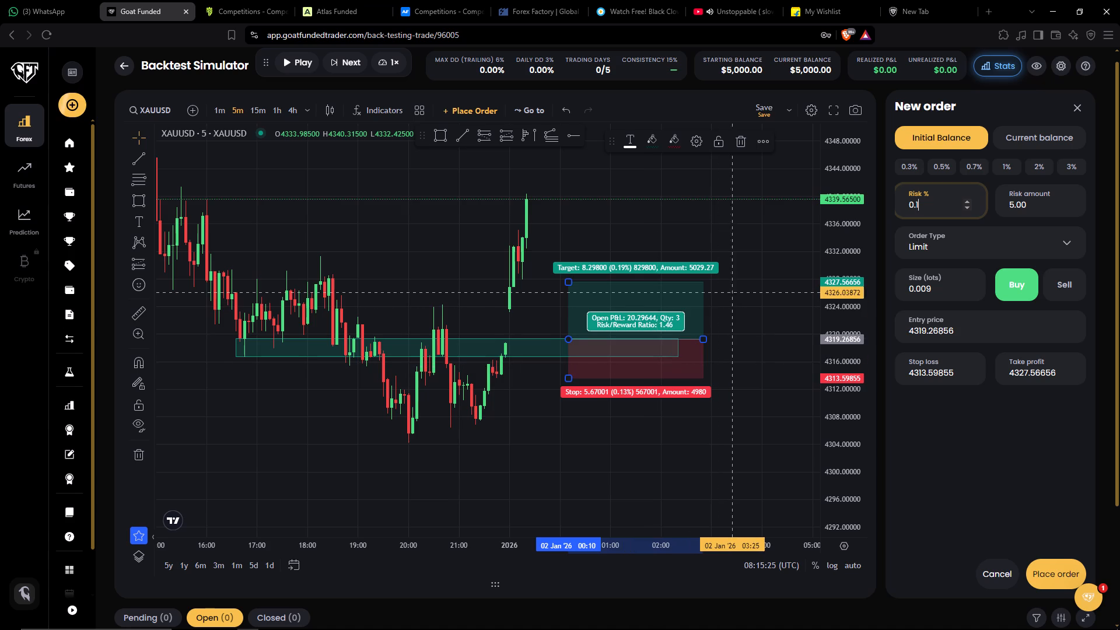
# Run the market replay past 03:00 on 02 Jan '26, raising the speed from 1x to 2x, and pause it.
pyautogui.moveTo(749, 295); pyautogui.dragTo(759, 323)
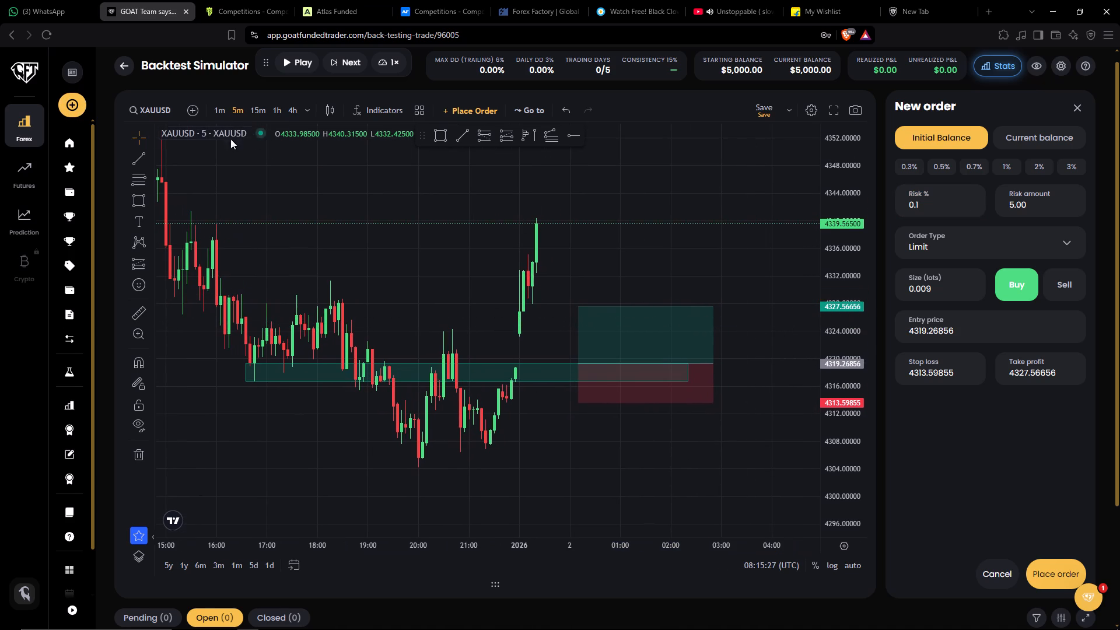
pyautogui.click(284, 62)
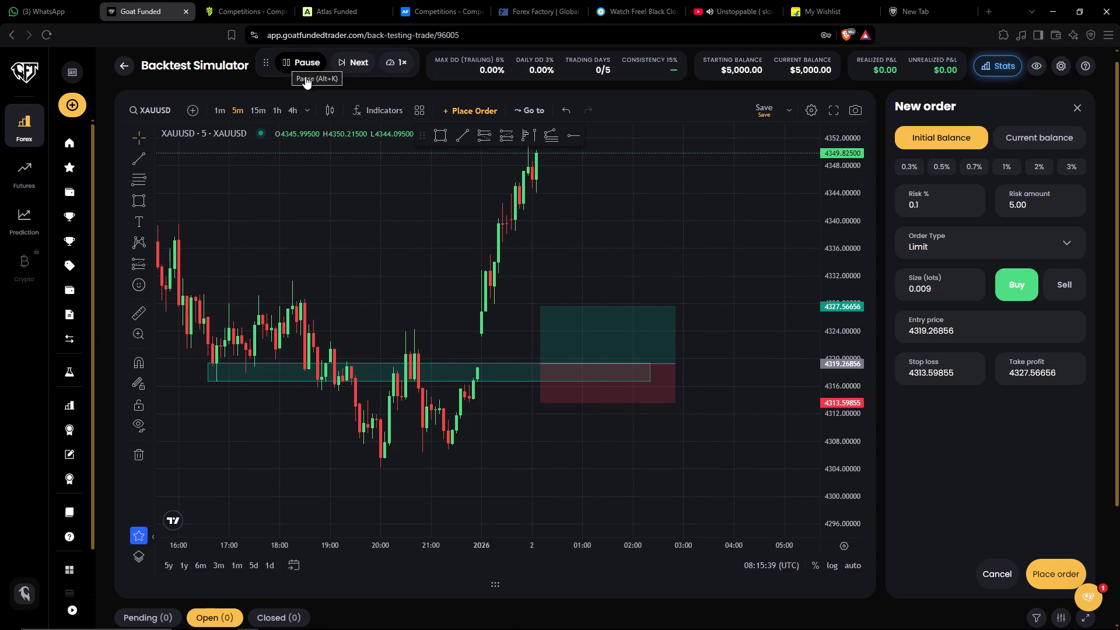
pyautogui.moveTo(712, 247); pyautogui.dragTo(752, 289)
pyautogui.moveTo(835, 281); pyautogui.dragTo(834, 344)
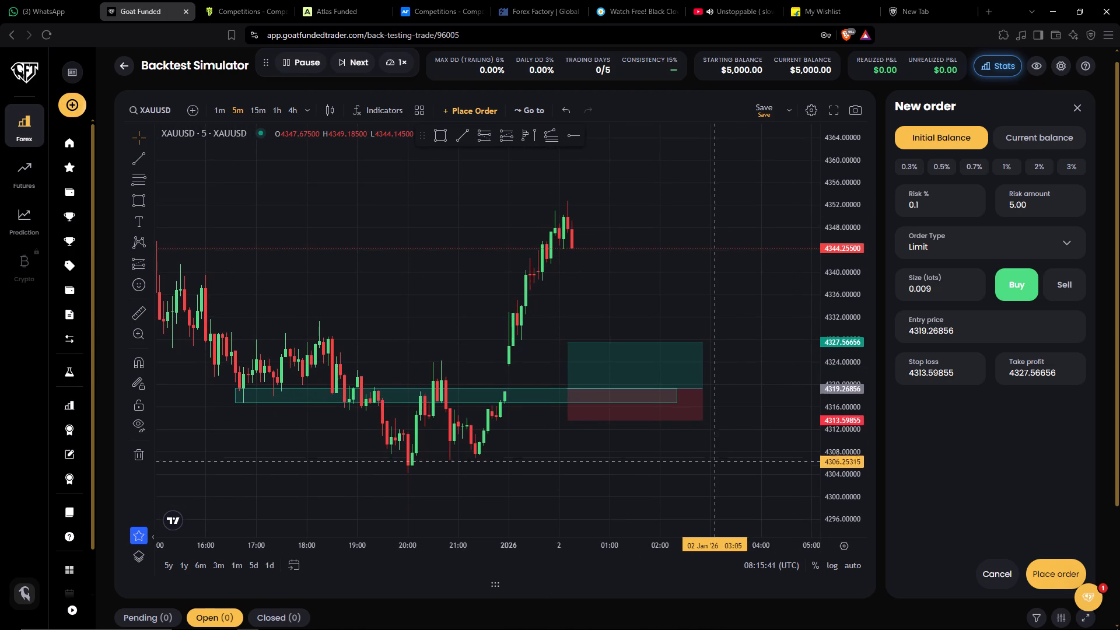
pyautogui.moveTo(724, 470); pyautogui.dragTo(638, 473)
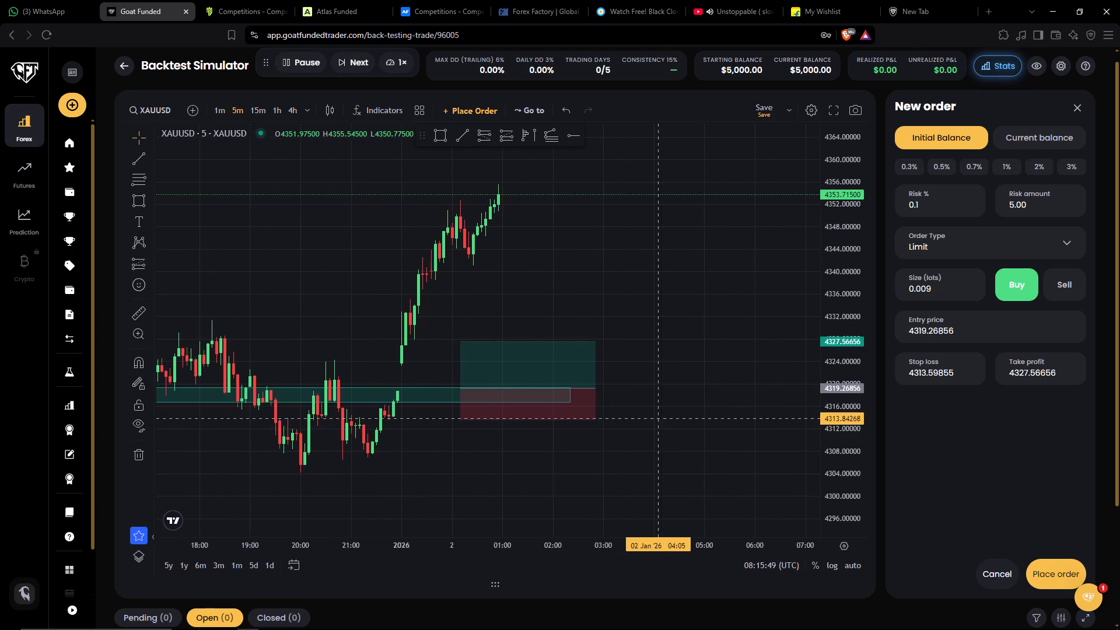
pyautogui.moveTo(688, 377); pyautogui.dragTo(696, 405)
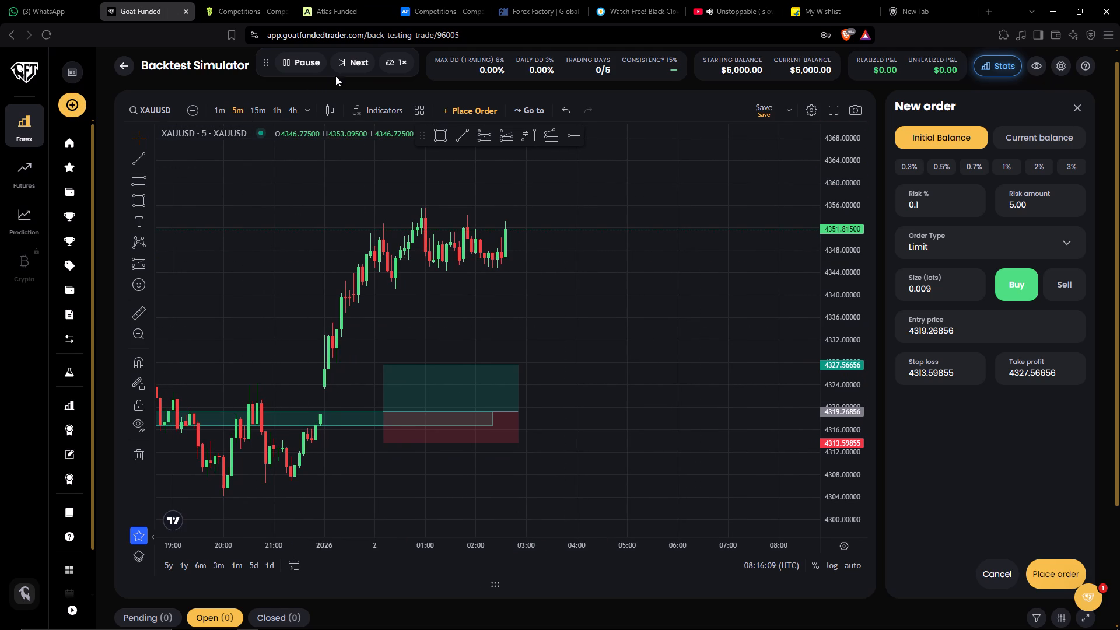
pyautogui.click(390, 62)
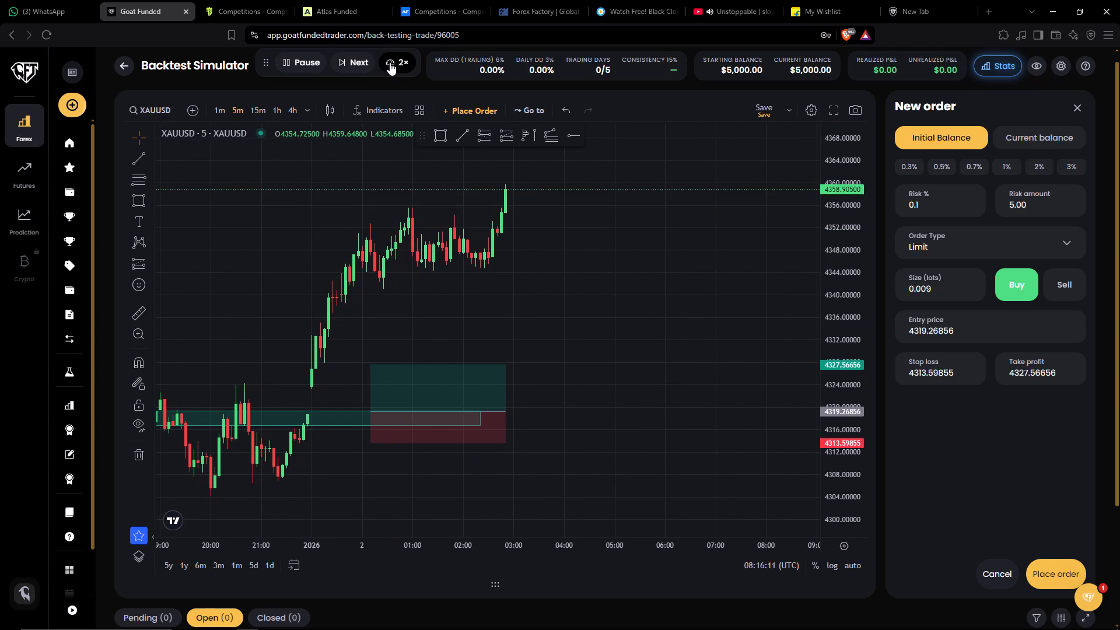
pyautogui.click(286, 62)
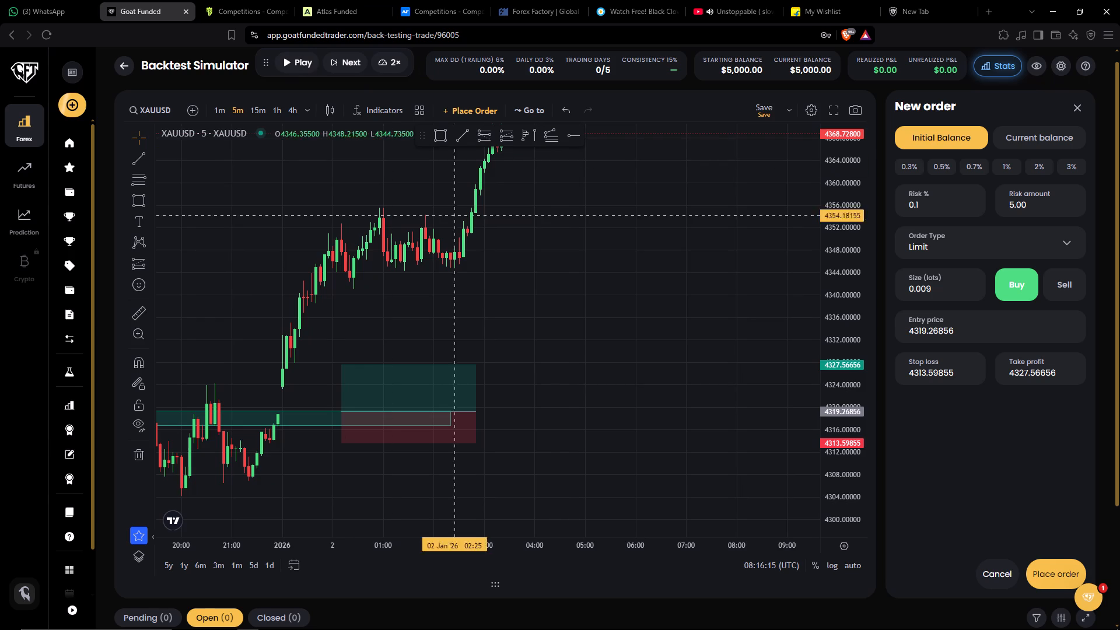
# Examine the 5-minute XAUUSD move above the long position and the rectangle zone.
pyautogui.moveTo(566, 267); pyautogui.dragTo(668, 318)
pyautogui.moveTo(837, 325); pyautogui.dragTo(828, 423)
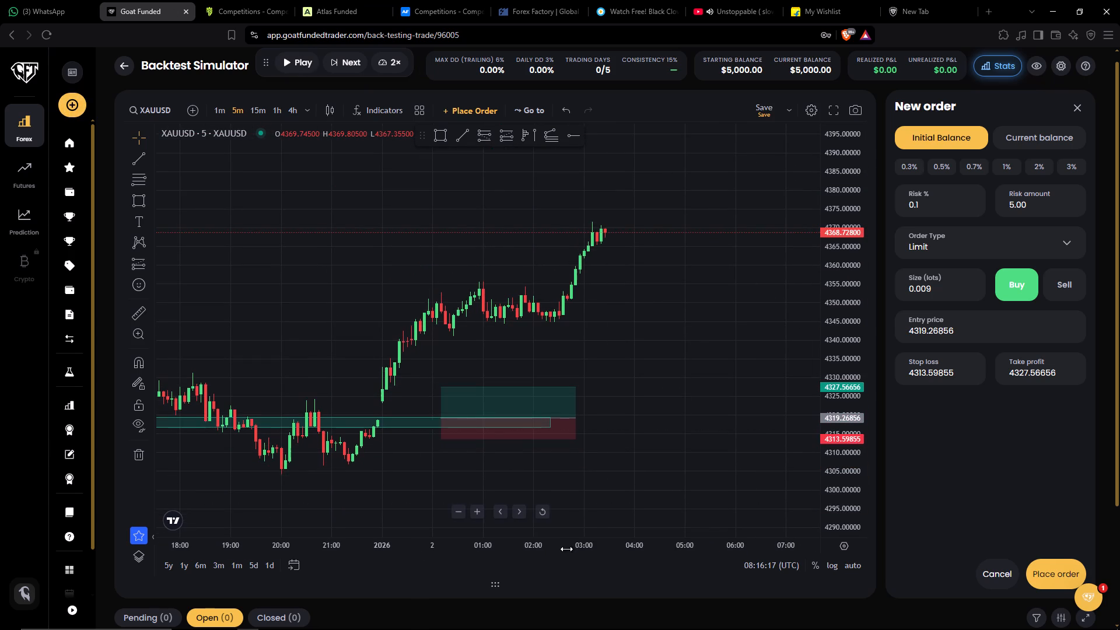
pyautogui.moveTo(566, 548); pyautogui.dragTo(641, 535)
pyautogui.moveTo(720, 461); pyautogui.dragTo(691, 460)
pyautogui.moveTo(638, 487); pyautogui.dragTo(671, 480)
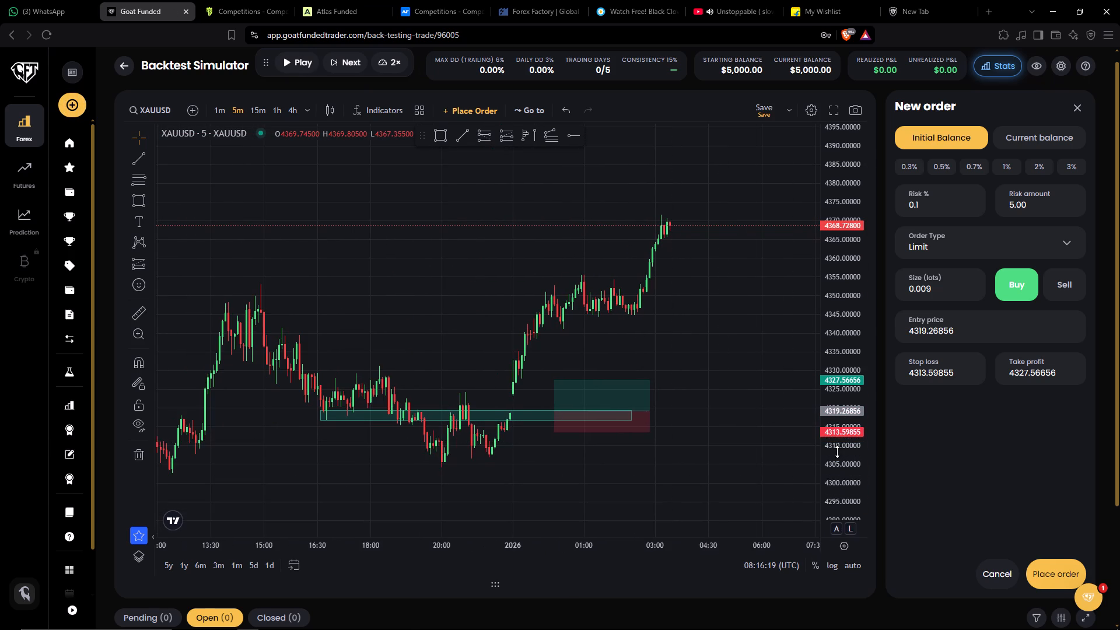
pyautogui.moveTo(837, 452); pyautogui.dragTo(822, 312)
pyautogui.moveTo(846, 299); pyautogui.dragTo(818, 400)
pyautogui.moveTo(800, 374); pyautogui.dragTo(827, 363)
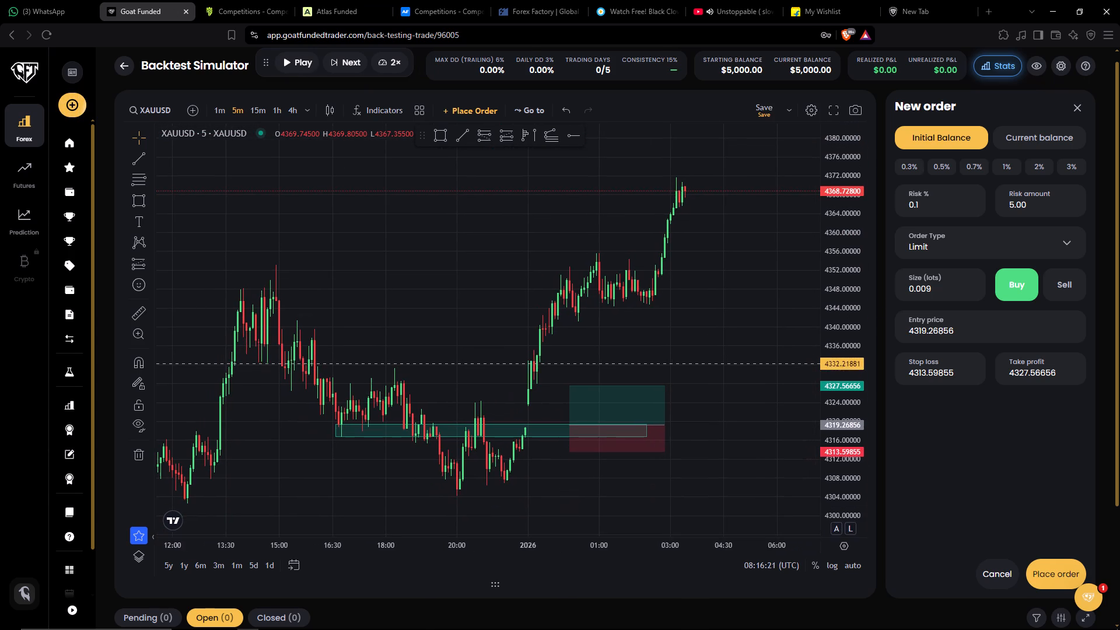
# Switch the chart to the 15-minute timeframe and delete the long position drawing.
pyautogui.click(263, 111)
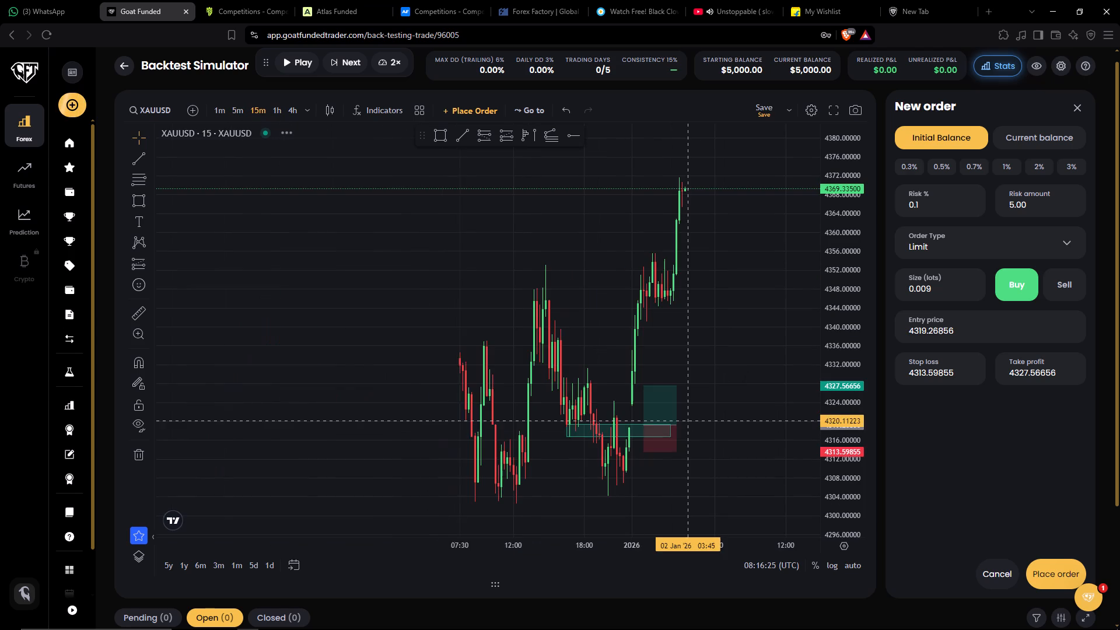
pyautogui.click(675, 440)
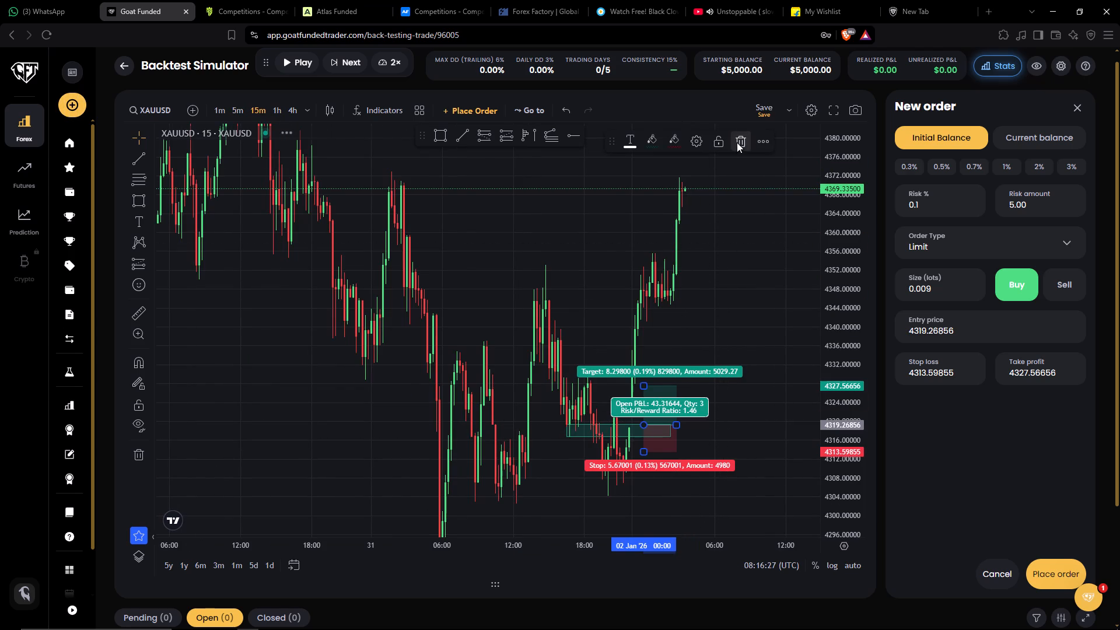
pyautogui.click(737, 142)
# Examine the 15-minute XAUUSD price action around the rectangle zone and the swings since 31 December.
pyautogui.moveTo(736, 396); pyautogui.dragTo(759, 396)
pyautogui.moveTo(657, 542); pyautogui.dragTo(587, 551)
pyautogui.moveTo(723, 452); pyautogui.dragTo(746, 407)
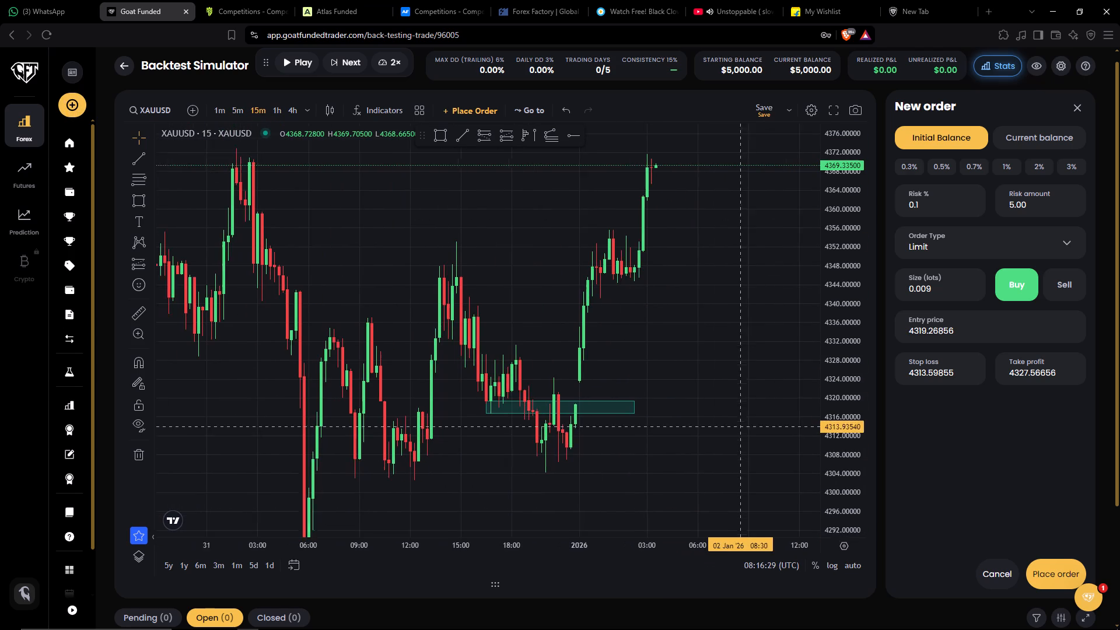
pyautogui.moveTo(746, 407); pyautogui.dragTo(747, 400)
pyautogui.moveTo(830, 330); pyautogui.dragTo(796, 479)
pyautogui.moveTo(739, 450); pyautogui.dragTo(790, 445)
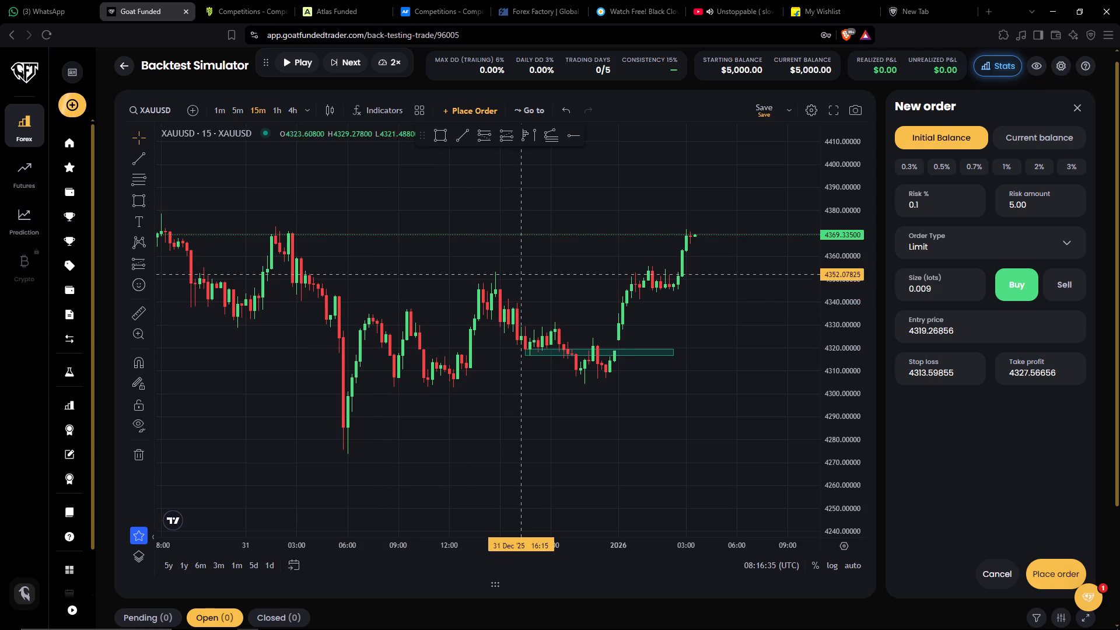
pyautogui.moveTo(845, 427); pyautogui.dragTo(860, 292)
pyautogui.moveTo(796, 301); pyautogui.dragTo(741, 335)
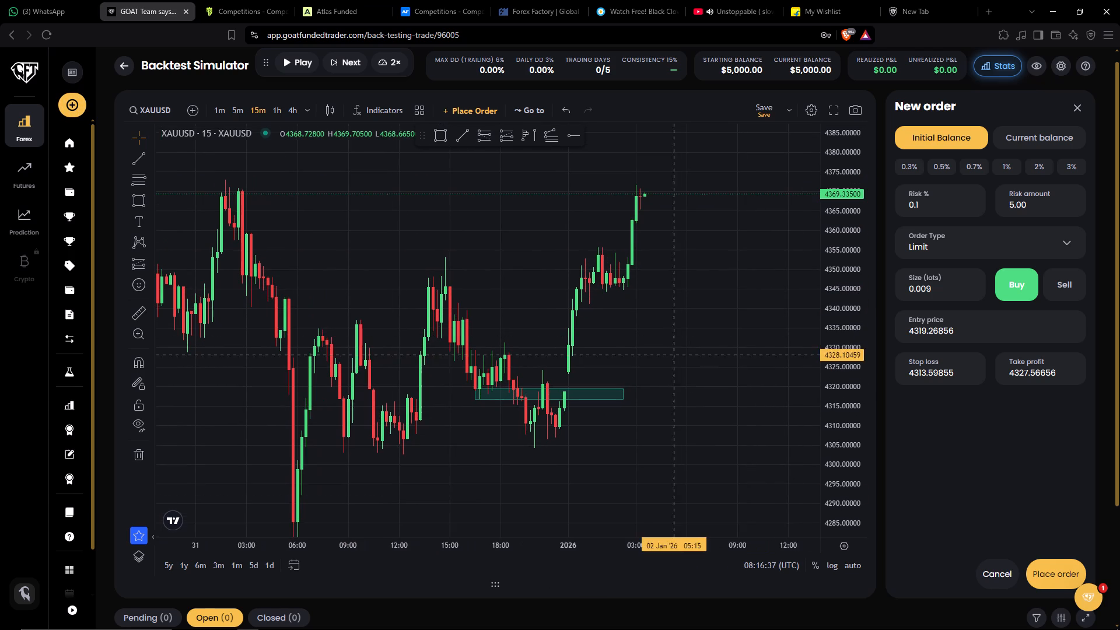
# Switch the XAUUSD chart to the 5-minute timeframe and examine the rally above the rectangle zone.
pyautogui.moveTo(671, 471); pyautogui.dragTo(556, 474)
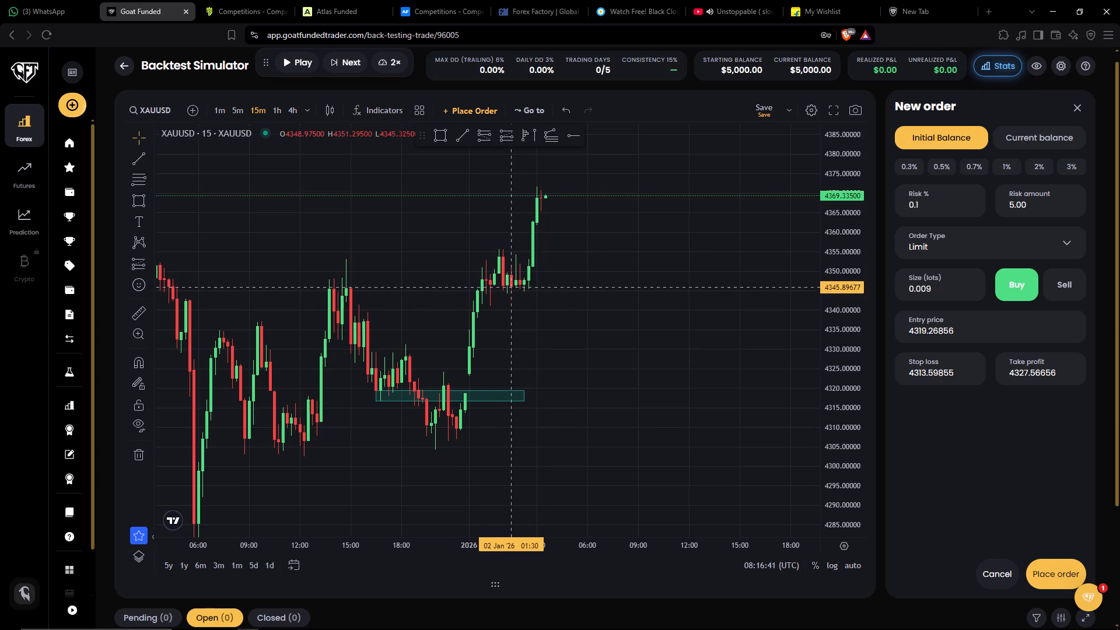
pyautogui.click(240, 114)
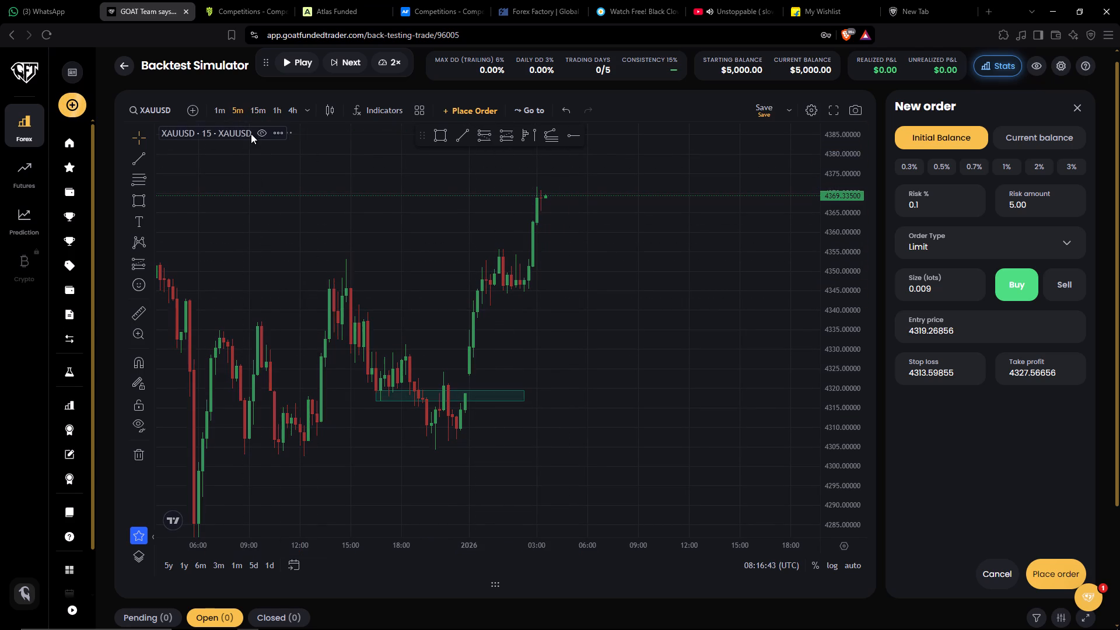
pyautogui.moveTo(618, 397); pyautogui.dragTo(647, 390)
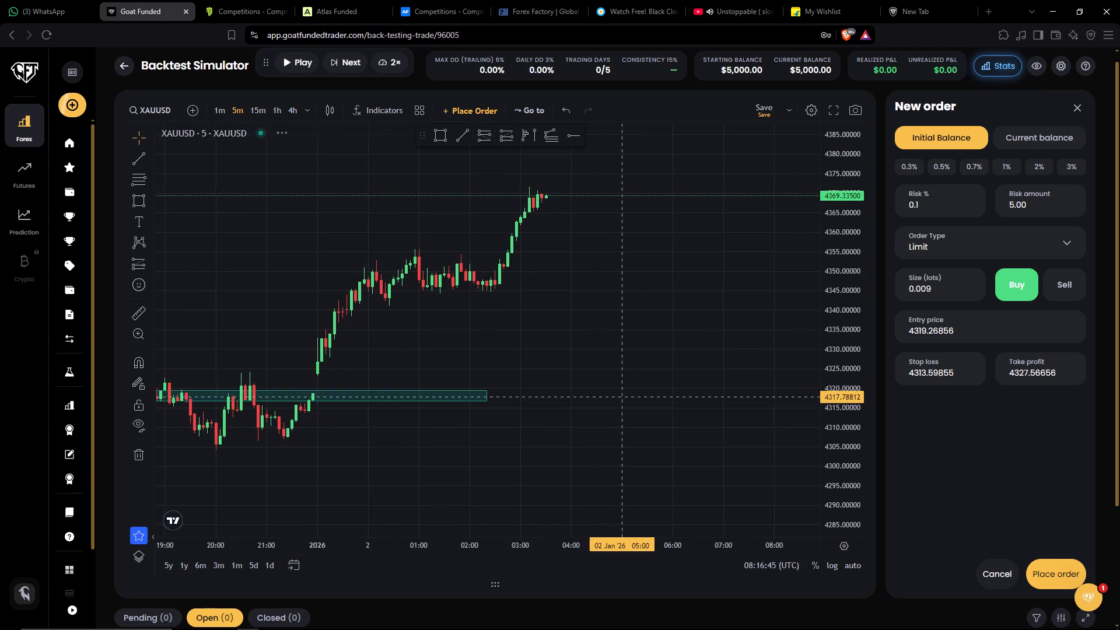
pyautogui.moveTo(647, 390); pyautogui.dragTo(708, 366)
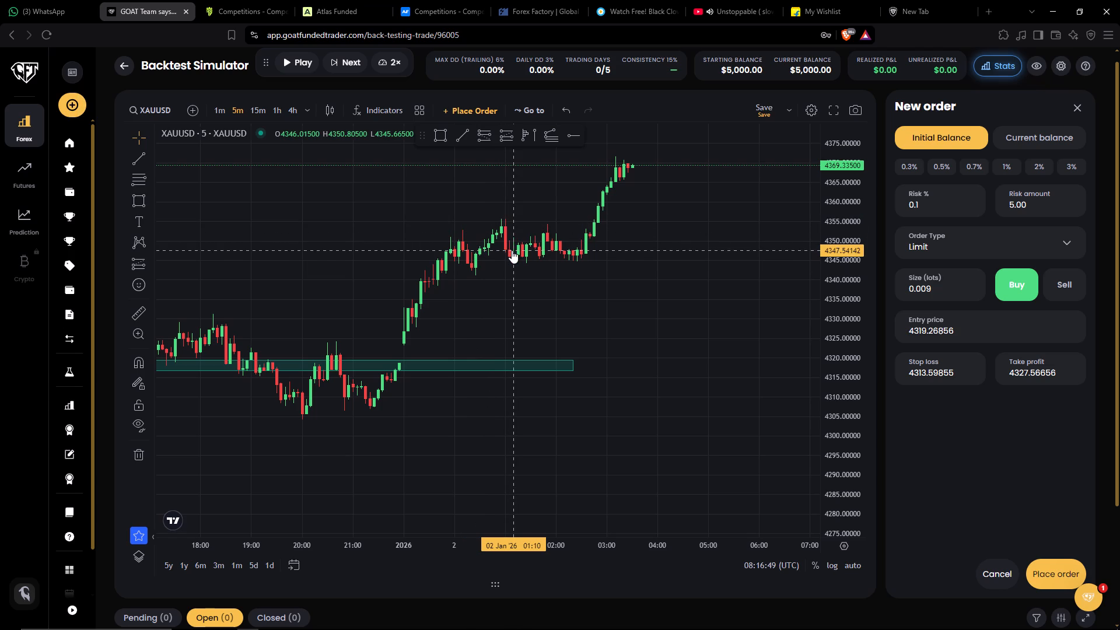
pyautogui.moveTo(641, 224); pyautogui.dragTo(650, 253)
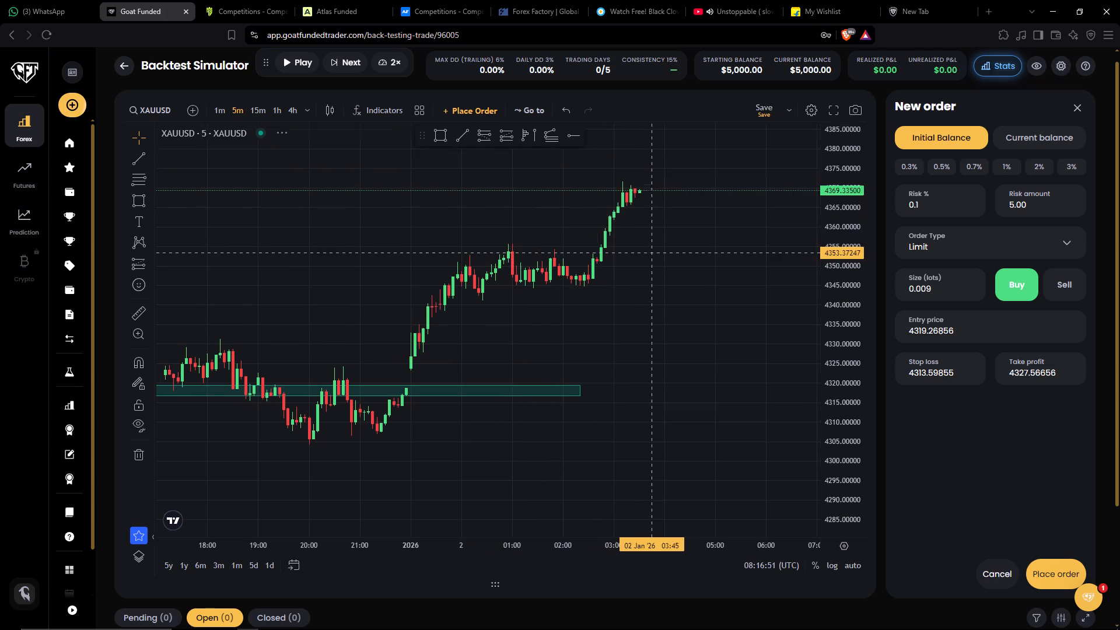
pyautogui.moveTo(650, 253); pyautogui.dragTo(596, 271)
pyautogui.moveTo(833, 410); pyautogui.dragTo(835, 338)
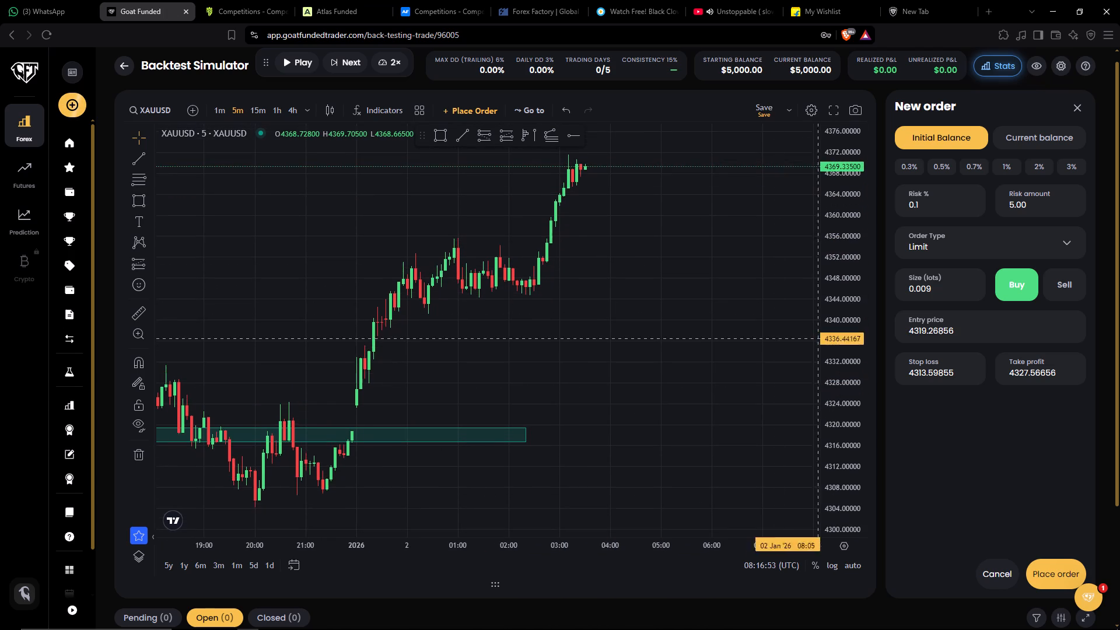
pyautogui.moveTo(713, 335); pyautogui.dragTo(701, 369)
pyautogui.moveTo(542, 339); pyautogui.dragTo(535, 333)
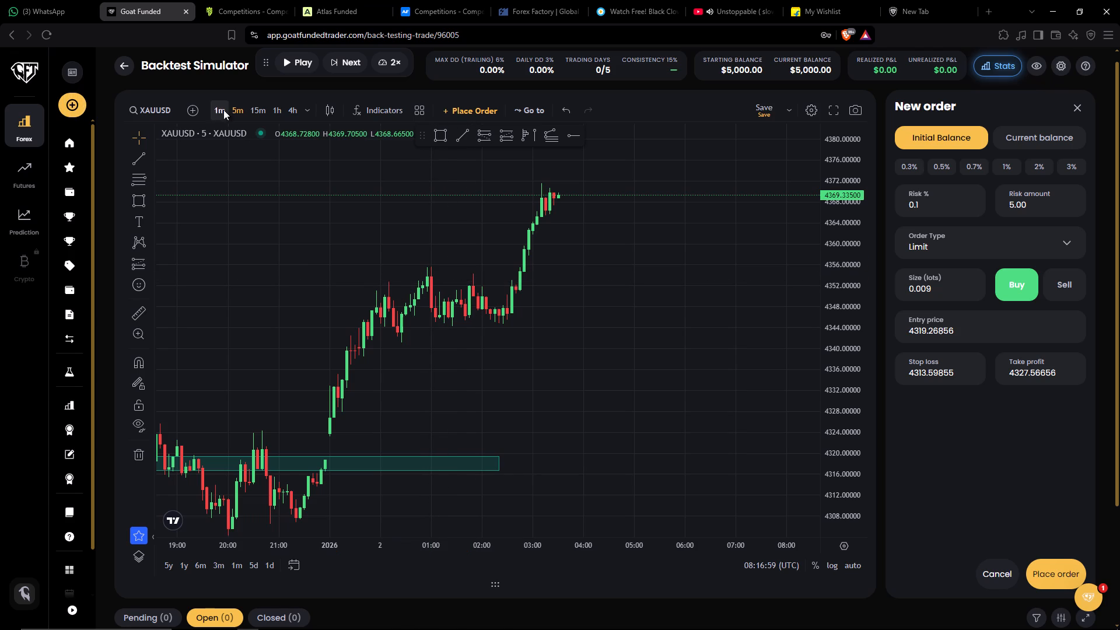
# Resume the market replay and run it past 11:00 on 02 Jan '26, raising the speed to 5x.
pyautogui.click(288, 58)
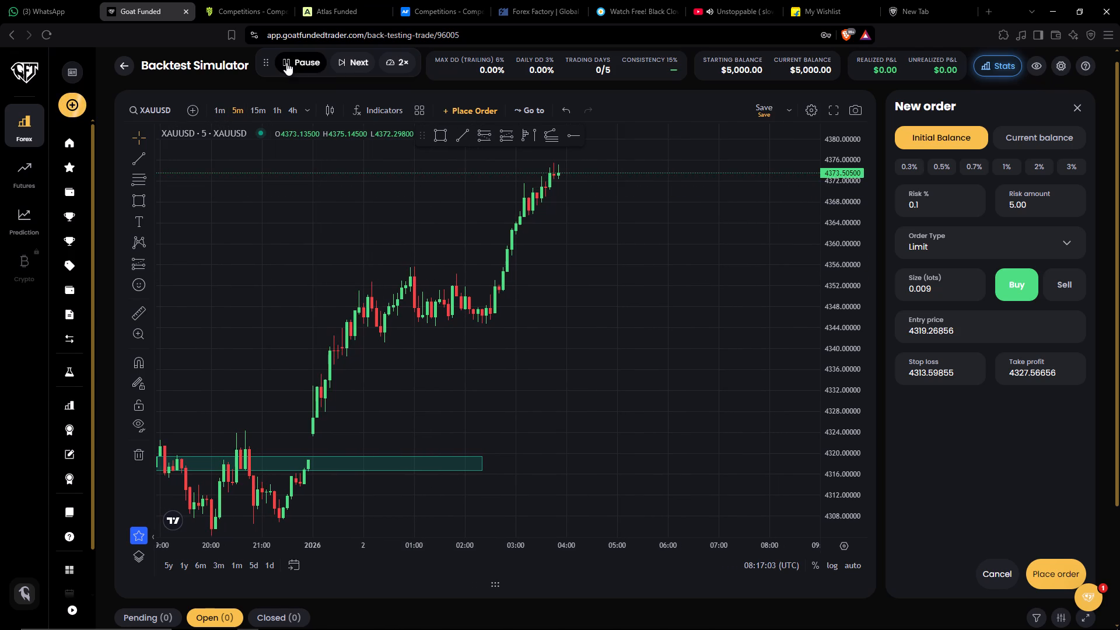
pyautogui.moveTo(587, 293); pyautogui.dragTo(534, 416)
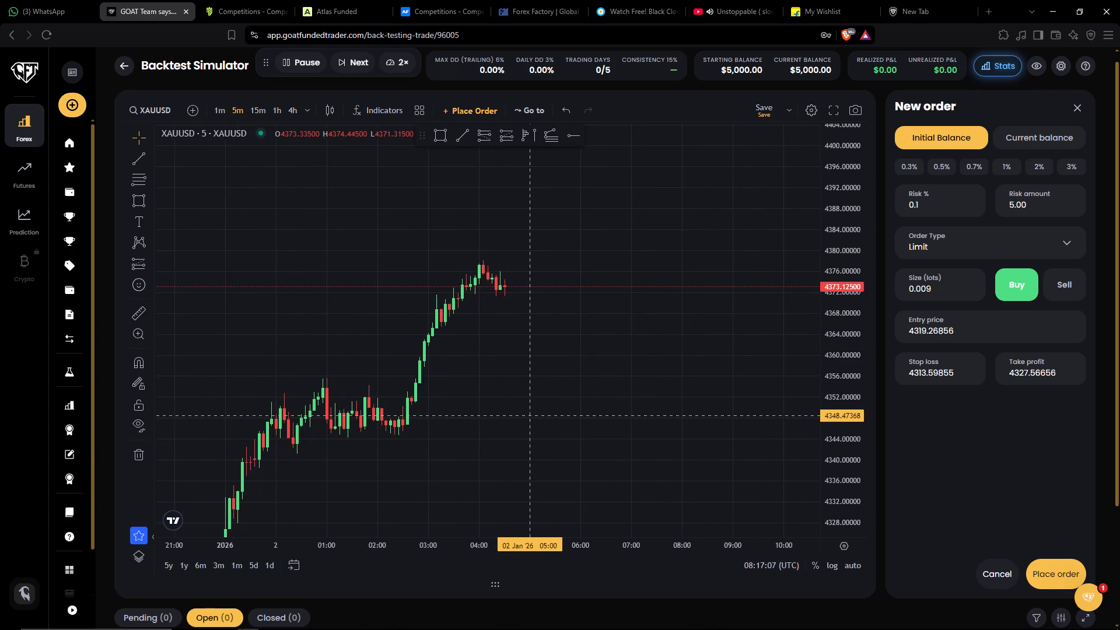
pyautogui.moveTo(527, 415); pyautogui.dragTo(558, 401)
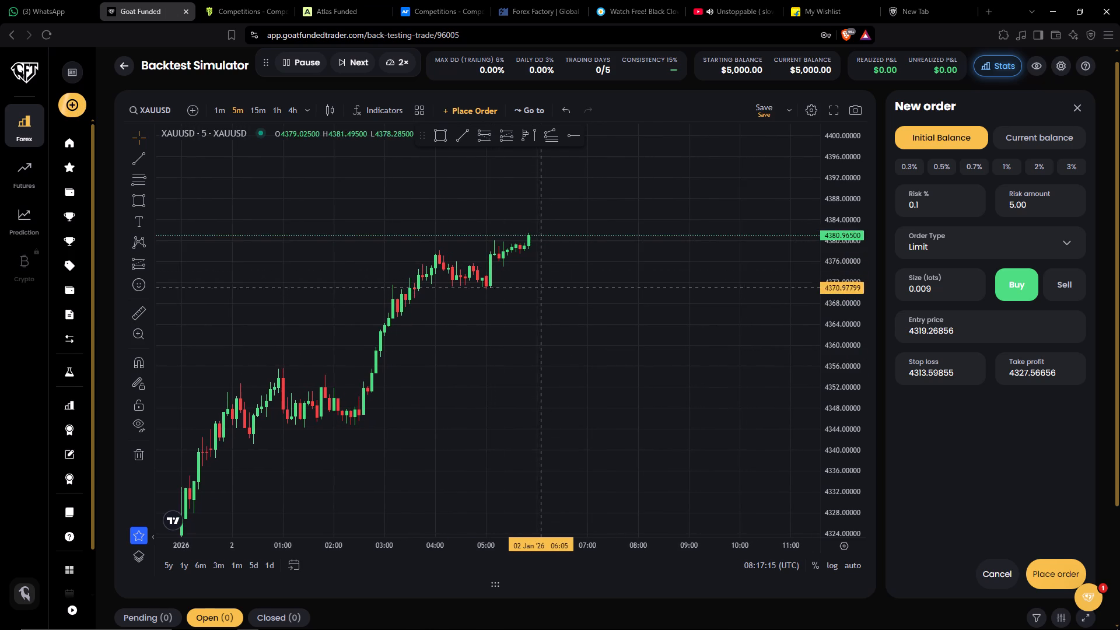
pyautogui.click(401, 61)
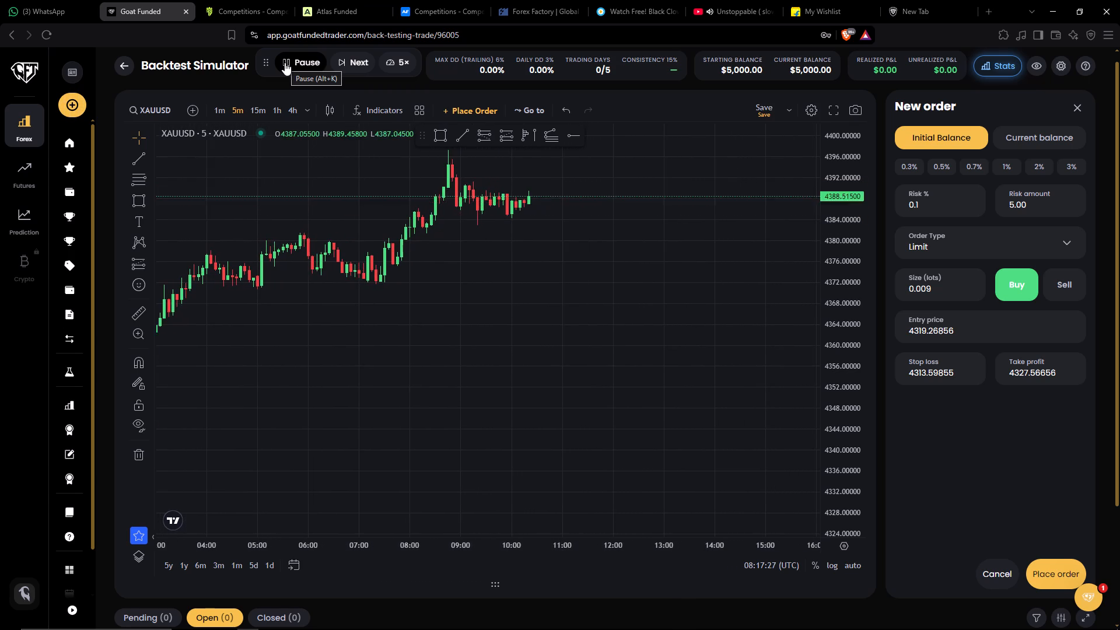
pyautogui.moveTo(534, 312); pyautogui.dragTo(627, 419)
pyautogui.moveTo(629, 421); pyautogui.dragTo(689, 432)
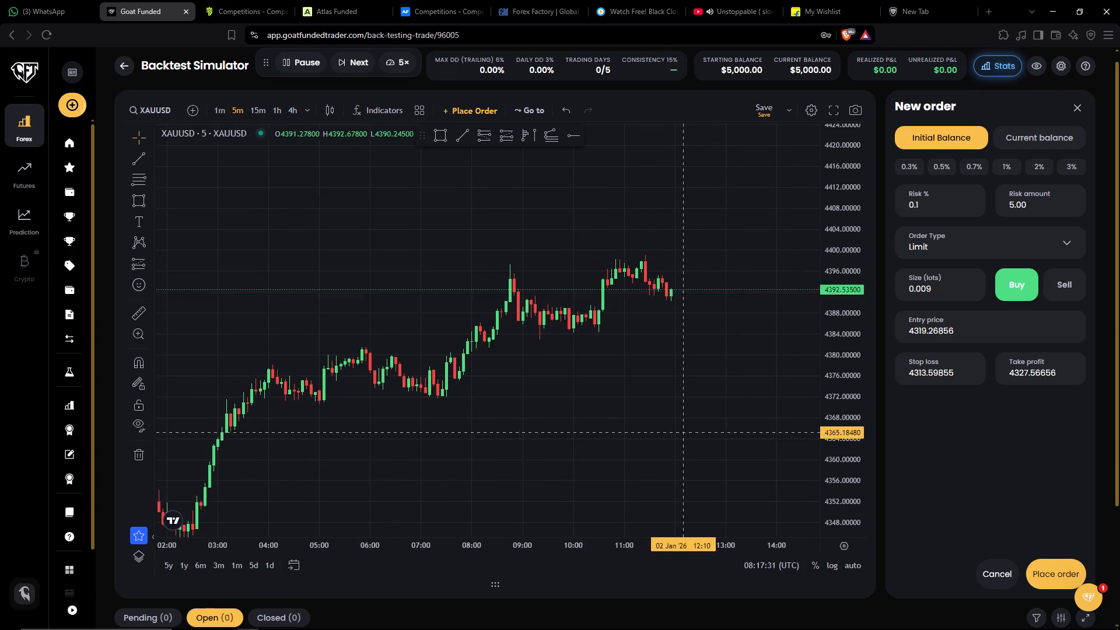
# Close the new order form and pause the replay at about 13:40 on 02 Jan '26, during the sharp drop.
pyautogui.click(1076, 104)
pyautogui.moveTo(901, 344); pyautogui.dragTo(892, 344)
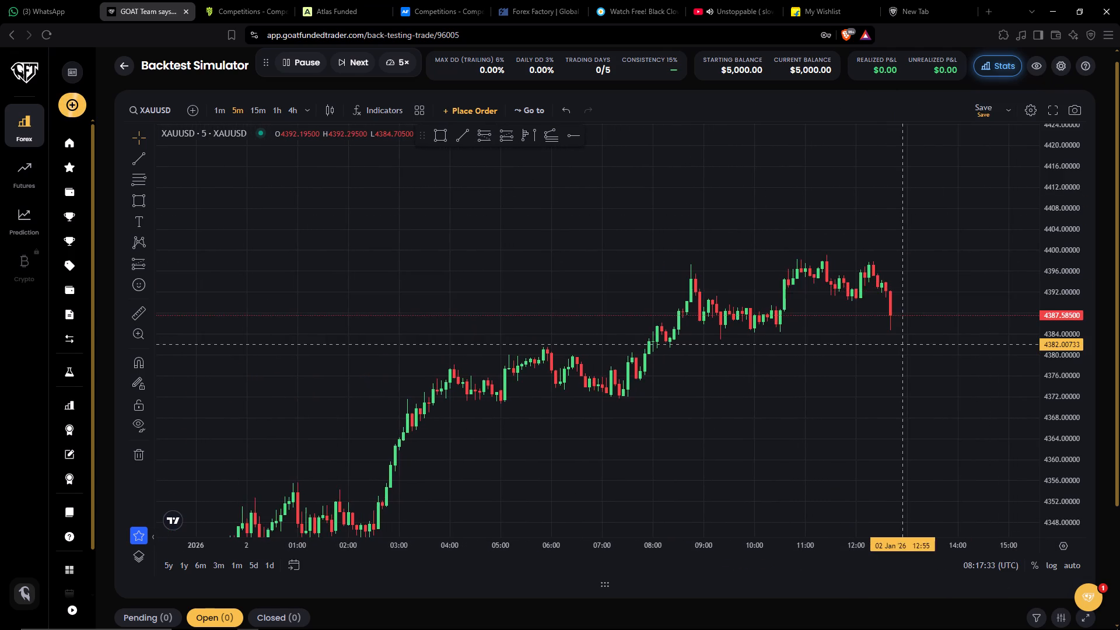
pyautogui.moveTo(892, 344); pyautogui.dragTo(726, 335)
pyautogui.moveTo(614, 353); pyautogui.dragTo(597, 365)
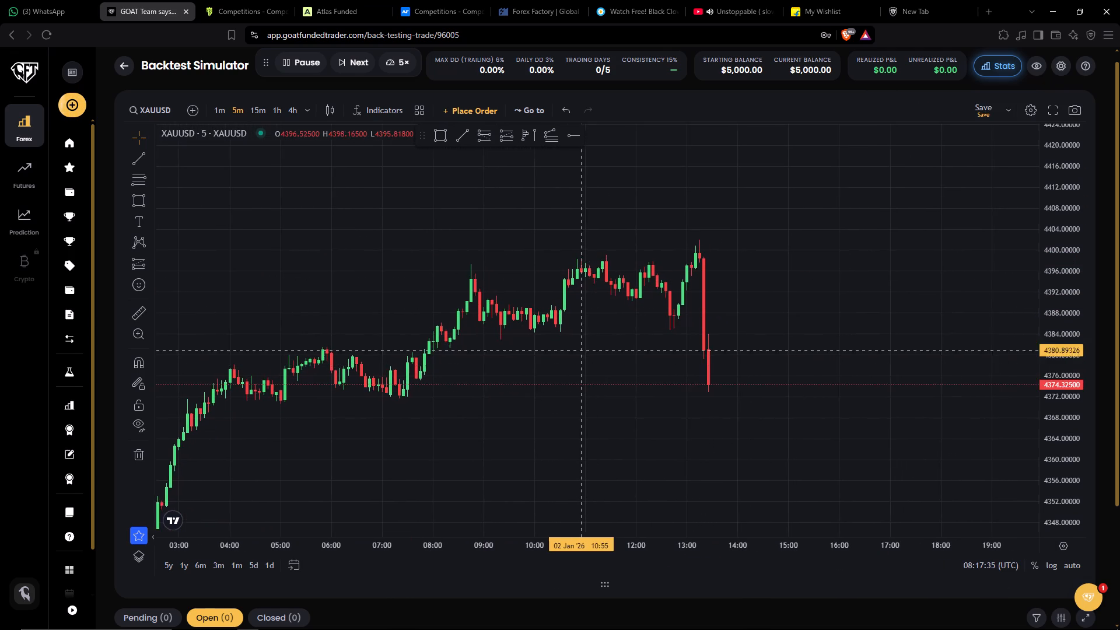
pyautogui.click(286, 65)
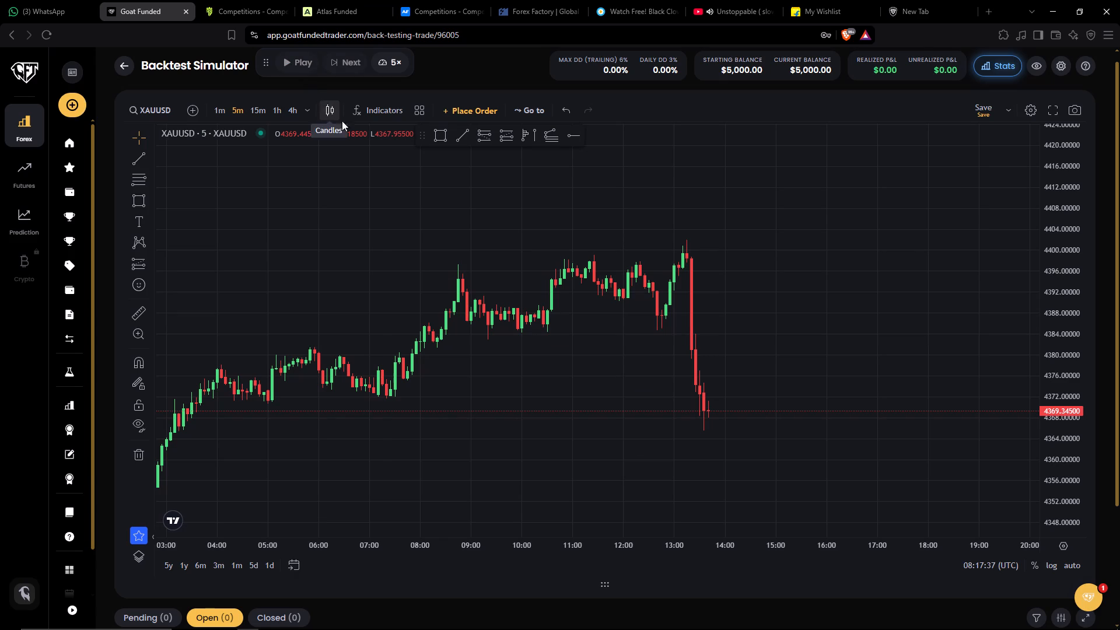
# Try to resume the replay and examine the 5-minute drop after 13:00 and the earlier swing lows.
pyautogui.click(289, 64)
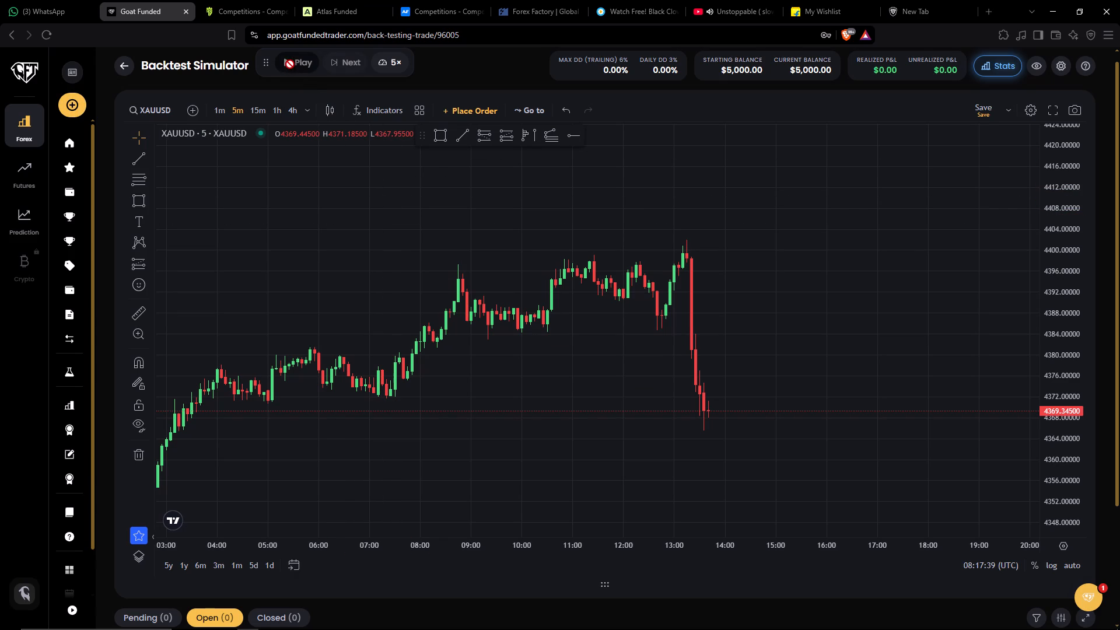
pyautogui.moveTo(401, 223); pyautogui.dragTo(391, 218)
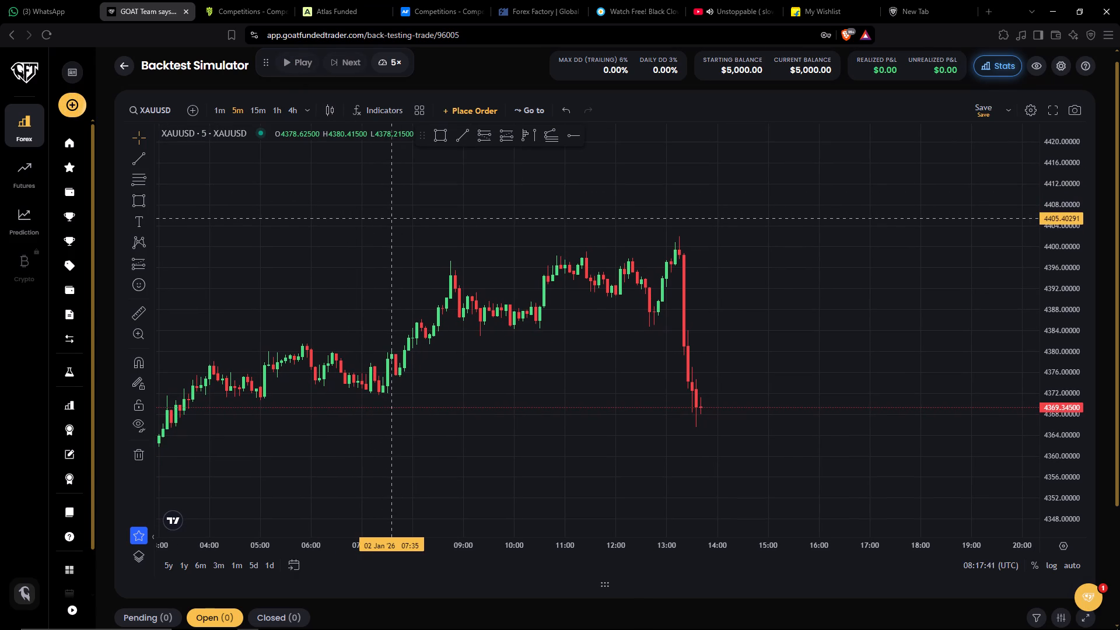
pyautogui.moveTo(365, 208); pyautogui.dragTo(425, 184)
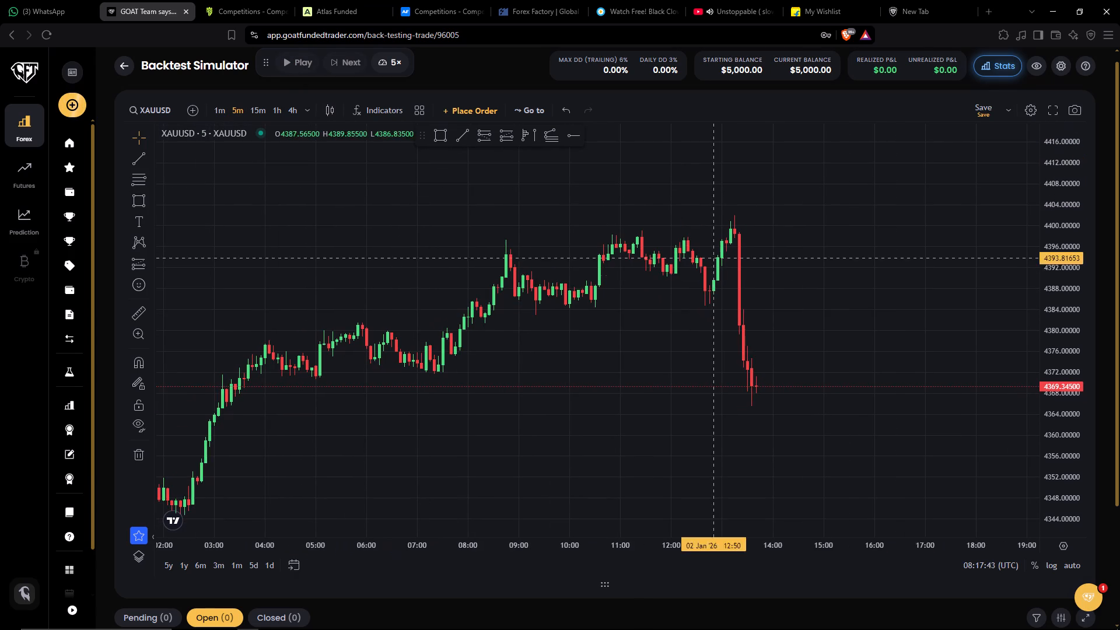
pyautogui.moveTo(1074, 449); pyautogui.dragTo(1076, 410)
pyautogui.moveTo(978, 385); pyautogui.dragTo(954, 388)
pyautogui.moveTo(892, 370); pyautogui.dragTo(970, 337)
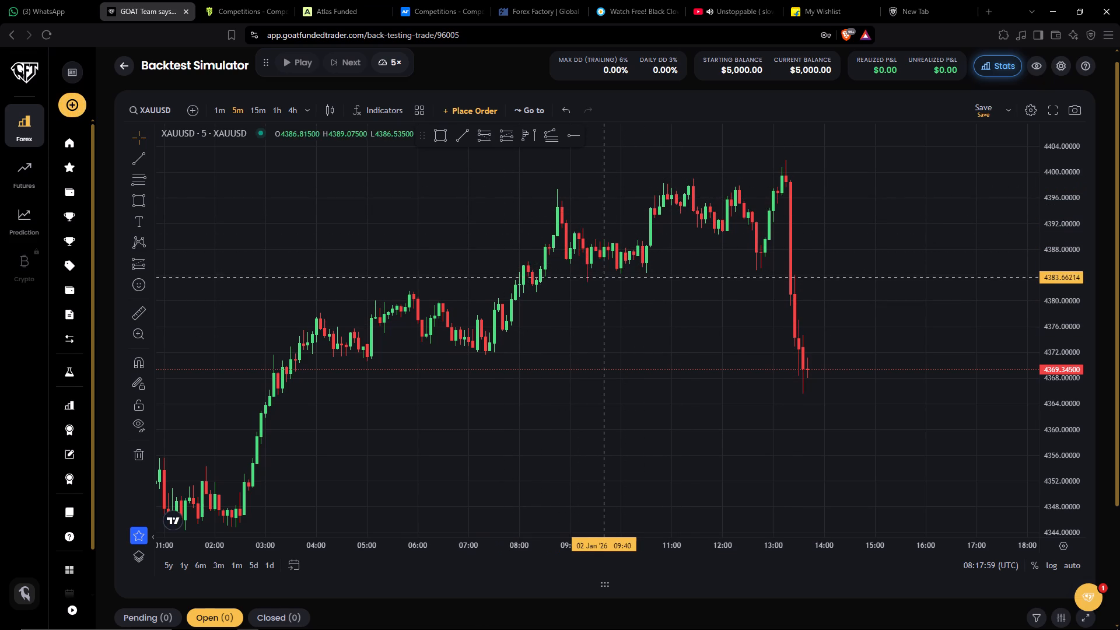
# Draw a rectangle zone from about 4385.57 to 4382.76, spanning 09:05 to about 17:00 on 02 Jan '26.
pyautogui.moveTo(660, 296); pyautogui.dragTo(594, 308)
pyautogui.click(435, 133)
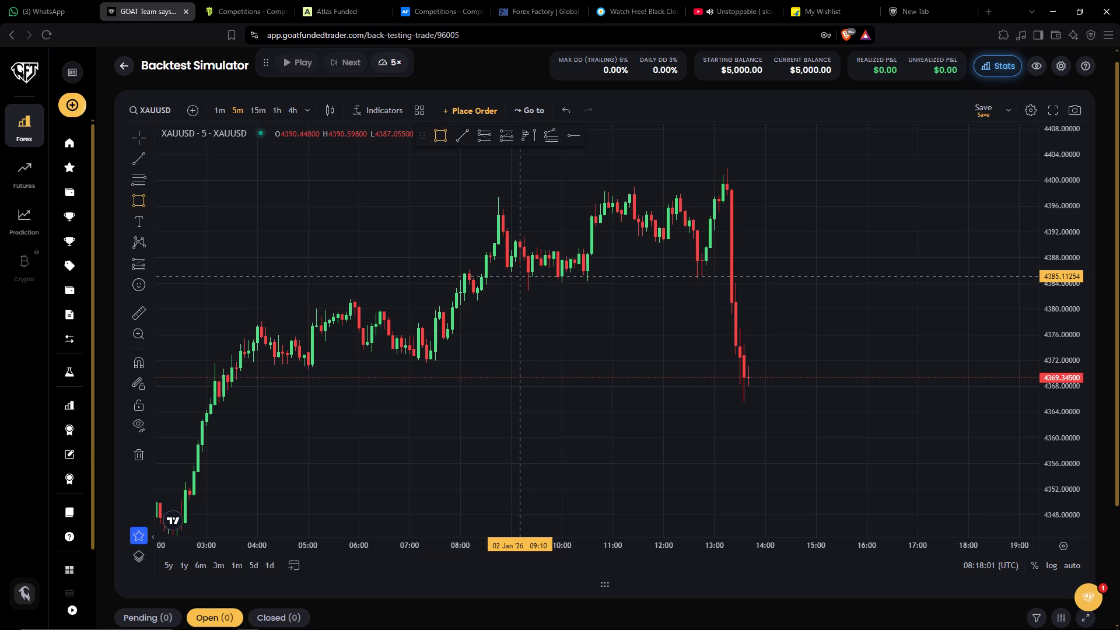
pyautogui.click(517, 273)
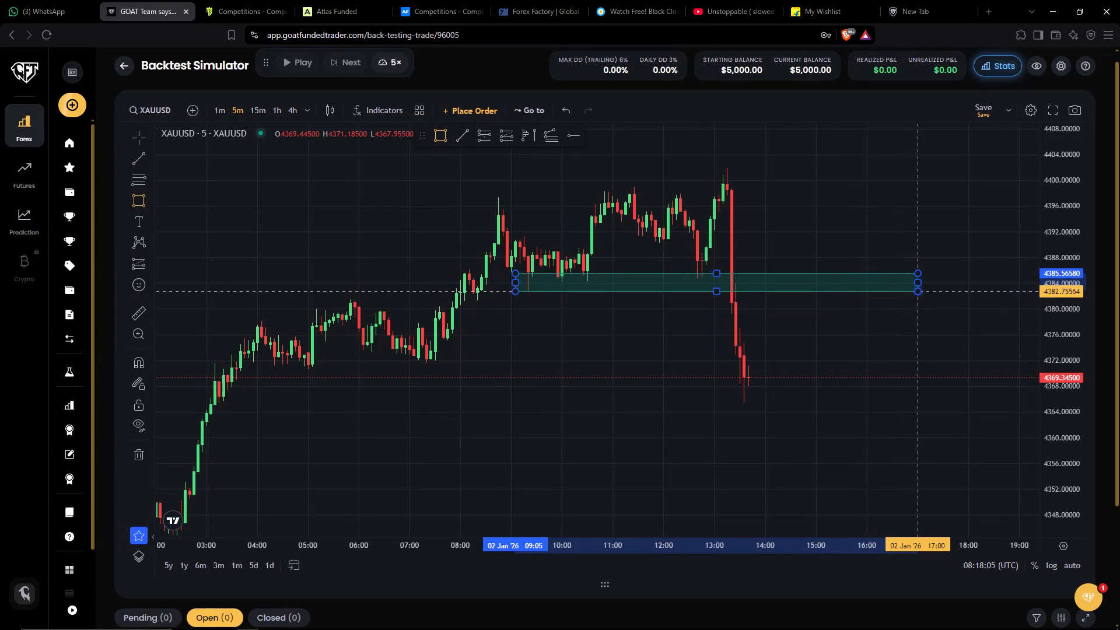
pyautogui.click(922, 290)
pyautogui.click(891, 339)
# Extend the new rectangle zone's end to about 18:35 on 02 Jan '26.
pyautogui.moveTo(887, 341); pyautogui.dragTo(731, 343)
pyautogui.moveTo(774, 288); pyautogui.dragTo(847, 288)
pyautogui.moveTo(846, 331); pyautogui.dragTo(831, 339)
pyautogui.click(811, 344)
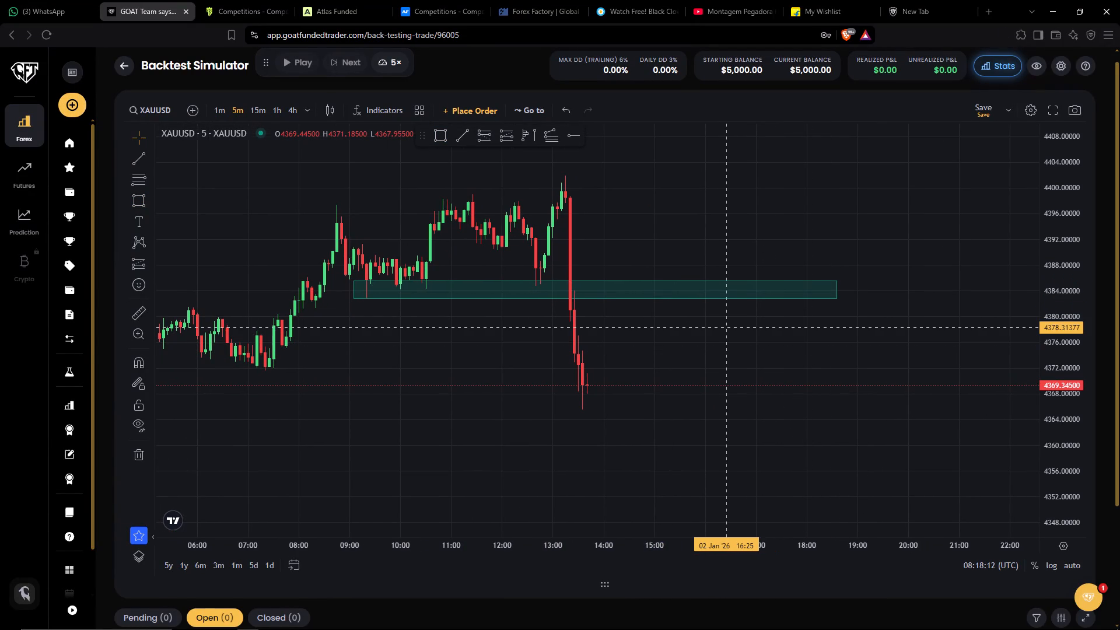
# Switch the chart to the 1-minute timeframe and examine the price action around the new rectangle zone.
pyautogui.moveTo(751, 215); pyautogui.dragTo(720, 235)
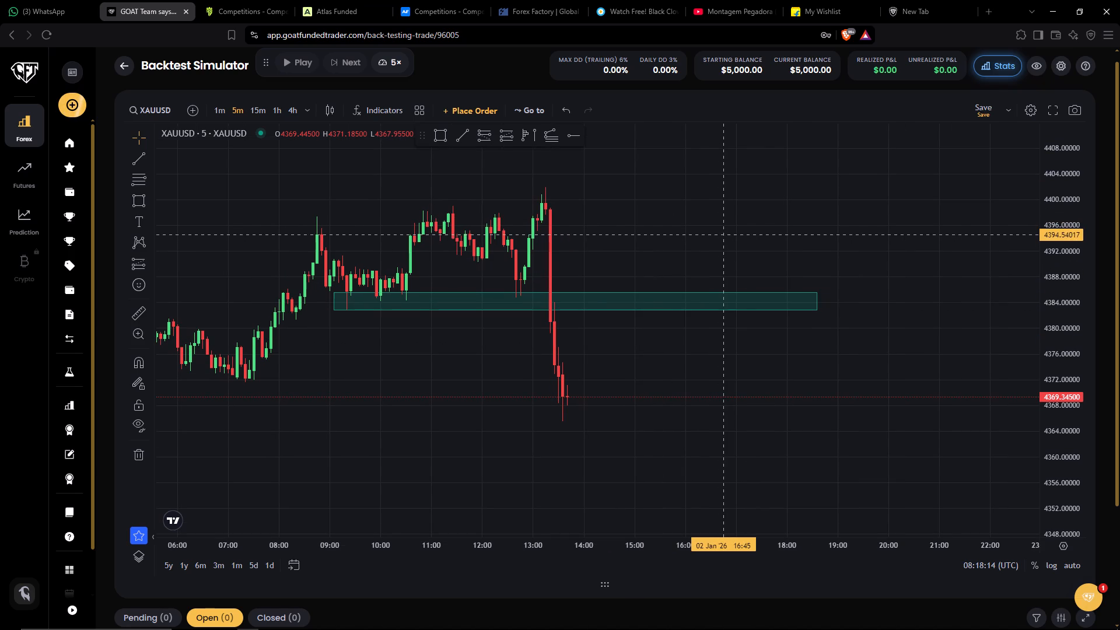
pyautogui.moveTo(799, 239); pyautogui.dragTo(820, 241)
pyautogui.click(219, 112)
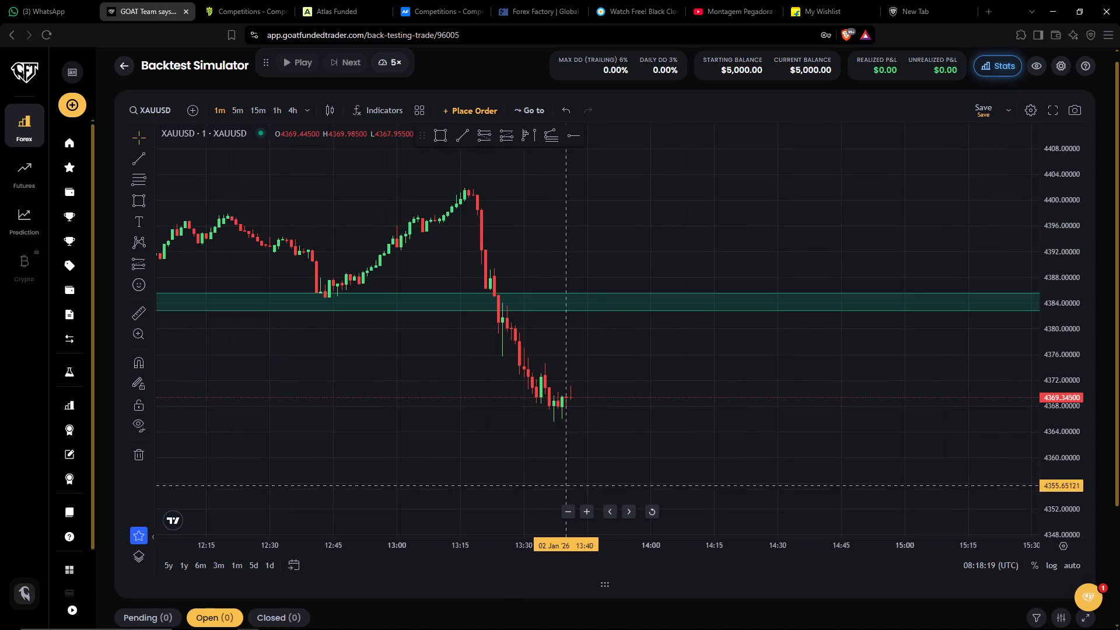
pyautogui.moveTo(507, 546); pyautogui.dragTo(561, 548)
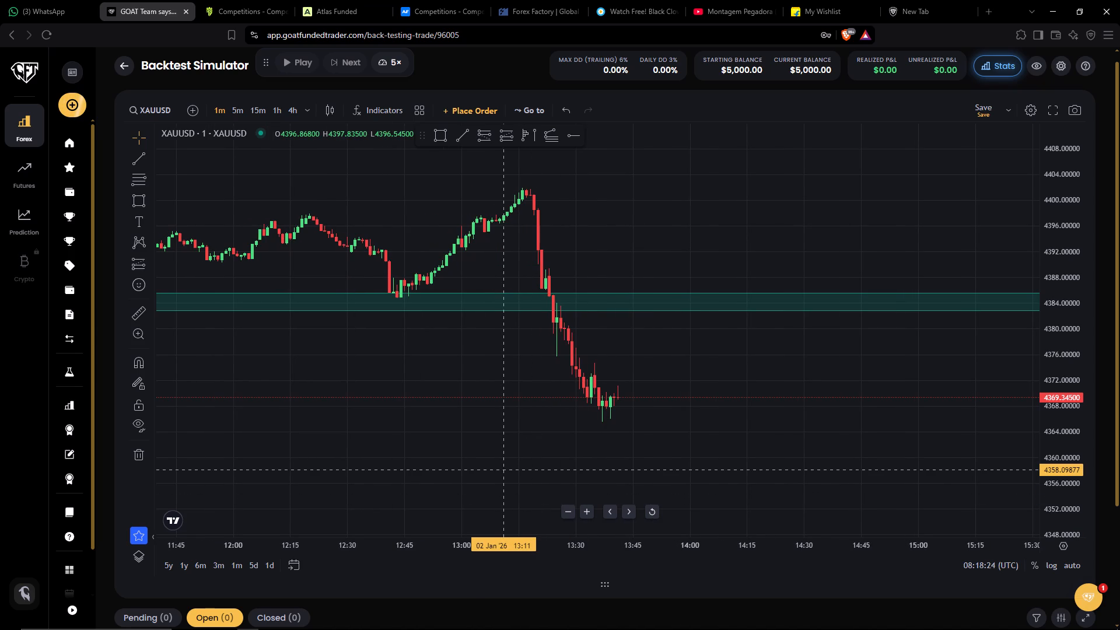
pyautogui.moveTo(492, 420); pyautogui.dragTo(541, 423)
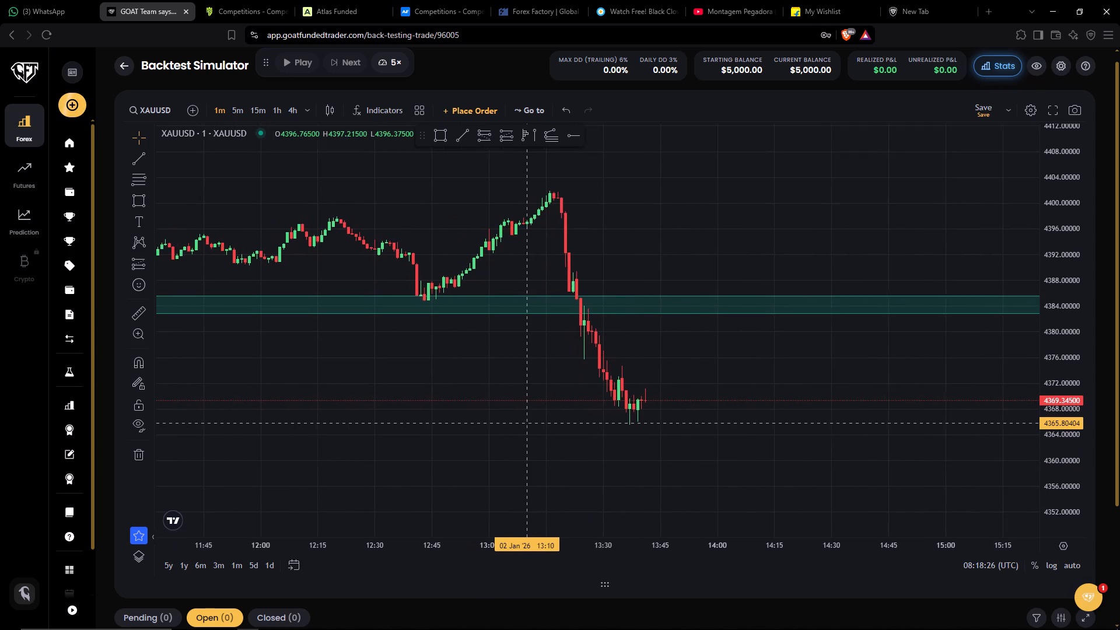
pyautogui.moveTo(541, 423); pyautogui.dragTo(712, 410)
pyautogui.moveTo(638, 545); pyautogui.dragTo(765, 552)
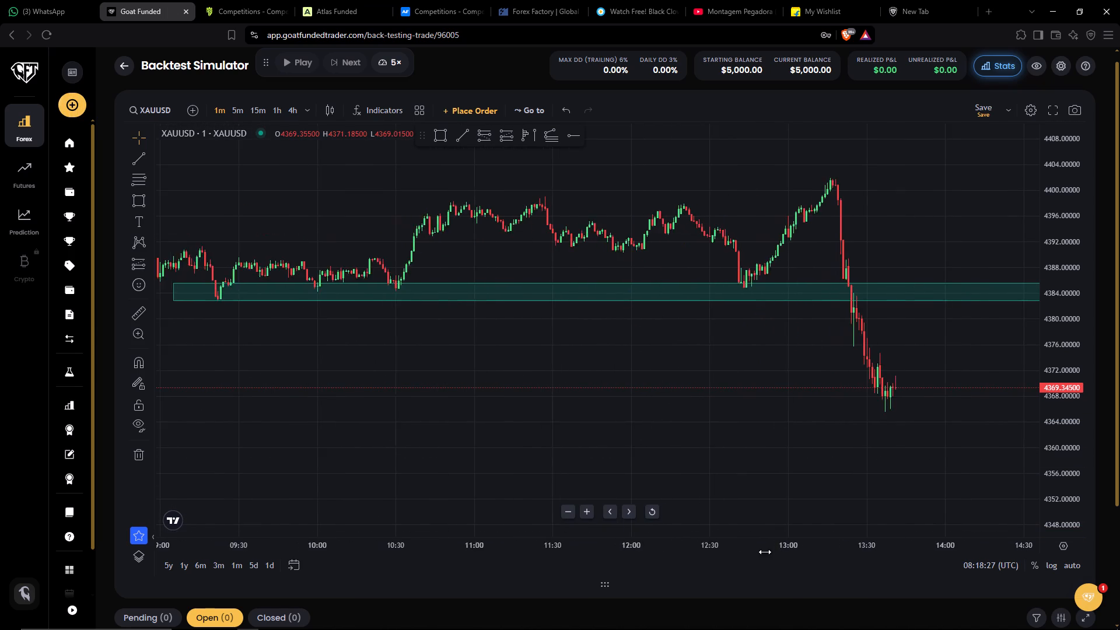
pyautogui.moveTo(765, 552); pyautogui.dragTo(748, 547)
pyautogui.moveTo(800, 434); pyautogui.dragTo(692, 427)
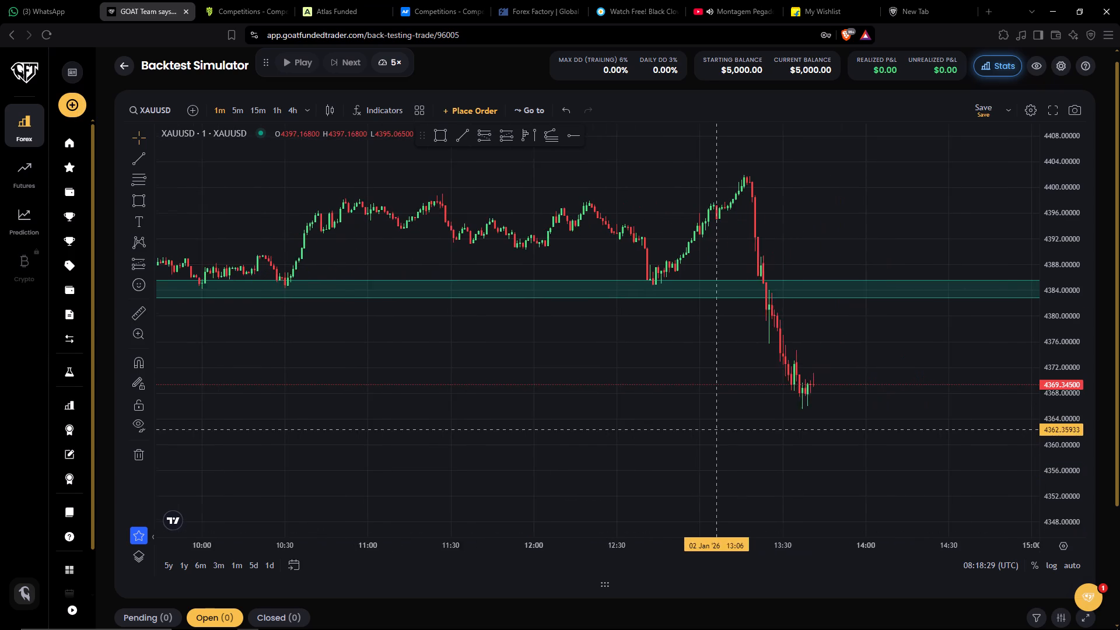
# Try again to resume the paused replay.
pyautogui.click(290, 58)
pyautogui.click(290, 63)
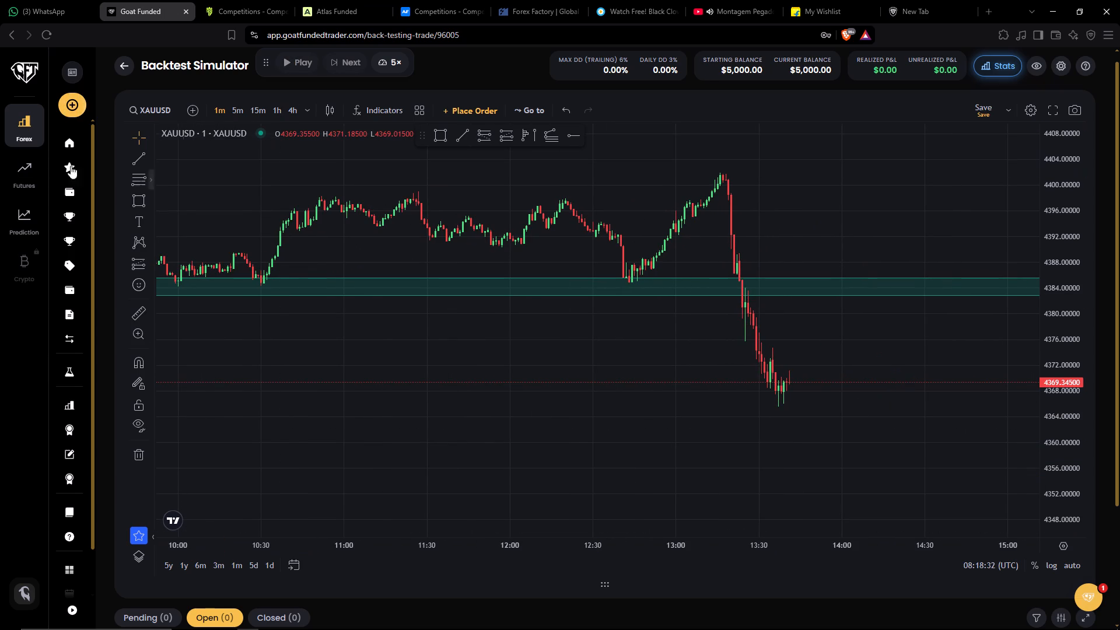
# Leave the simulator and open the Forex account's Back Testing sessions page.
pyautogui.click(16, 173)
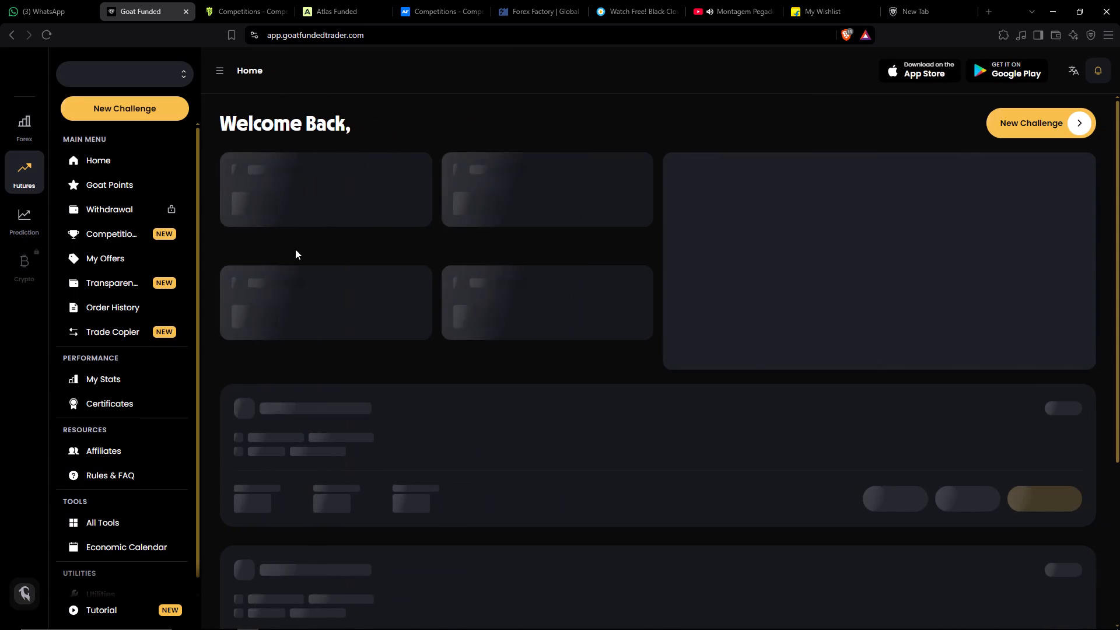
pyautogui.click(29, 130)
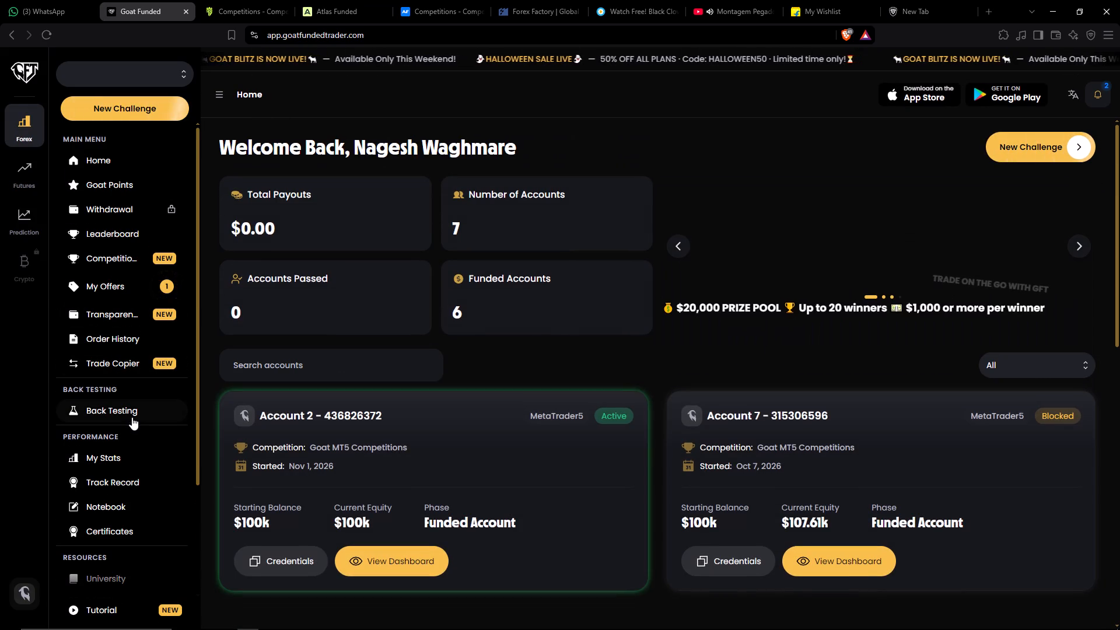
pyautogui.click(124, 415)
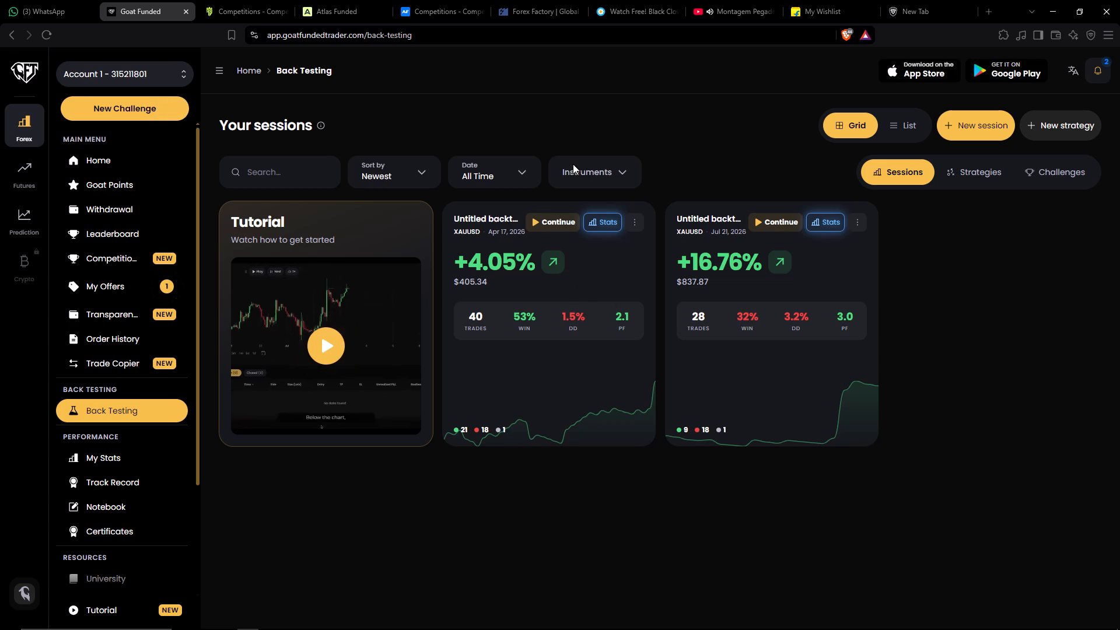
# Filter the backtesting sessions by the XAUUSD instrument and look through the listed sessions.
pyautogui.click(623, 173)
pyautogui.click(596, 237)
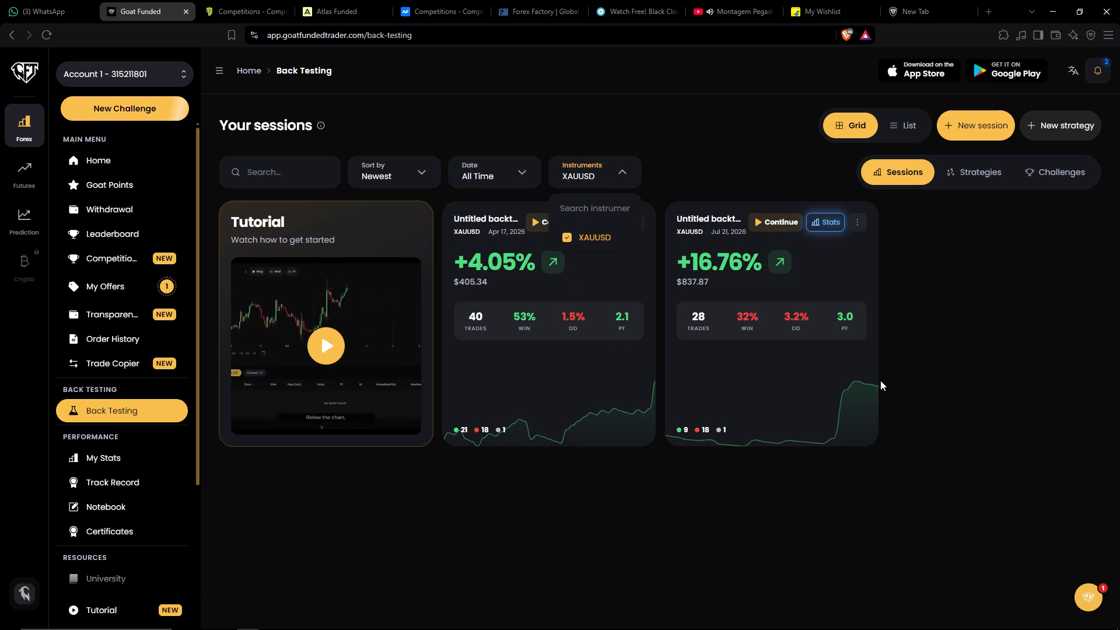
pyautogui.click(418, 167)
pyautogui.click(419, 171)
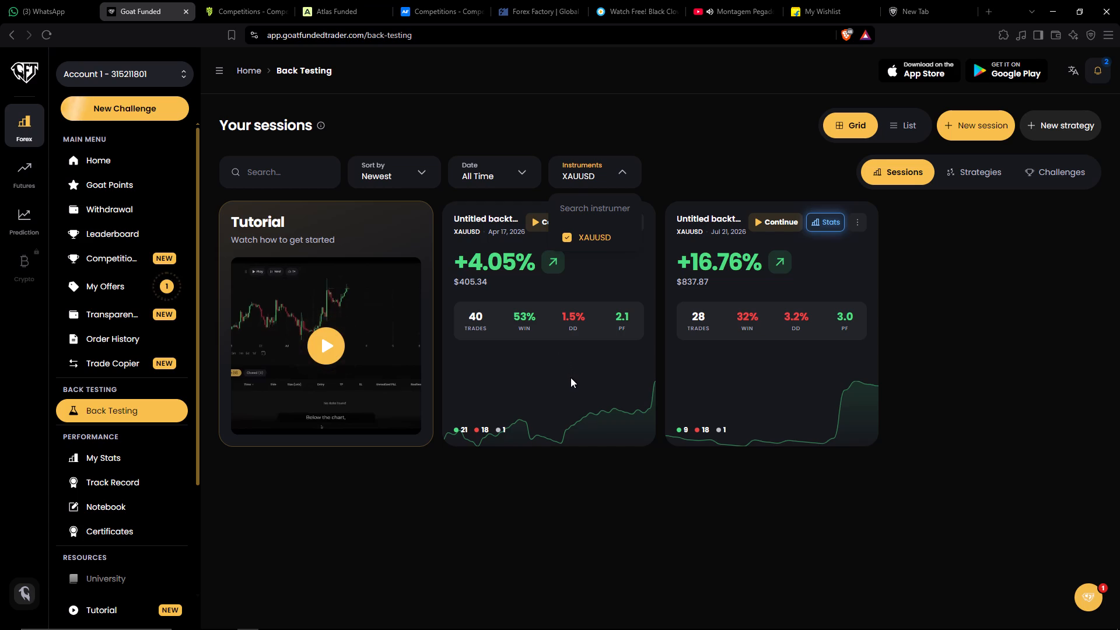
pyautogui.scroll(-2, 477, 416)
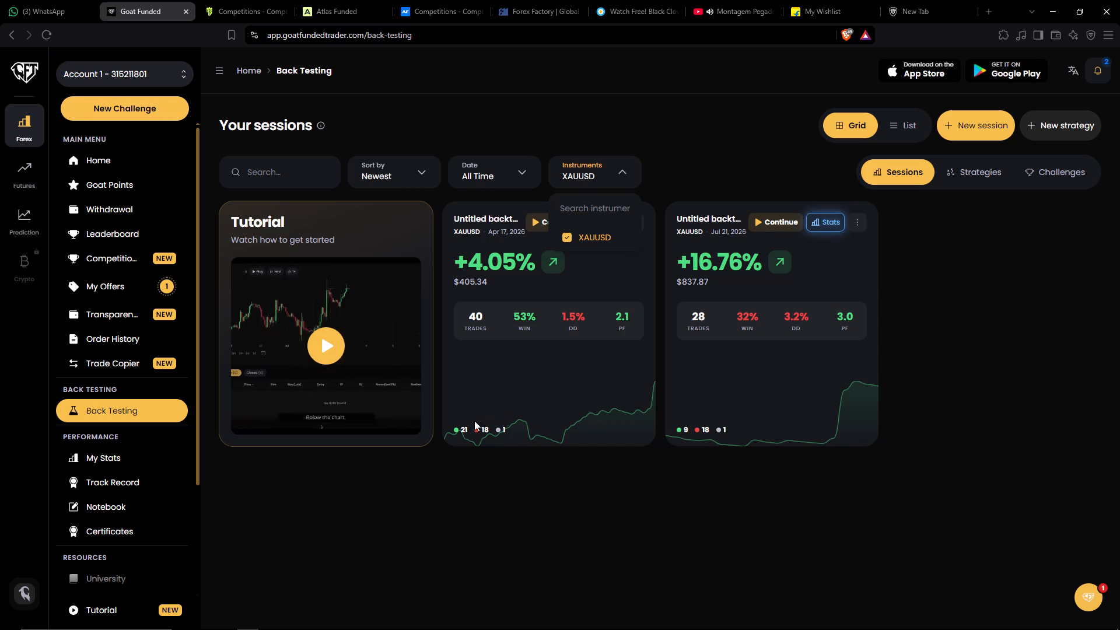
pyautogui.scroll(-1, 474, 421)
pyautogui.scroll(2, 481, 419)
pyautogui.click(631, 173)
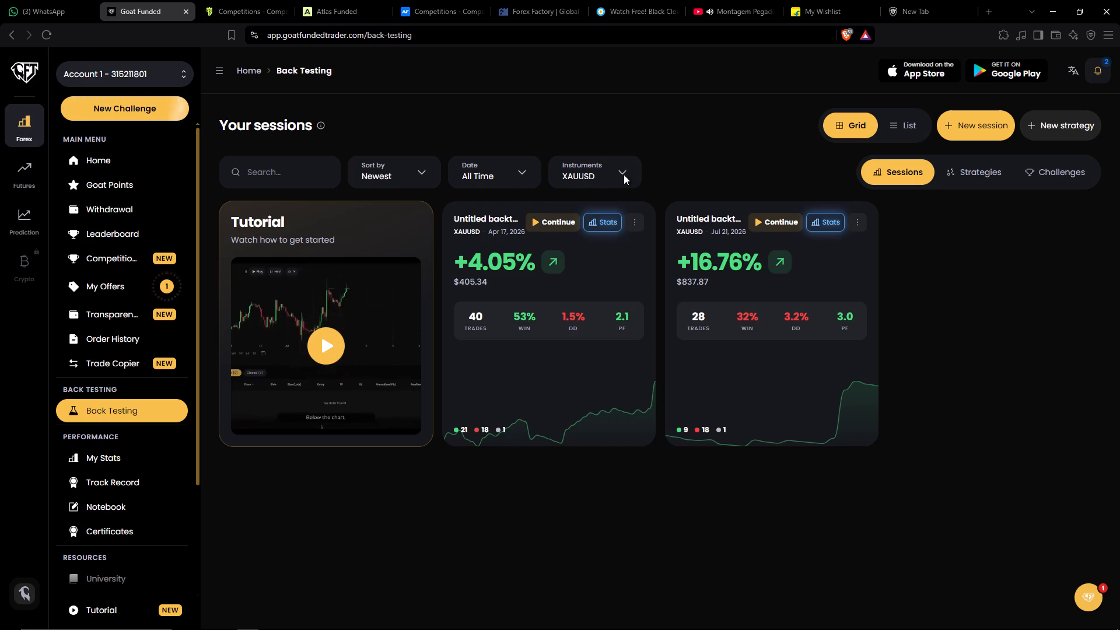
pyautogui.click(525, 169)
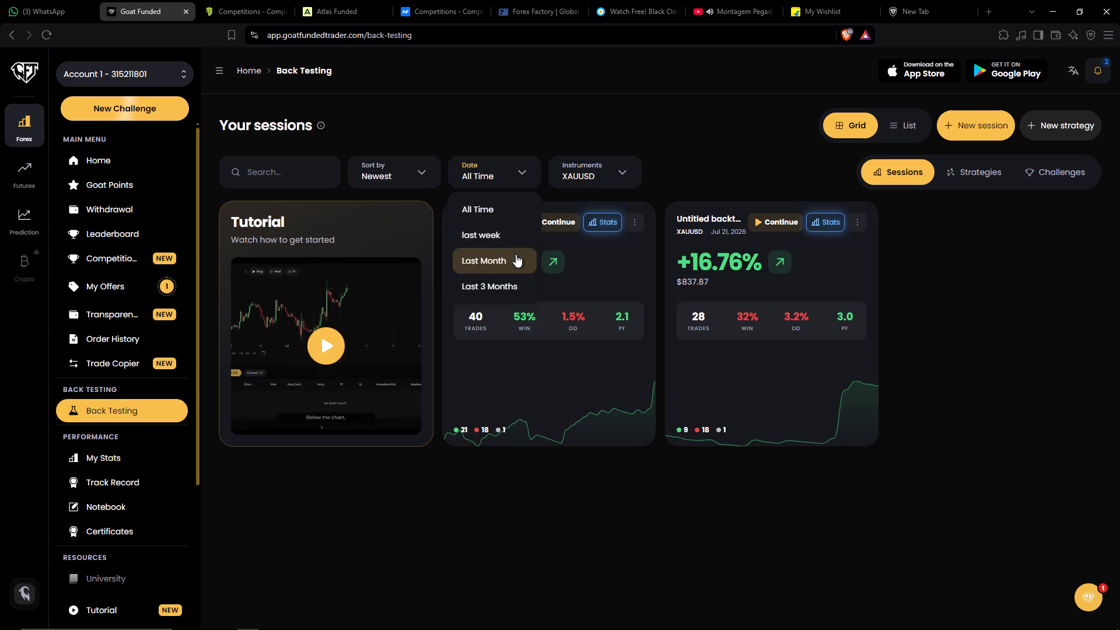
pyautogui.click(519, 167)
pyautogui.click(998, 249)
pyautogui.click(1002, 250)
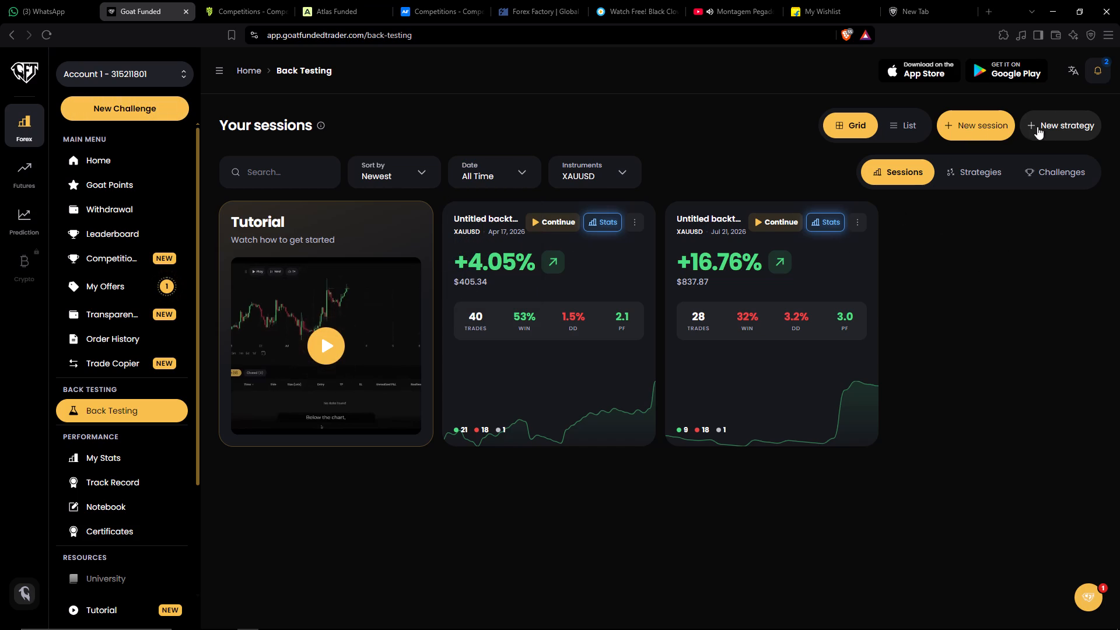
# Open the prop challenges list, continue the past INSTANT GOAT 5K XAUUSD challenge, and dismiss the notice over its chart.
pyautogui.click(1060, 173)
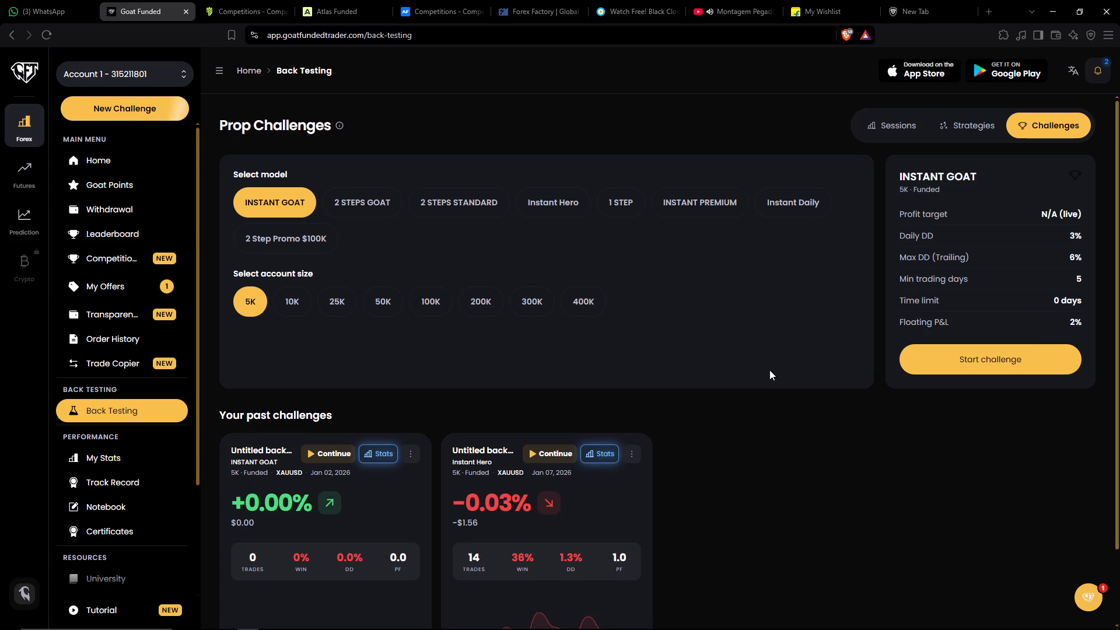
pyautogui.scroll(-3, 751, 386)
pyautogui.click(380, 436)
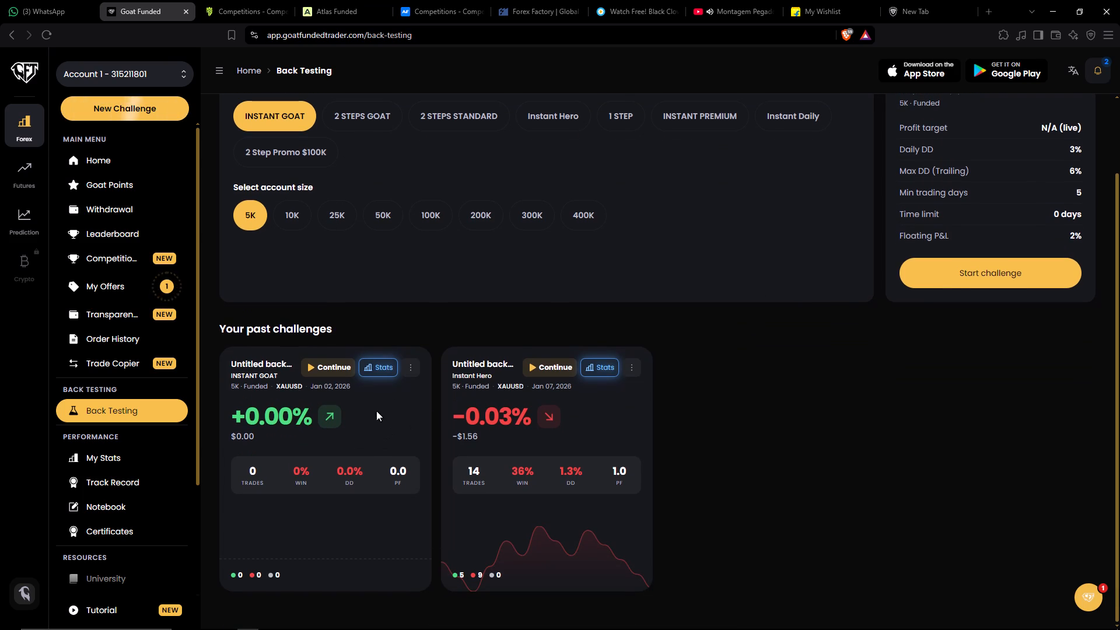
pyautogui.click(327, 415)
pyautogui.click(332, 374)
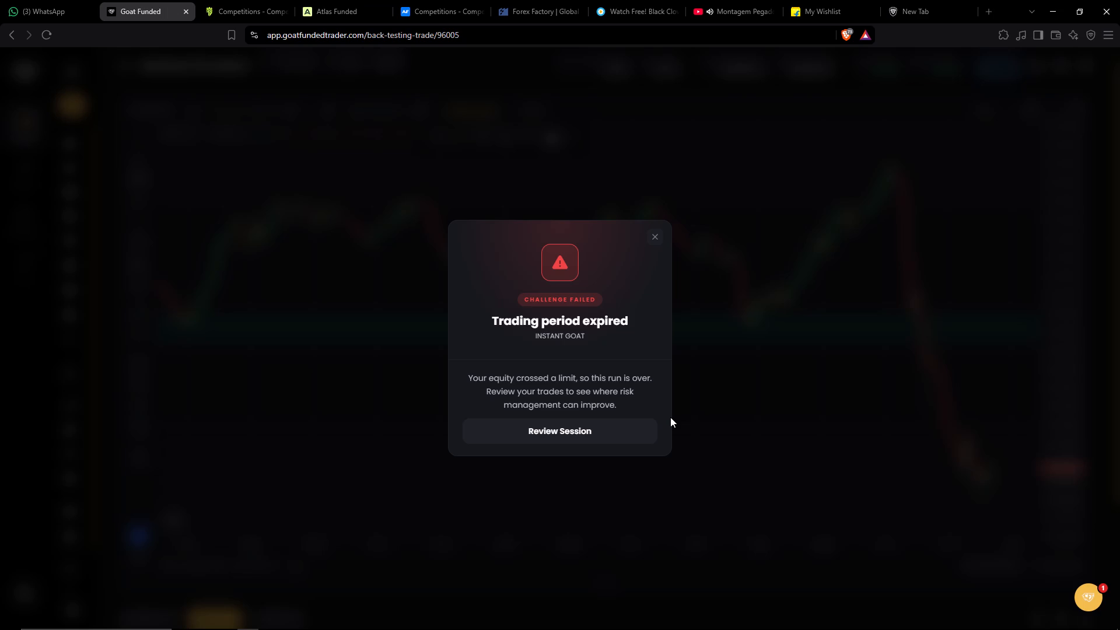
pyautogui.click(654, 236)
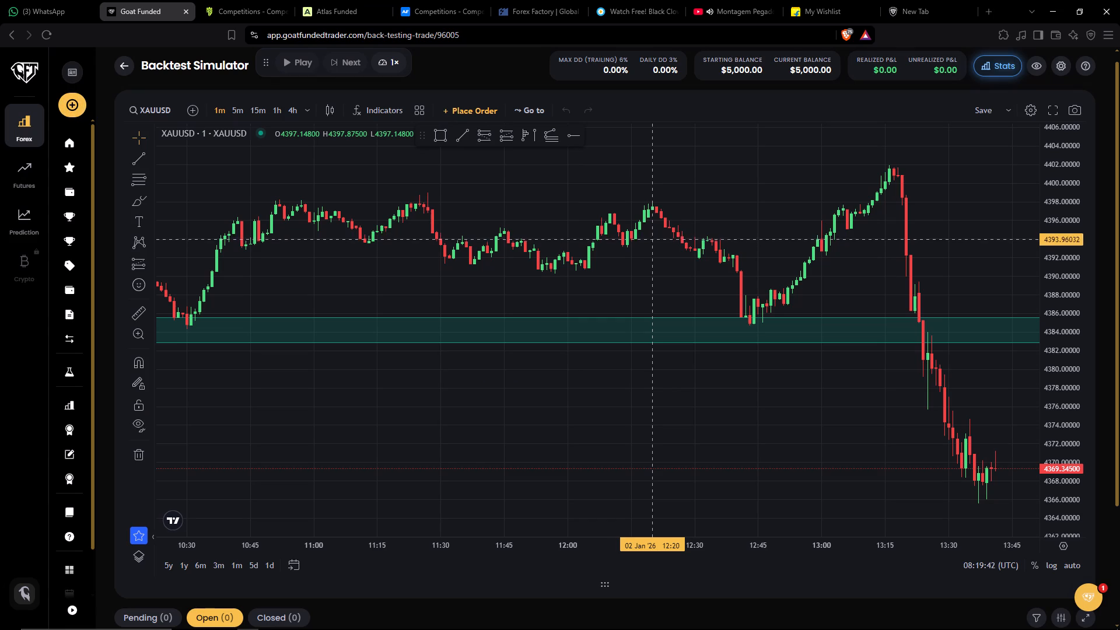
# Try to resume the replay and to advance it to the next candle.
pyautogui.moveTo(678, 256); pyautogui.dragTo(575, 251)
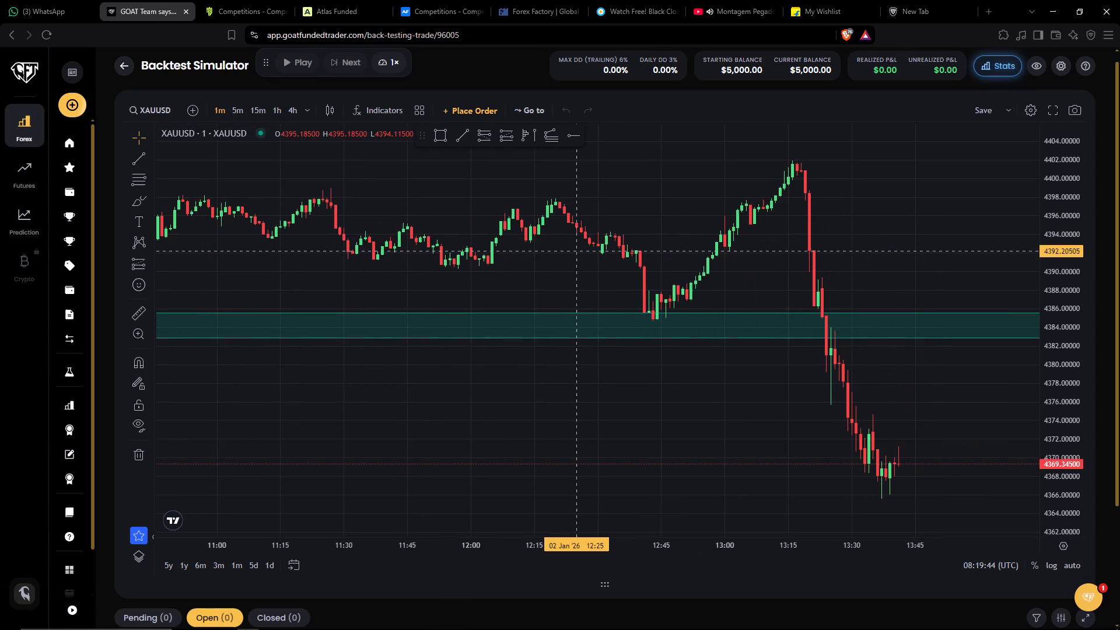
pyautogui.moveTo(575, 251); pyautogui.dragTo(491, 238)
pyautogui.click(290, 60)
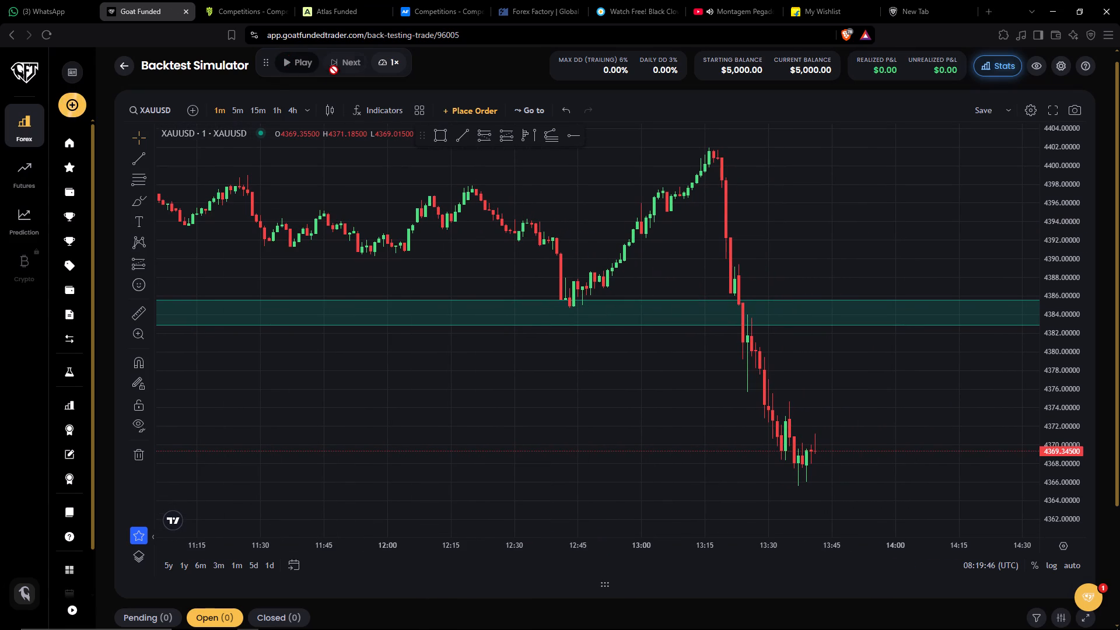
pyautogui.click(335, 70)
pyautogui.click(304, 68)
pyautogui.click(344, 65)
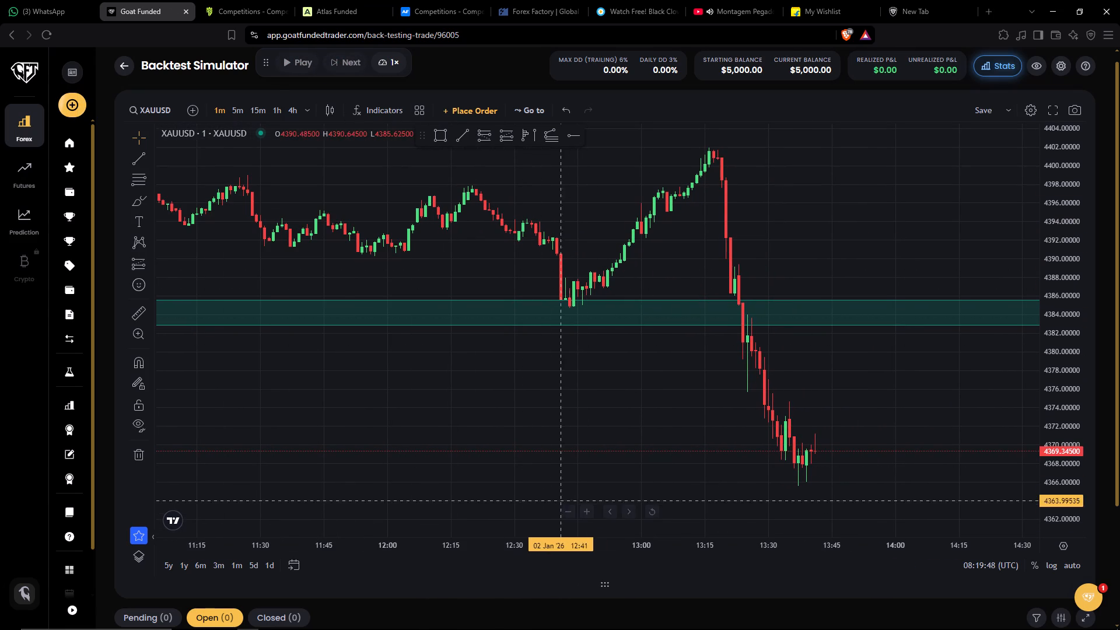
# Examine the wider price action around the marked zones, switching the chart from 1-minute to the 5-minute timeframe.
pyautogui.moveTo(537, 545); pyautogui.dragTo(664, 541)
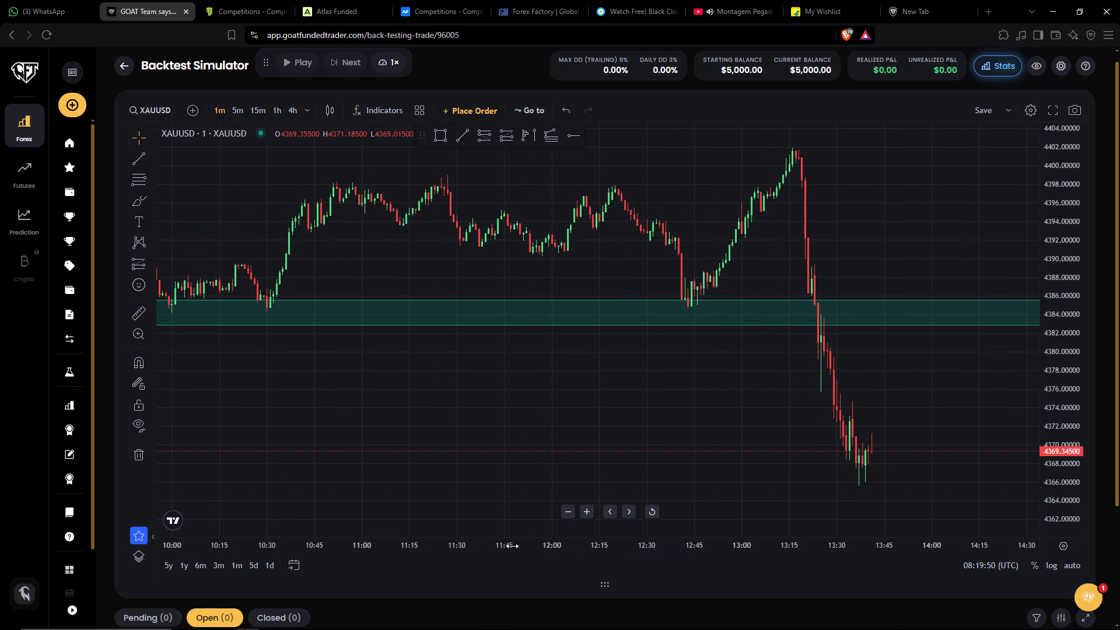
pyautogui.moveTo(512, 546); pyautogui.dragTo(768, 549)
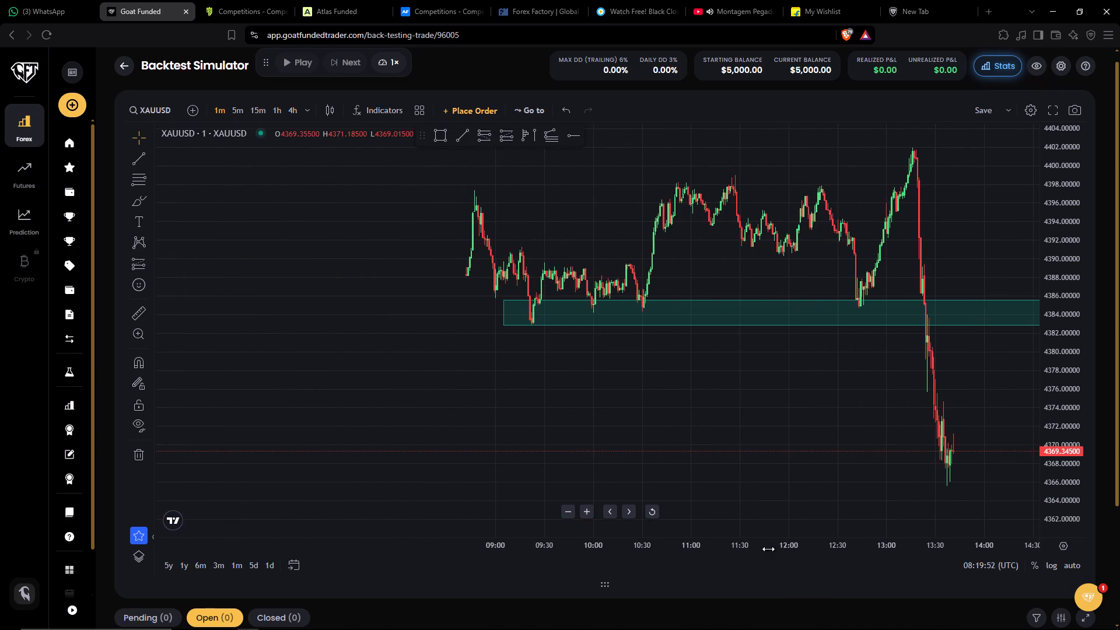
pyautogui.moveTo(768, 549); pyautogui.dragTo(716, 545)
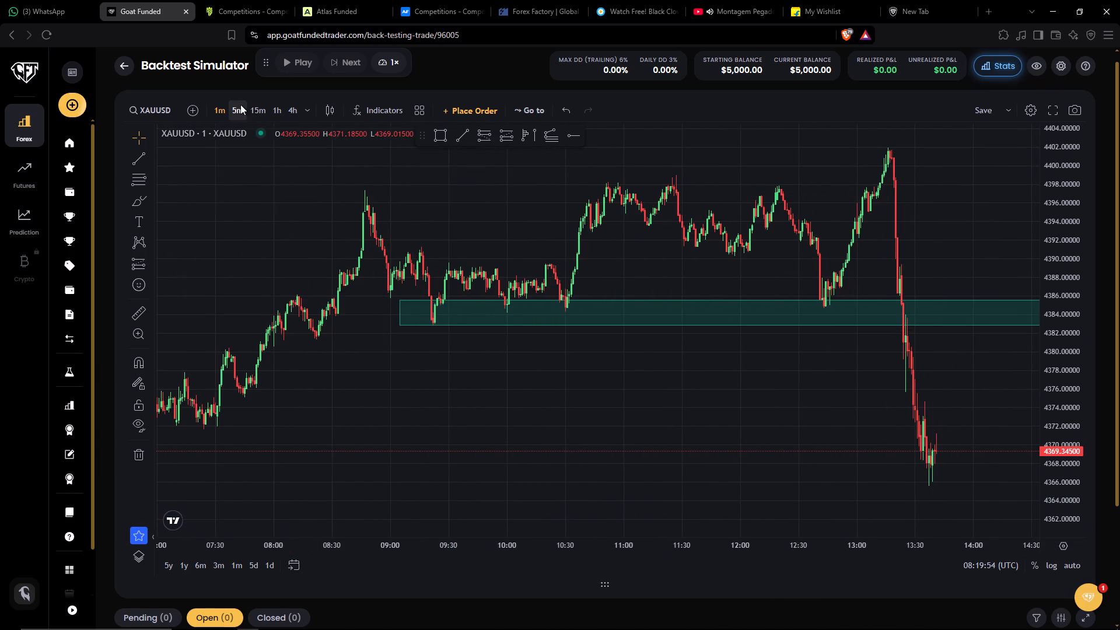
pyautogui.click(240, 104)
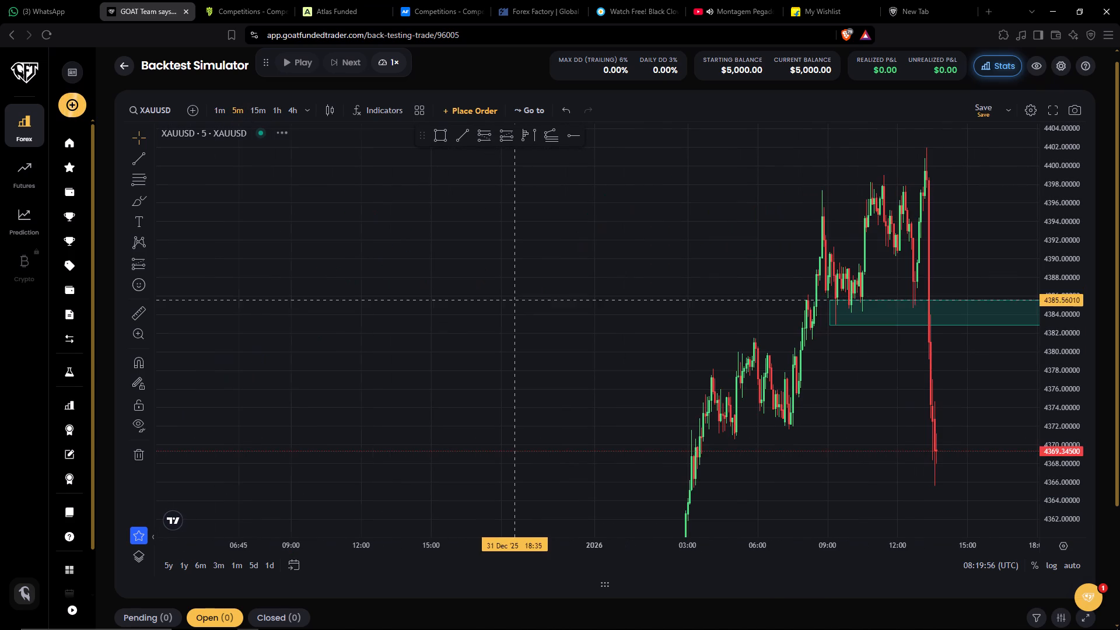
pyautogui.moveTo(1066, 289); pyautogui.dragTo(954, 503)
pyautogui.moveTo(857, 513); pyautogui.dragTo(826, 380)
pyautogui.click(806, 356)
pyautogui.moveTo(813, 348); pyautogui.dragTo(653, 382)
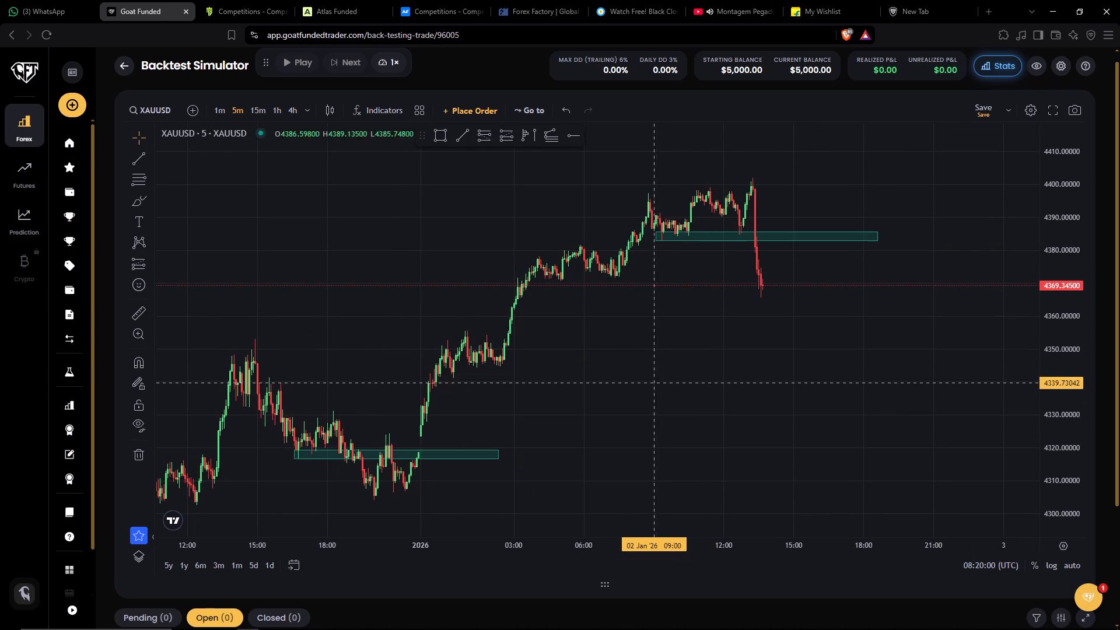
pyautogui.click(705, 307)
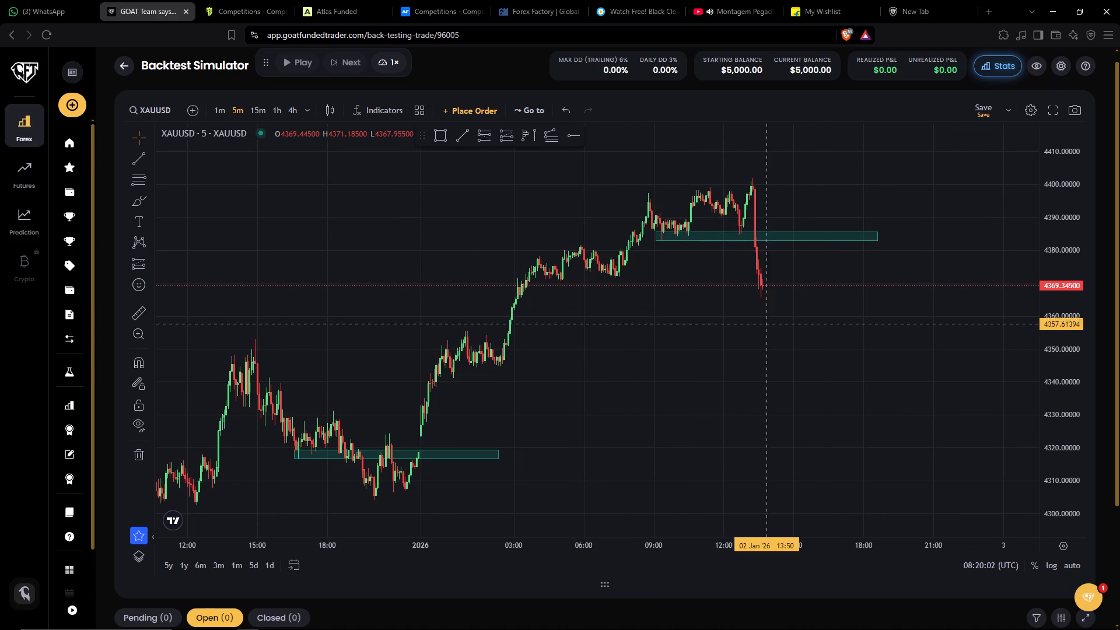
# Leave the simulator and return to the prop challenges list.
pyautogui.click(314, 257)
pyautogui.click(1081, 170)
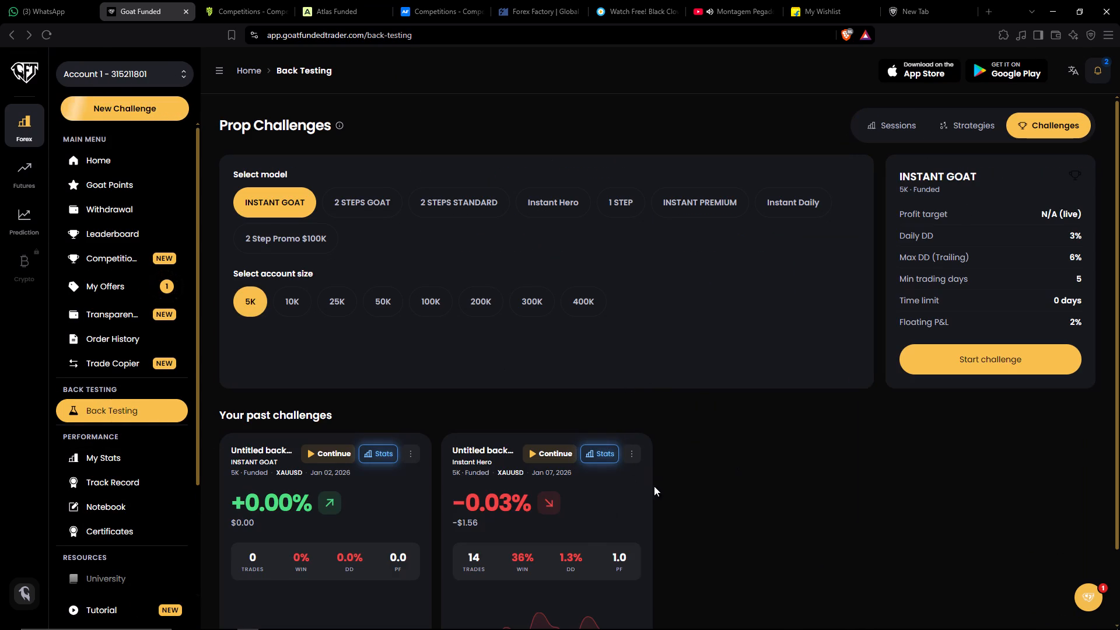
# Permanently delete the past Instant Hero 5K challenge session.
pyautogui.click(634, 456)
pyautogui.click(634, 456)
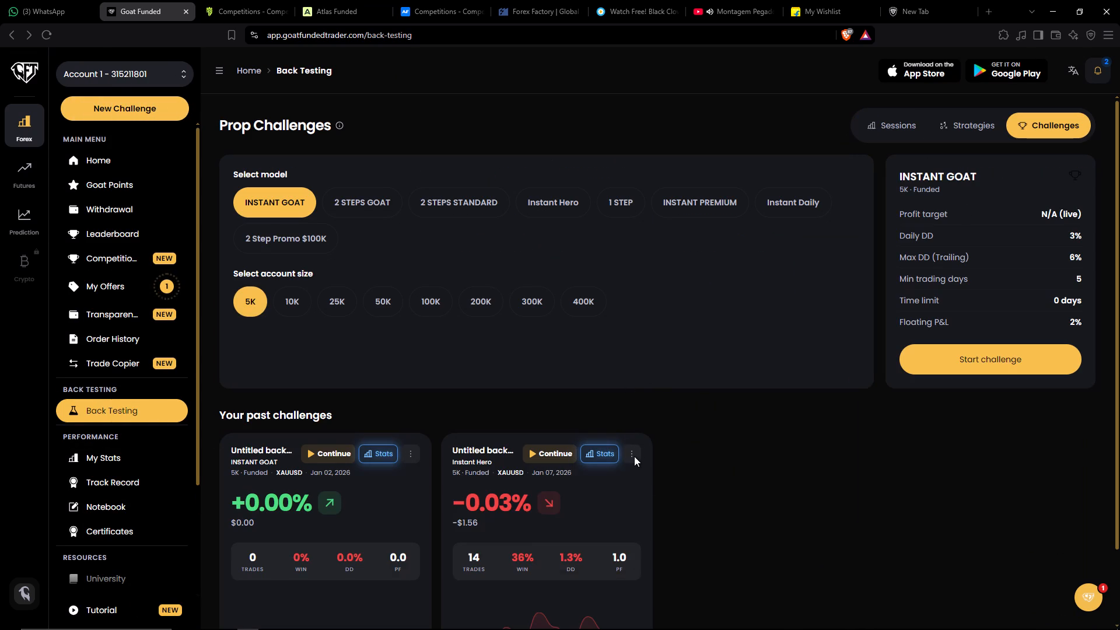
pyautogui.click(634, 456)
pyautogui.click(584, 555)
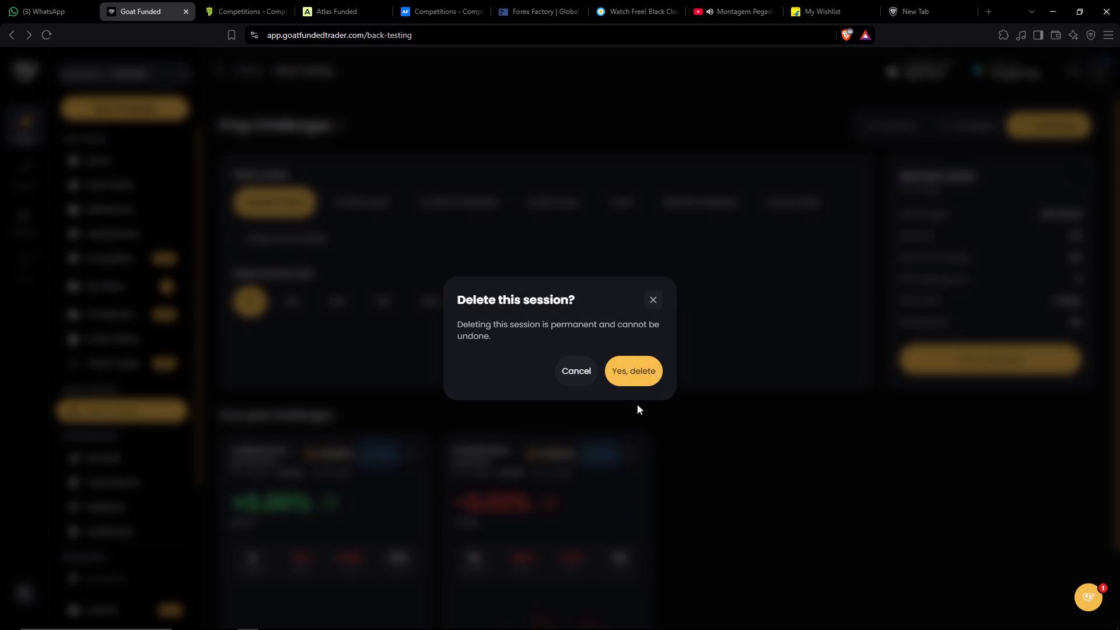
pyautogui.click(639, 366)
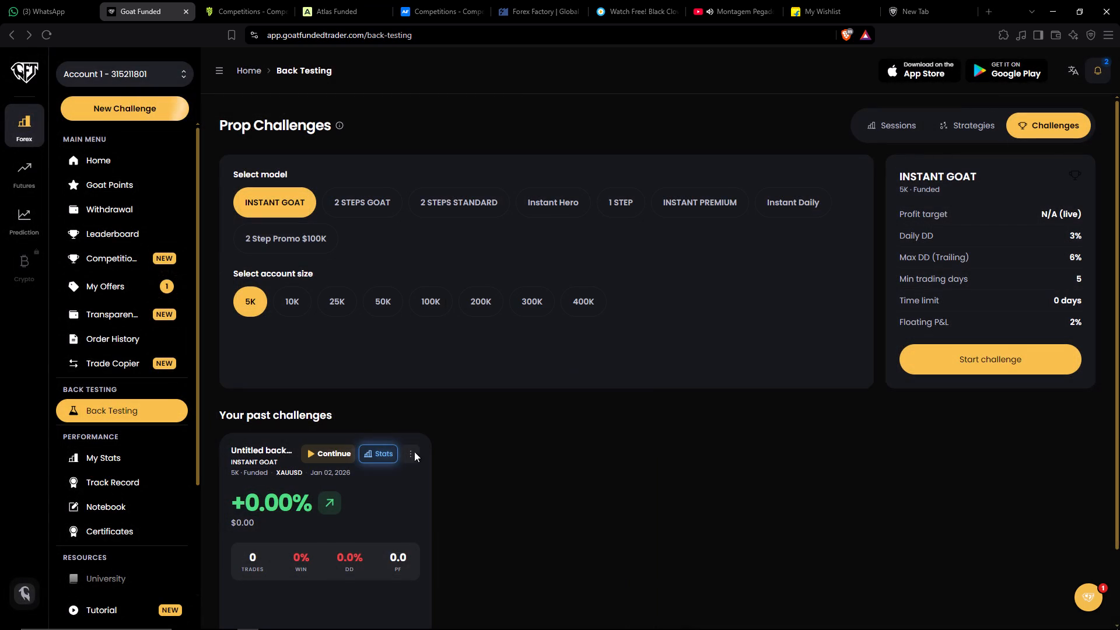
# Permanently delete the past INSTANT GOAT 5K challenge session.
pyautogui.click(415, 450)
pyautogui.moveTo(369, 559); pyautogui.dragTo(379, 556)
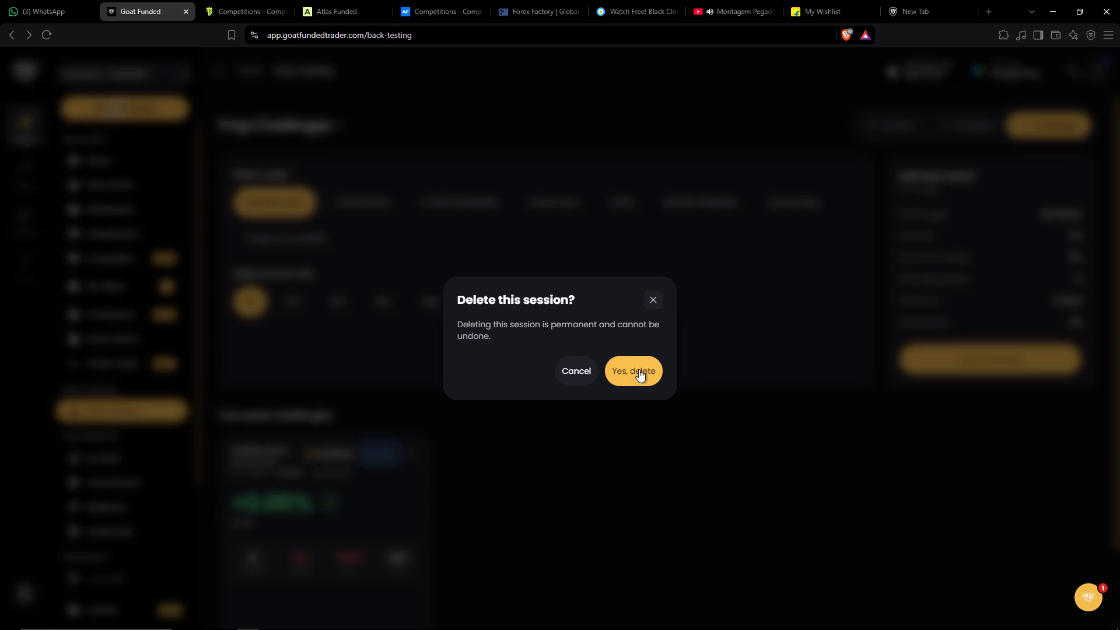
pyautogui.click(639, 369)
# Begin setting up a new INSTANT GOAT 5K challenge and choose XAUUSD as its trading pair.
pyautogui.click(966, 366)
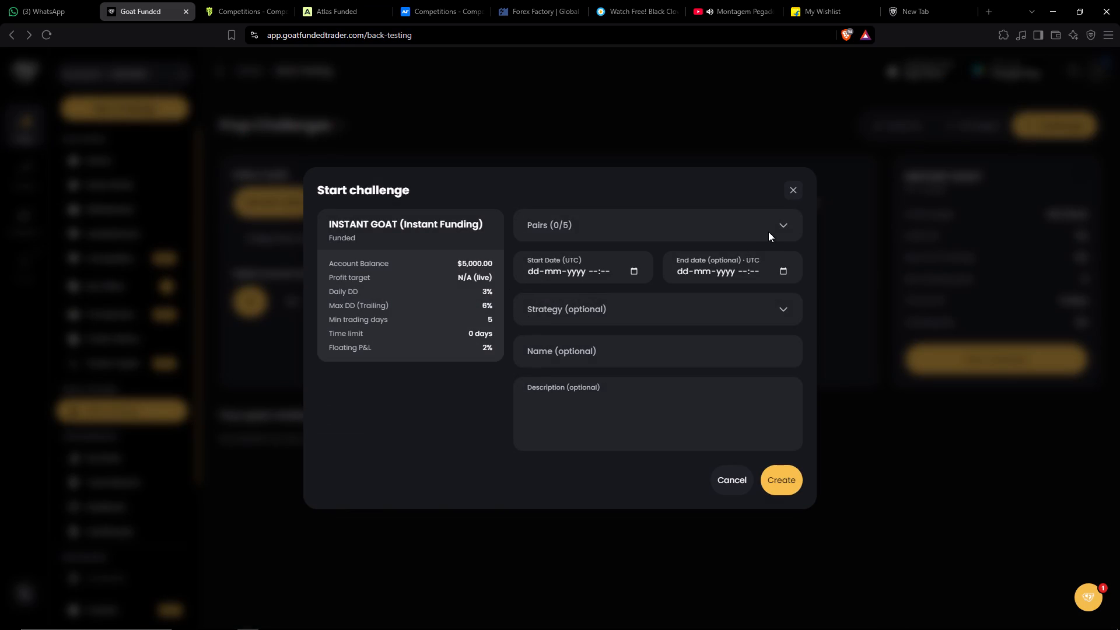
pyautogui.click(770, 231)
pyautogui.press('x')
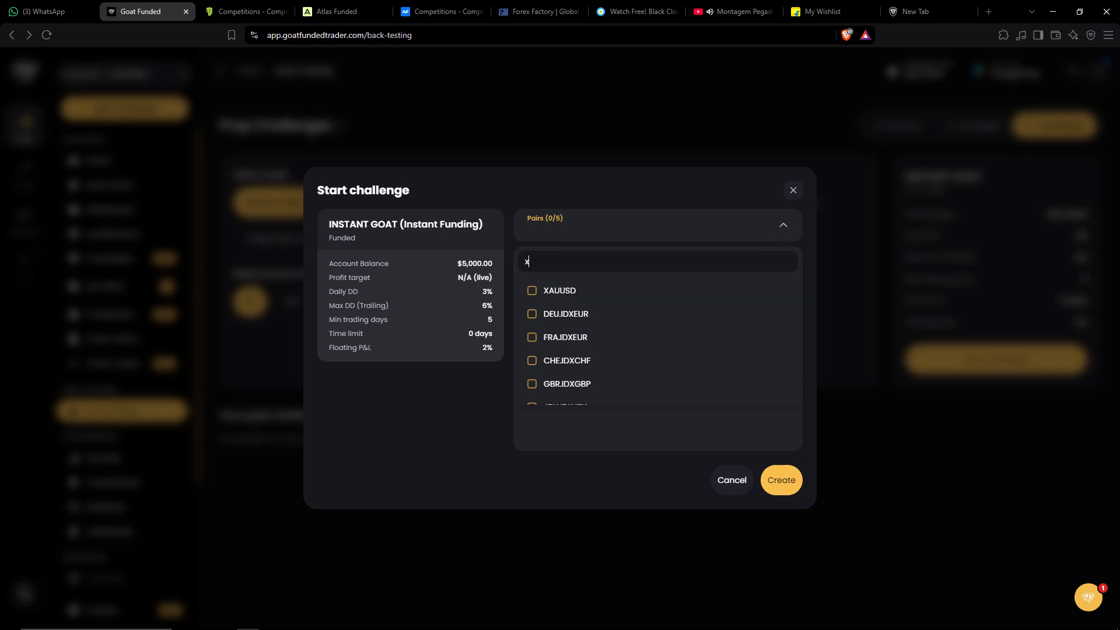
pyautogui.press('a')
pyautogui.click(620, 286)
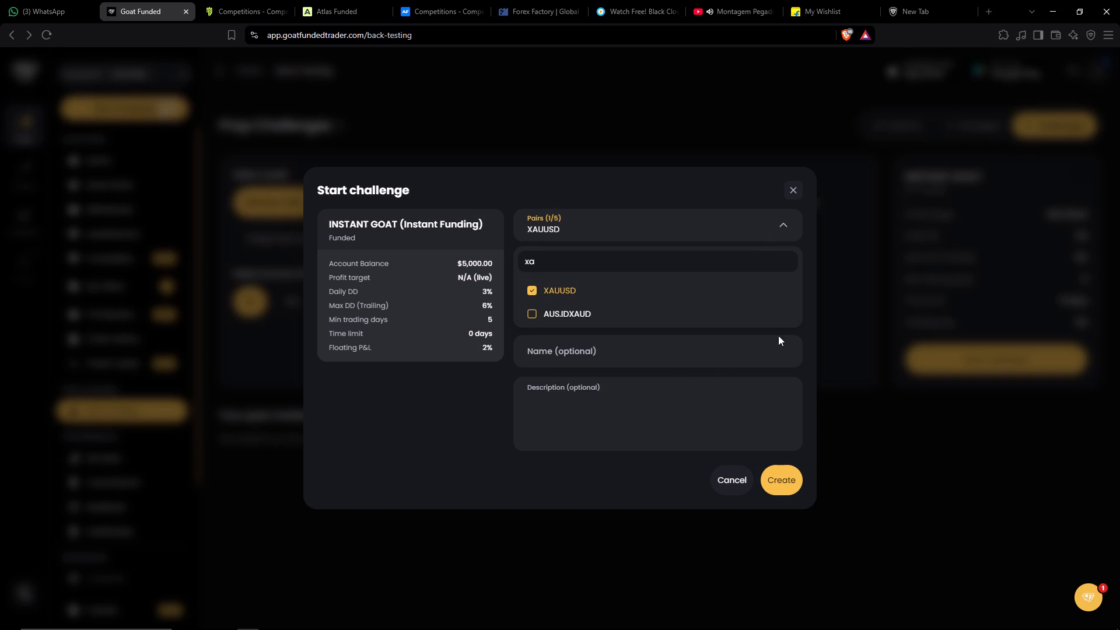
pyautogui.click(784, 223)
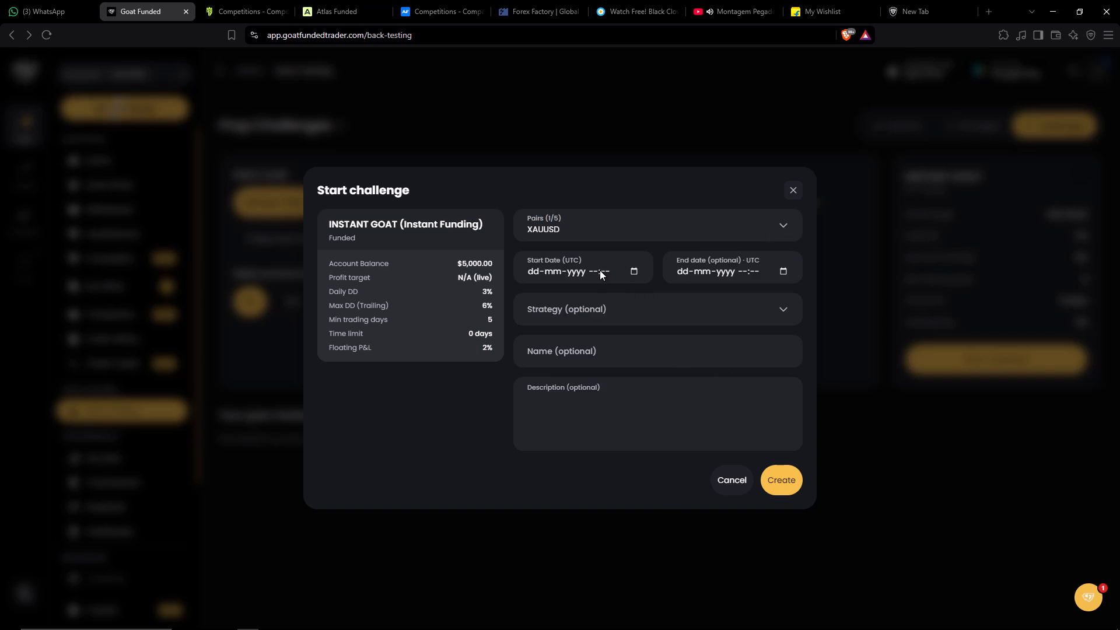
pyautogui.click(632, 268)
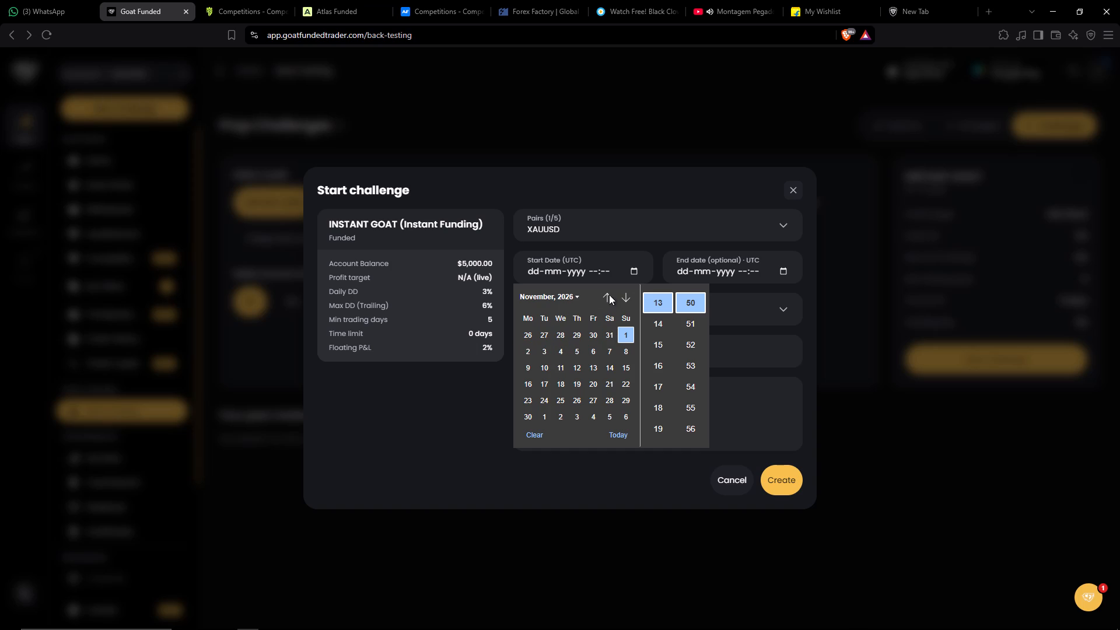
pyautogui.doubleClick(609, 295)
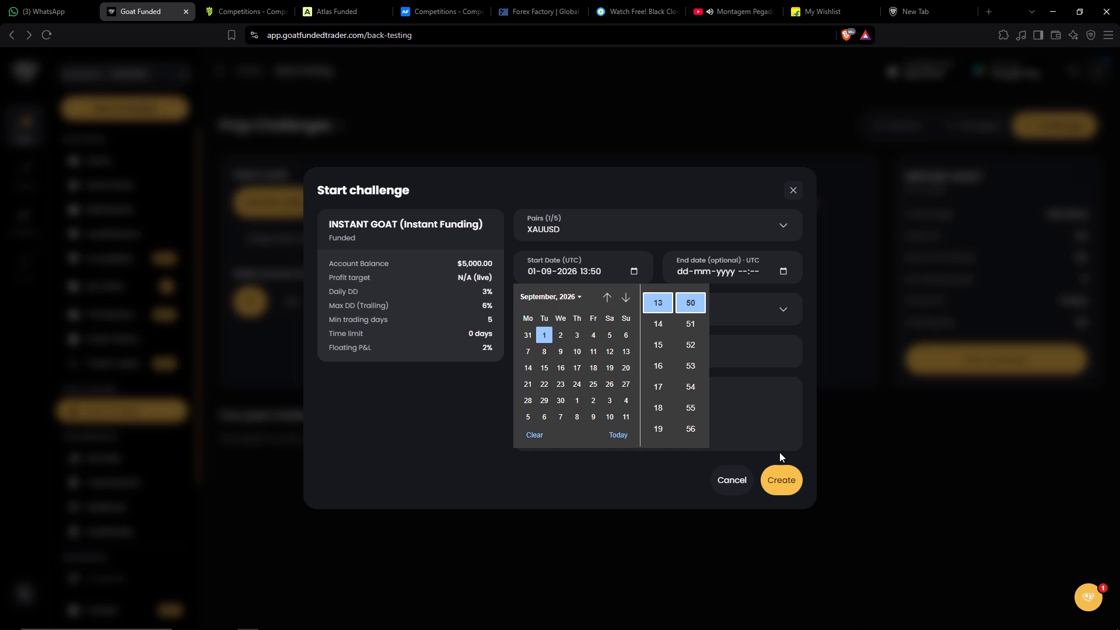
pyautogui.click(673, 496)
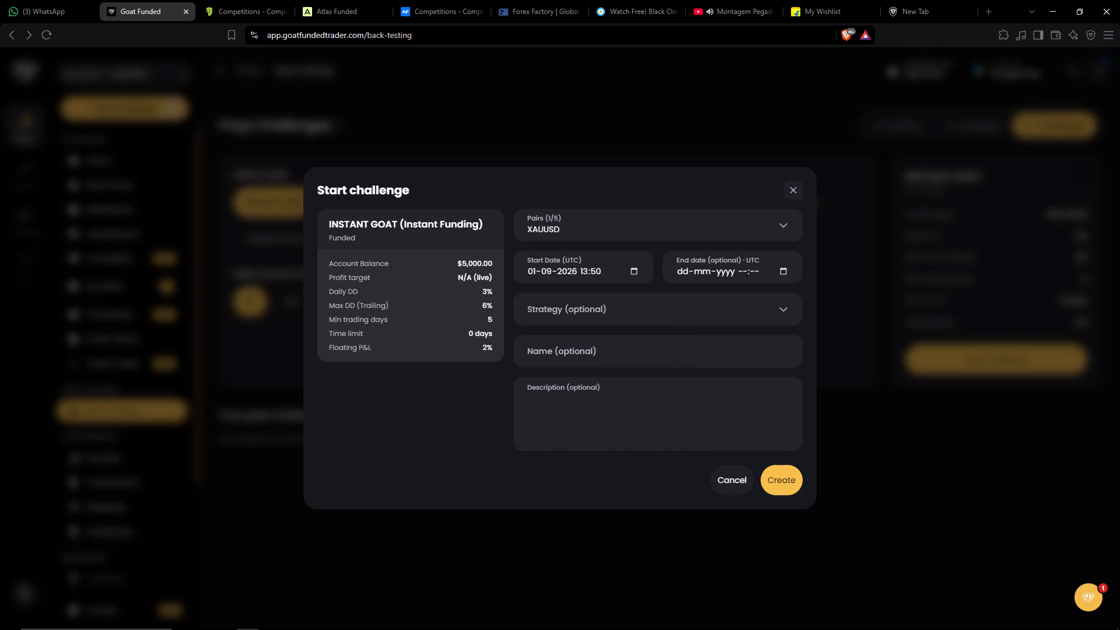
# Leave the strategy unselected, create the challenge with the name "a", and open its backtesting session.
pyautogui.click(717, 307)
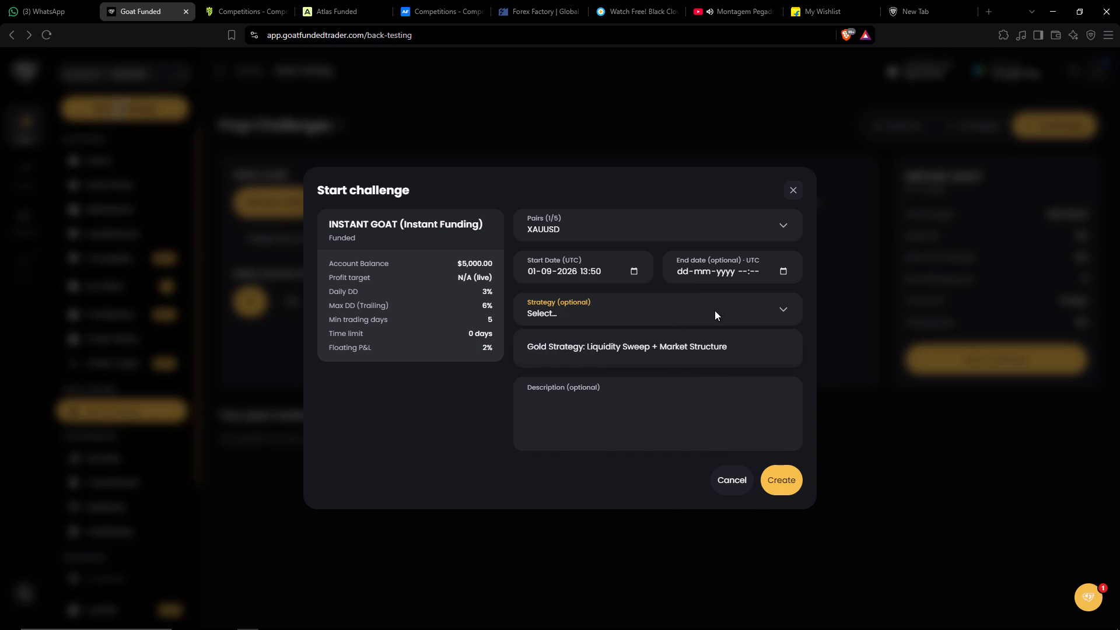
pyautogui.click(786, 306)
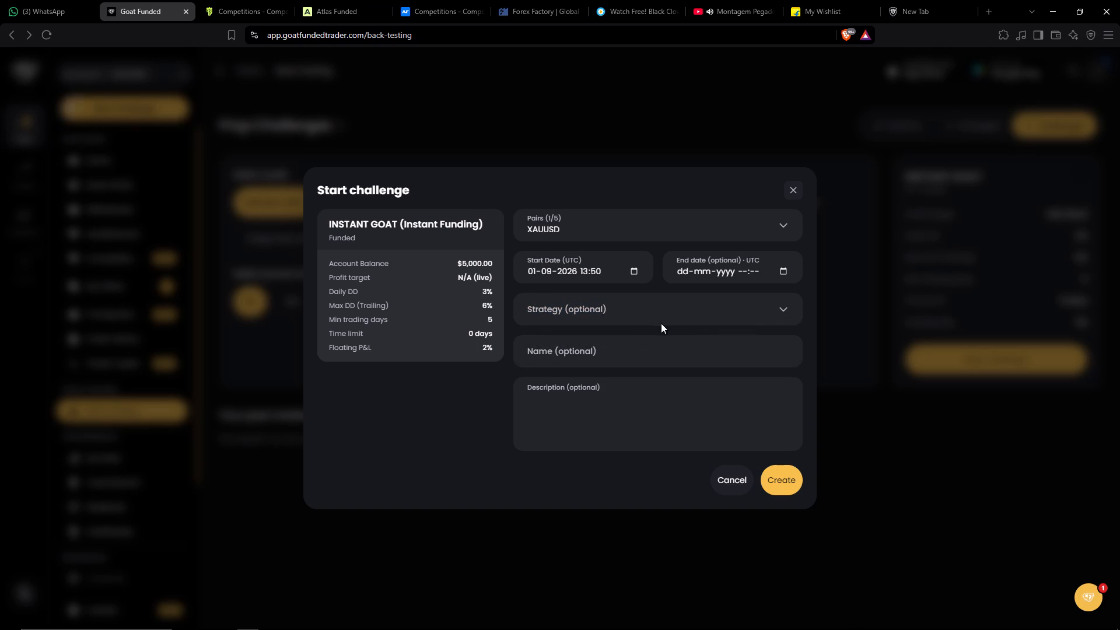
pyautogui.click(656, 353)
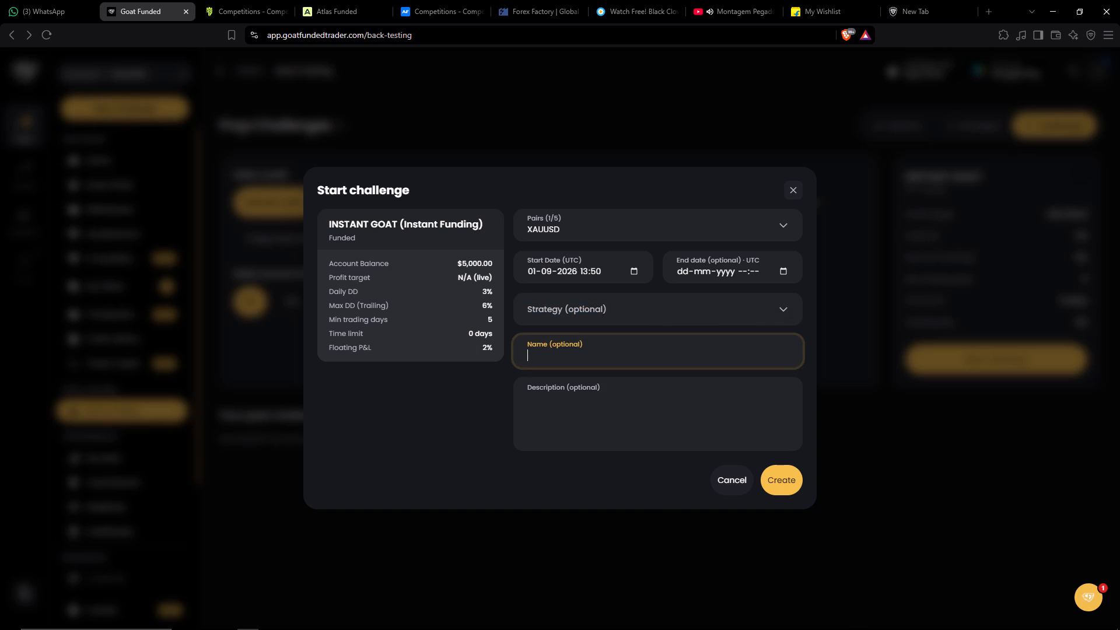
pyautogui.press('a')
pyautogui.click(776, 485)
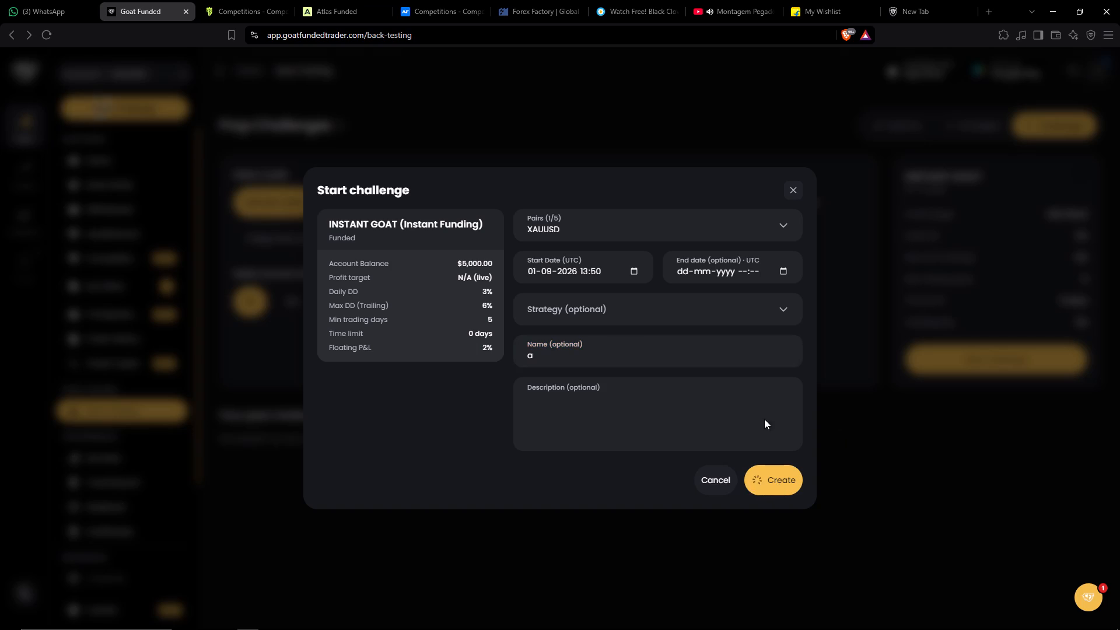
pyautogui.click(331, 449)
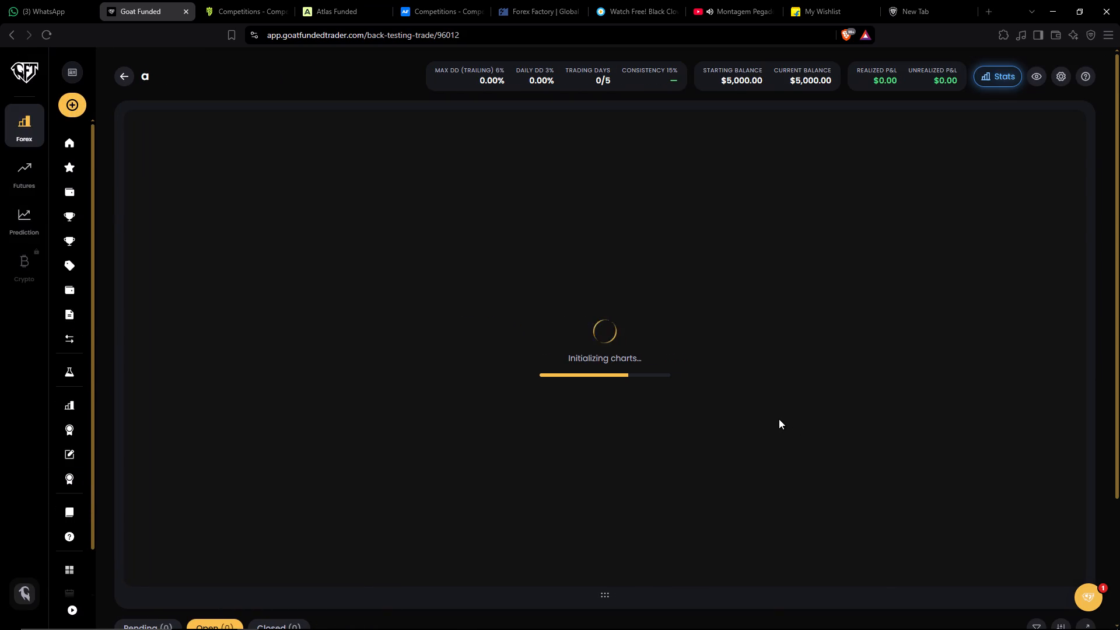
# Examine the XAUUSD 1-hour price action from early August to the session's start on 1 September 2026.
pyautogui.moveTo(710, 380); pyautogui.dragTo(584, 348)
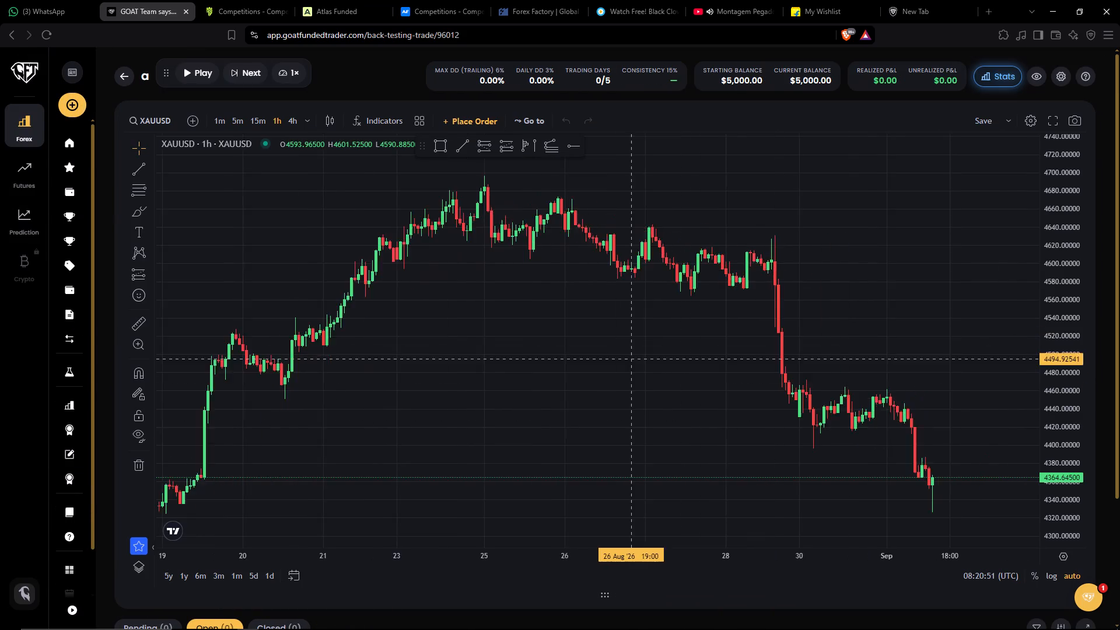
pyautogui.moveTo(584, 348); pyautogui.dragTo(675, 318)
pyautogui.moveTo(620, 558); pyautogui.dragTo(705, 525)
pyautogui.moveTo(723, 440); pyautogui.dragTo(552, 317)
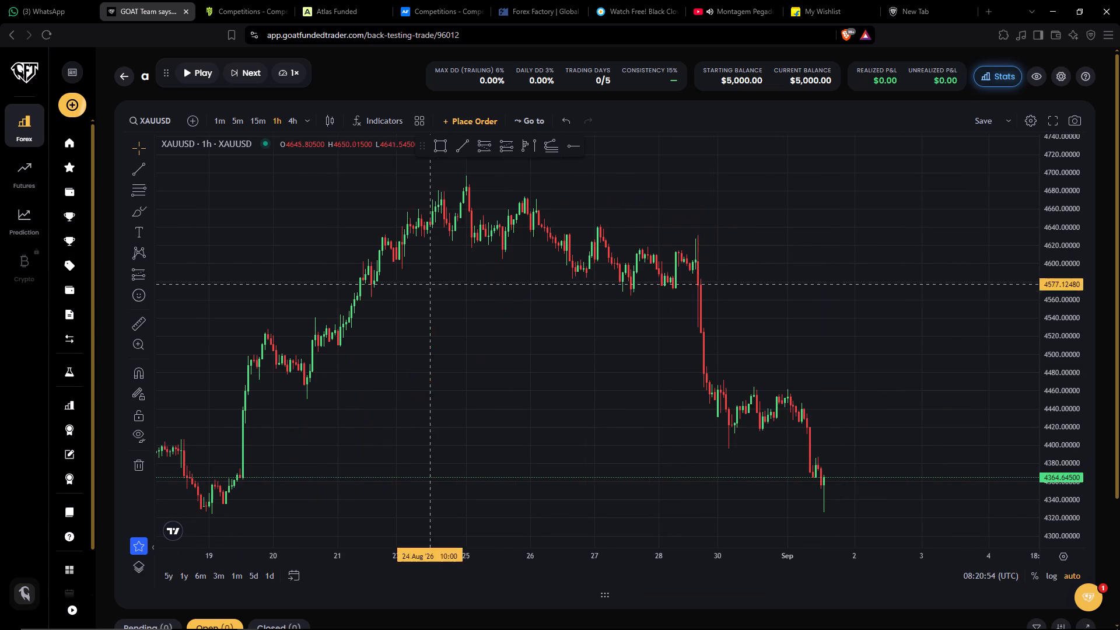
pyautogui.moveTo(594, 415); pyautogui.dragTo(598, 340)
pyautogui.moveTo(1063, 353); pyautogui.dragTo(1025, 457)
pyautogui.moveTo(878, 466); pyautogui.dragTo(894, 399)
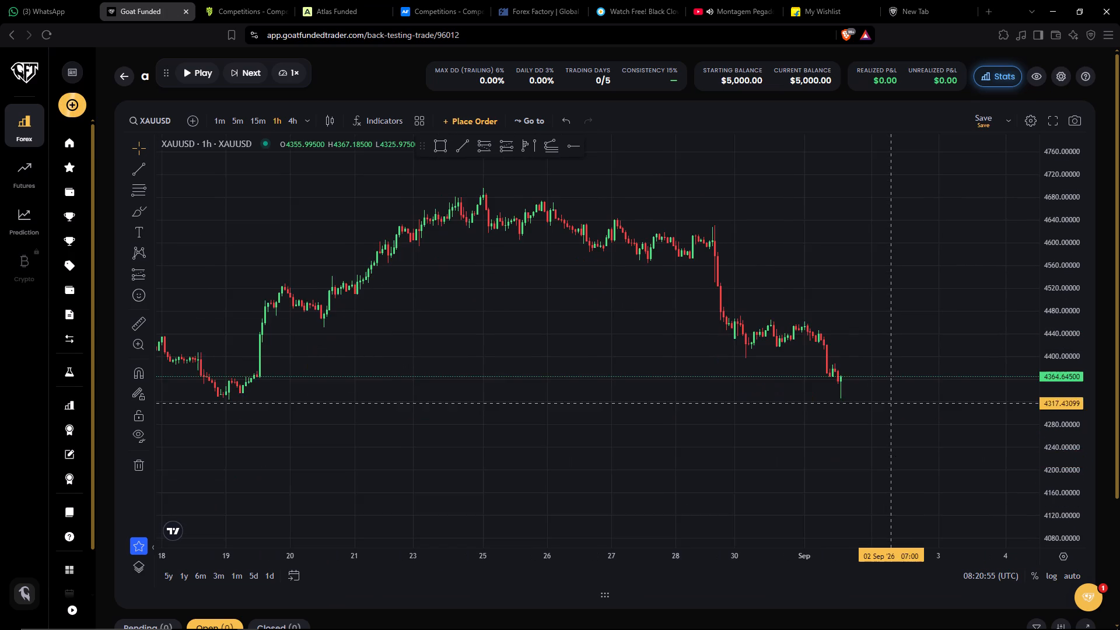
pyautogui.moveTo(669, 555); pyautogui.dragTo(810, 534)
pyautogui.moveTo(786, 438); pyautogui.dragTo(846, 370)
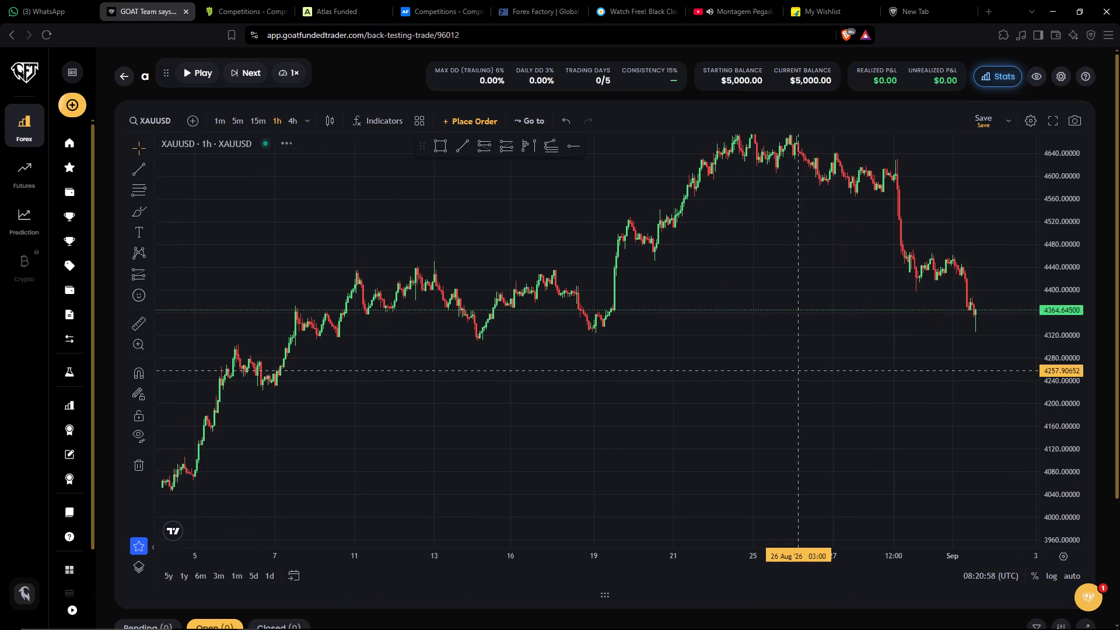
pyautogui.moveTo(759, 282); pyautogui.dragTo(631, 334)
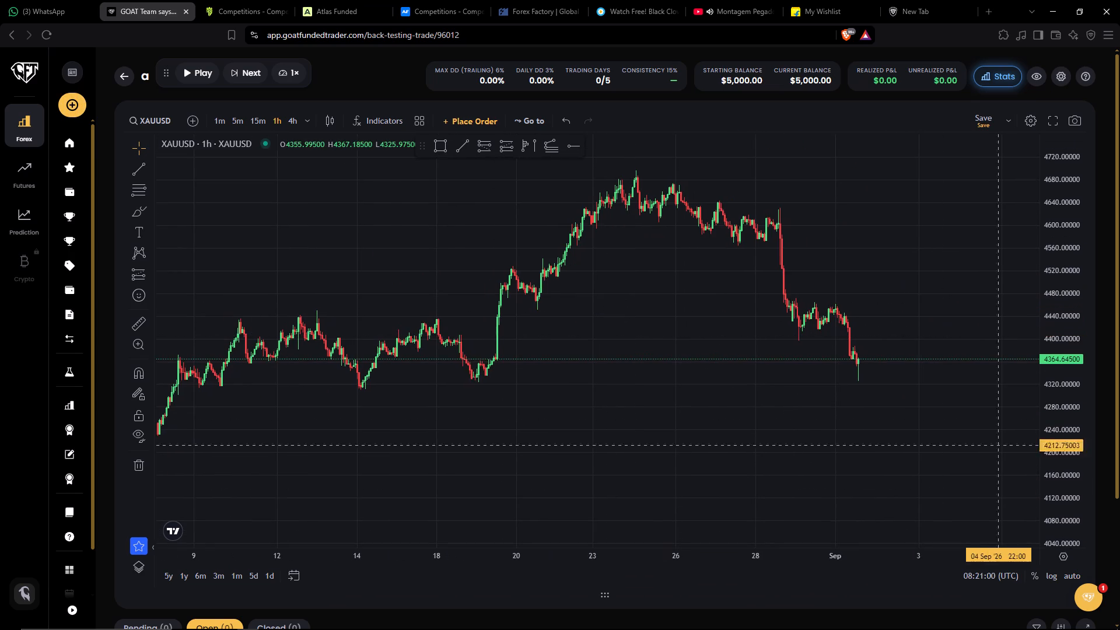
pyautogui.moveTo(1069, 494); pyautogui.dragTo(1069, 418)
pyautogui.moveTo(975, 383); pyautogui.dragTo(940, 464)
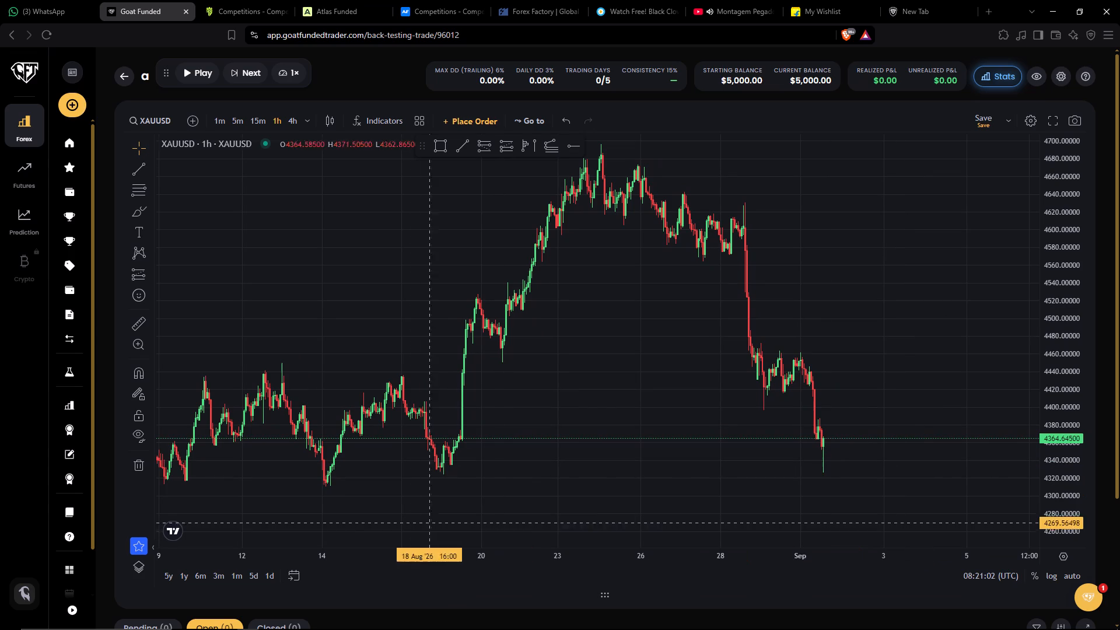
pyautogui.moveTo(516, 431); pyautogui.dragTo(638, 362)
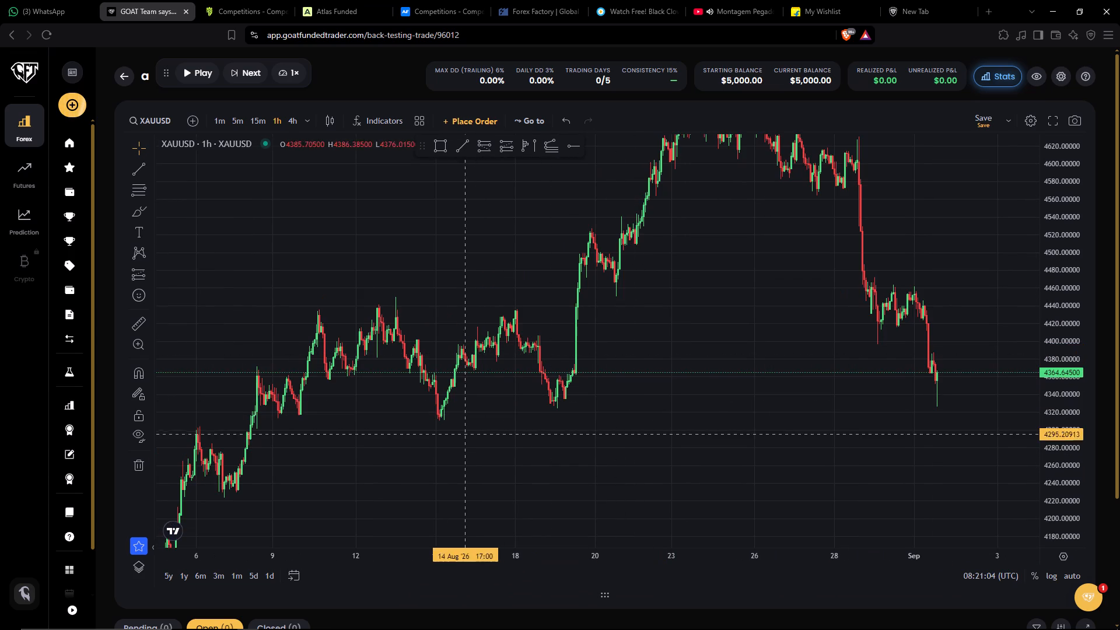
pyautogui.moveTo(801, 401); pyautogui.dragTo(727, 421)
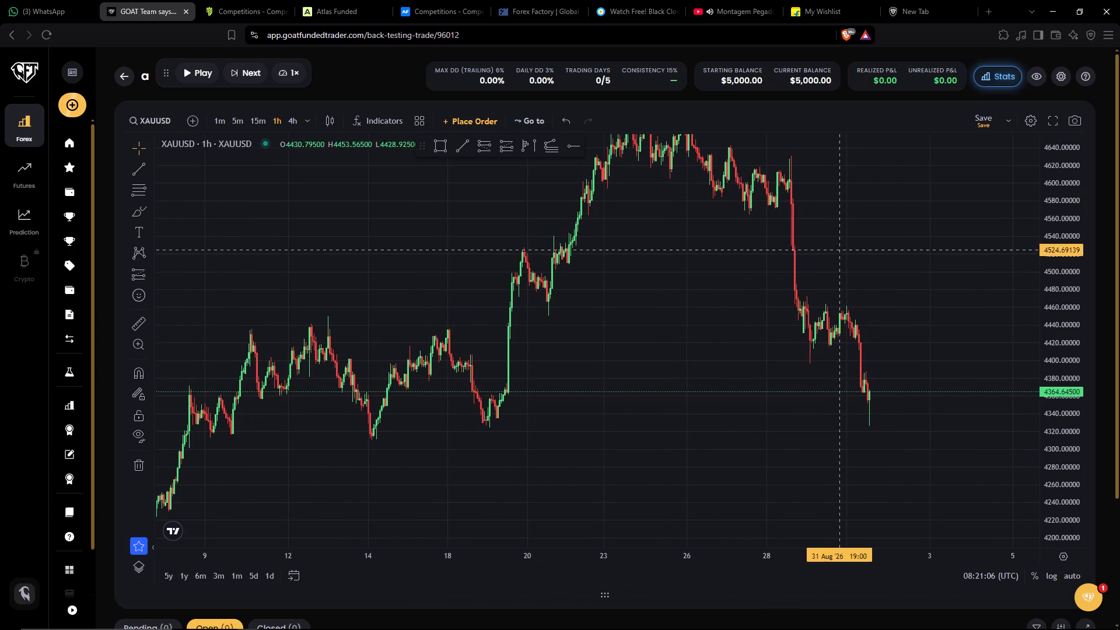
pyautogui.moveTo(950, 381); pyautogui.dragTo(919, 382)
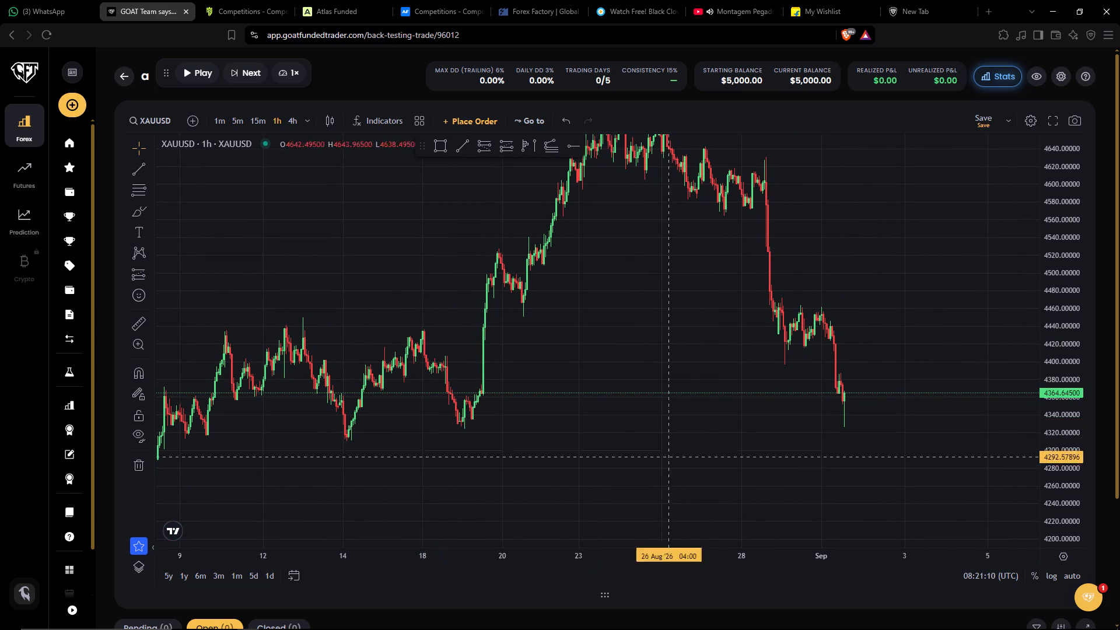
# Switch the XAUUSD chart to the 15-minute timeframe and examine the sell-off leading into the latest candles on 1 September.
pyautogui.click(260, 116)
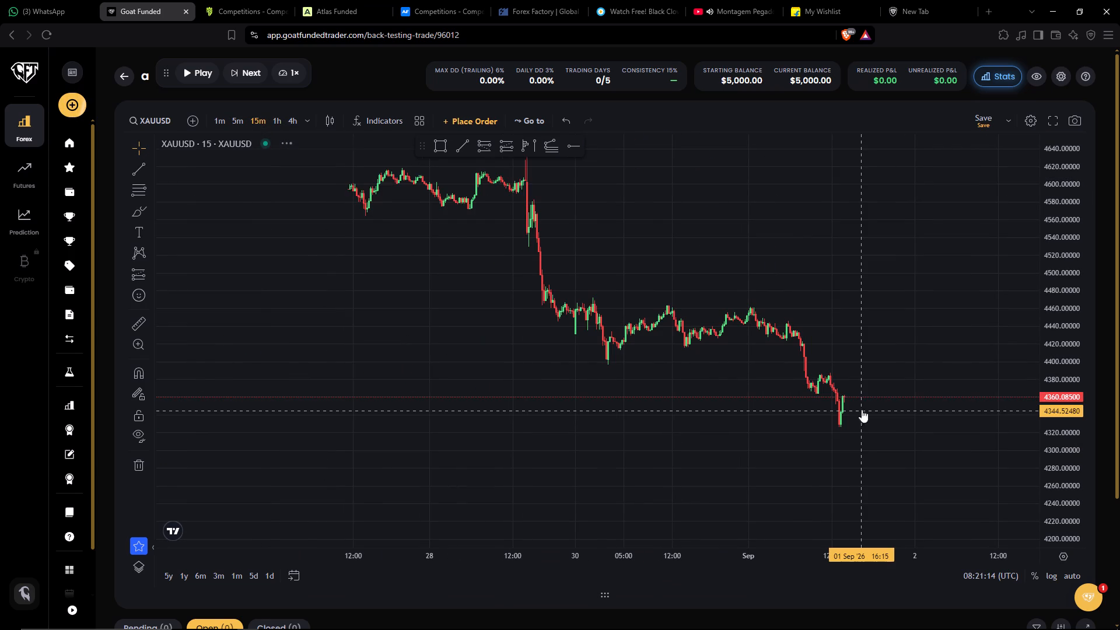
pyautogui.moveTo(688, 556); pyautogui.dragTo(827, 539)
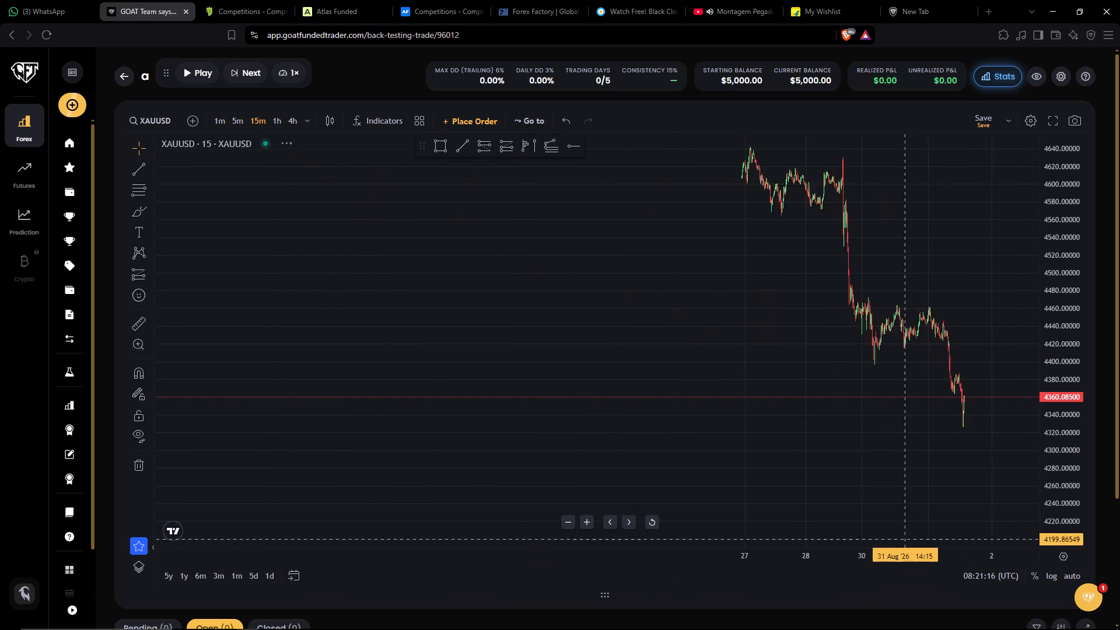
pyautogui.moveTo(827, 539); pyautogui.dragTo(598, 522)
pyautogui.moveTo(774, 423); pyautogui.dragTo(706, 381)
pyautogui.moveTo(1070, 477); pyautogui.dragTo(1110, 292)
pyautogui.moveTo(821, 404); pyautogui.dragTo(976, 378)
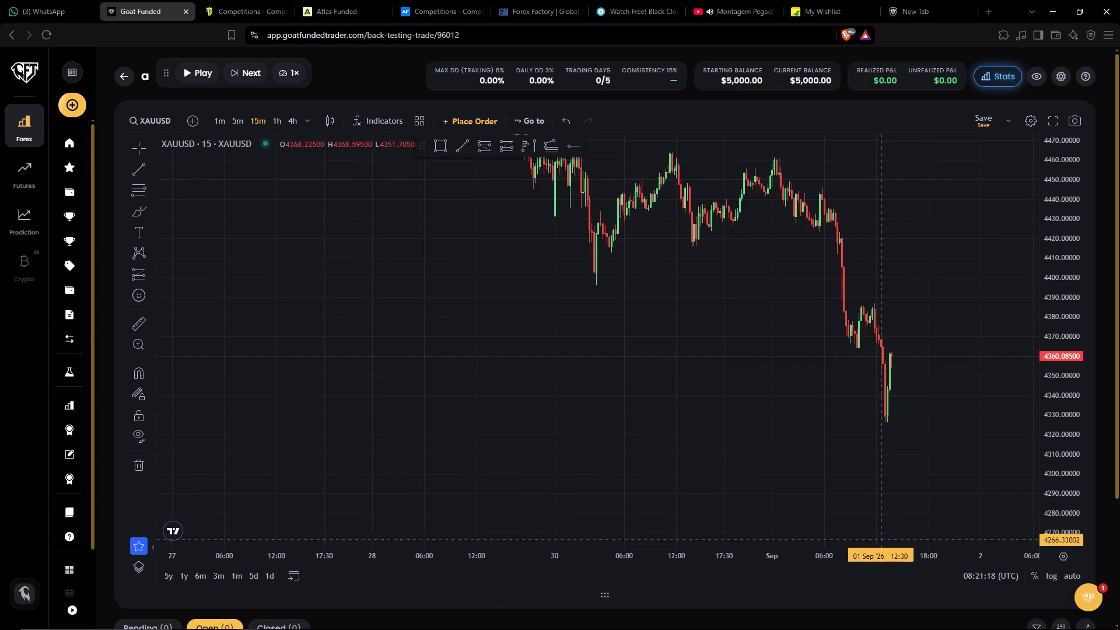
pyautogui.moveTo(876, 561); pyautogui.dragTo(524, 517)
pyautogui.moveTo(625, 448); pyautogui.dragTo(673, 442)
pyautogui.moveTo(652, 432); pyautogui.dragTo(677, 440)
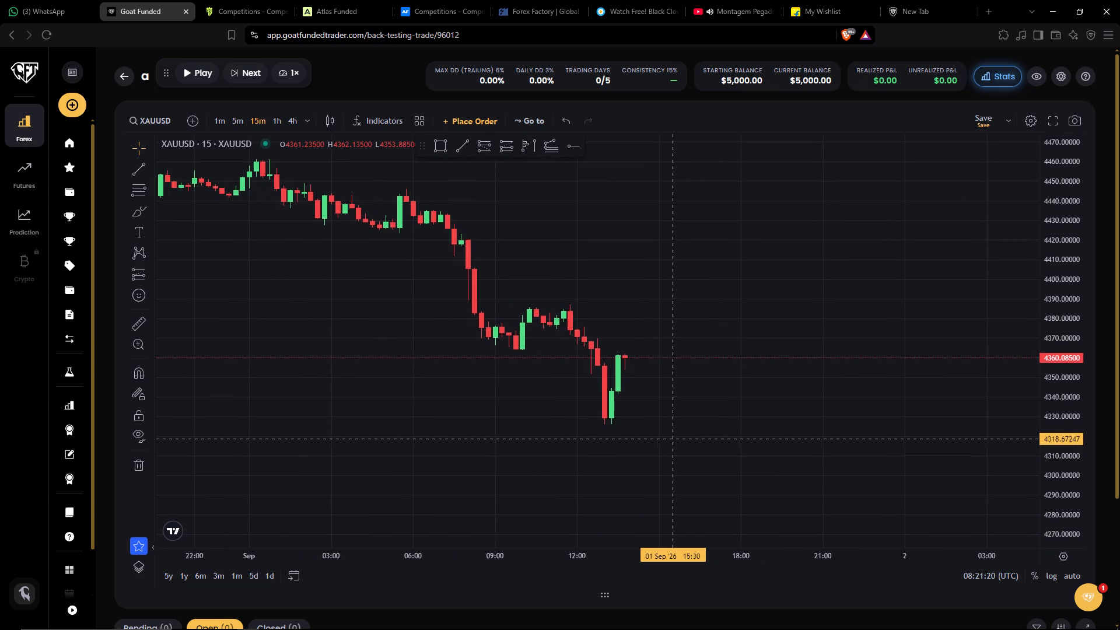
pyautogui.moveTo(677, 440); pyautogui.dragTo(723, 450)
pyautogui.moveTo(267, 256); pyautogui.dragTo(318, 251)
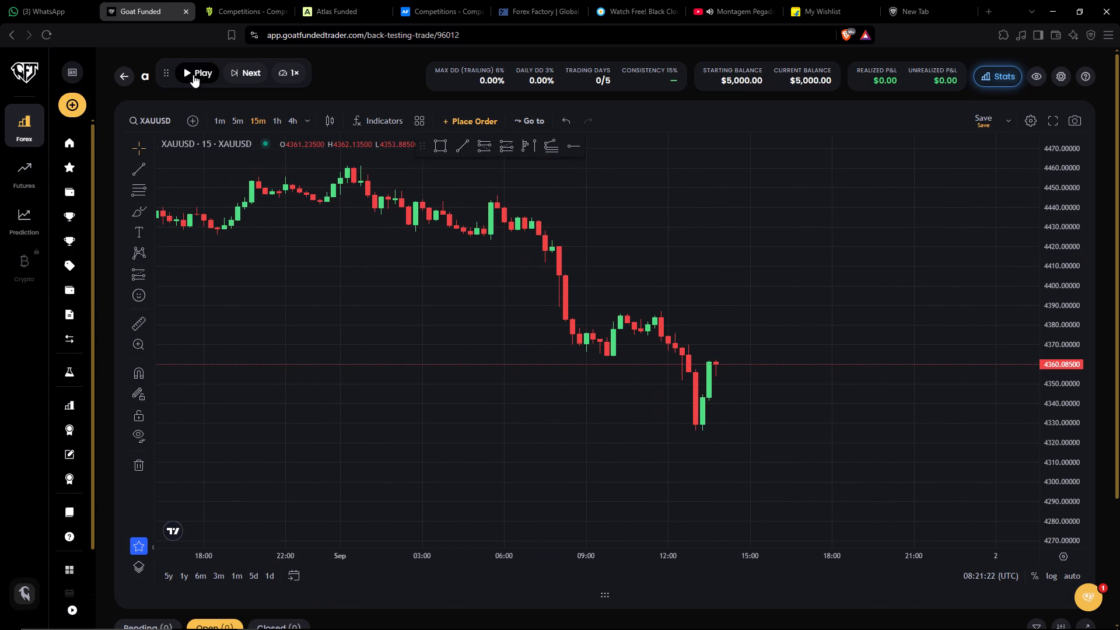
# Play the replay on the 15-minute chart and pause it at about 14:30 on 1 September.
pyautogui.click(192, 74)
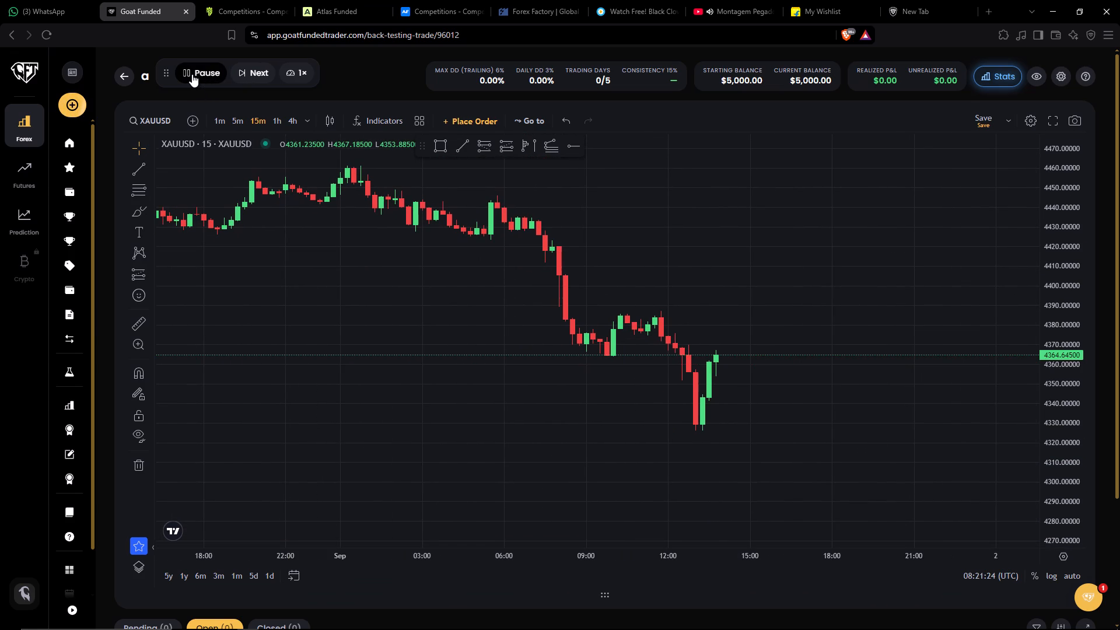
pyautogui.click(192, 74)
pyautogui.click(192, 73)
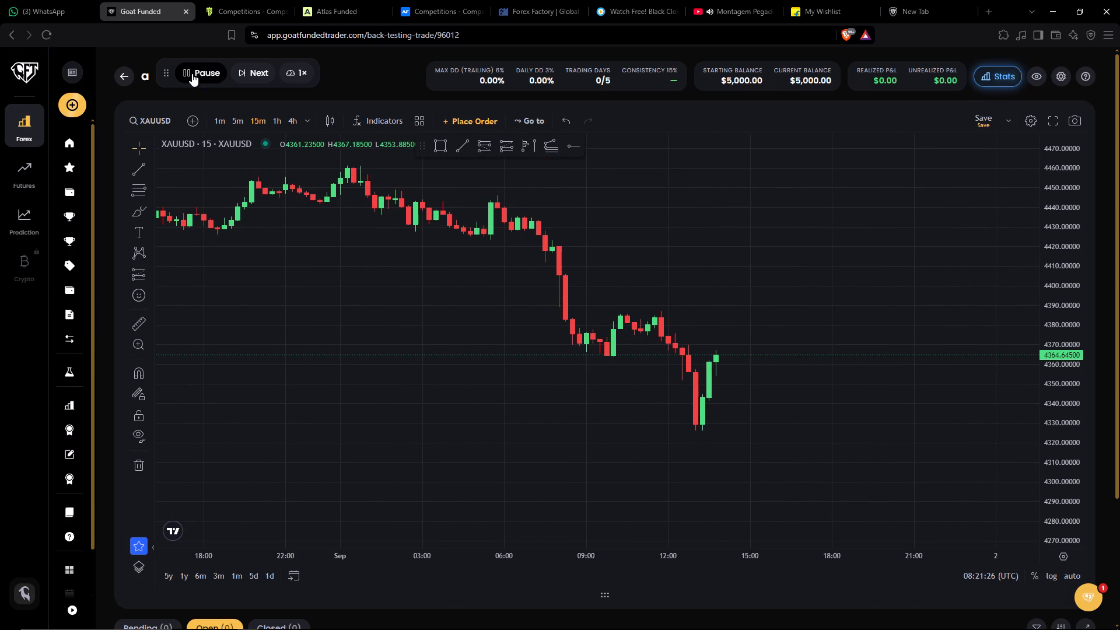
pyautogui.click(192, 73)
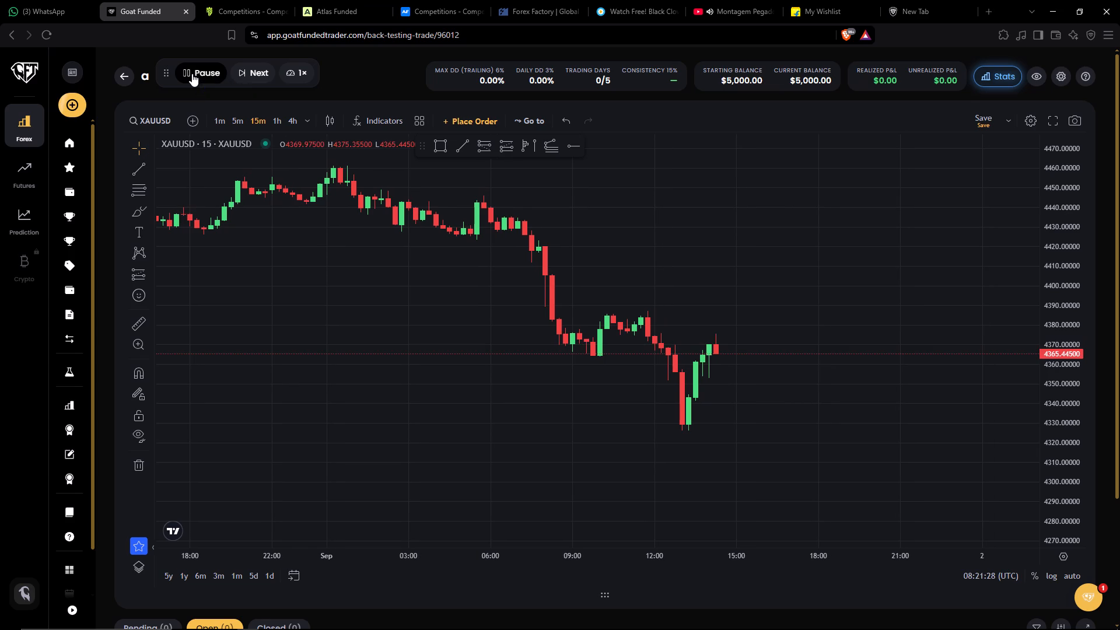
# Switch the chart to the 5-minute timeframe, advance the replay to about 15:55 on 1 September and pause it.
pyautogui.moveTo(539, 548); pyautogui.dragTo(539, 548)
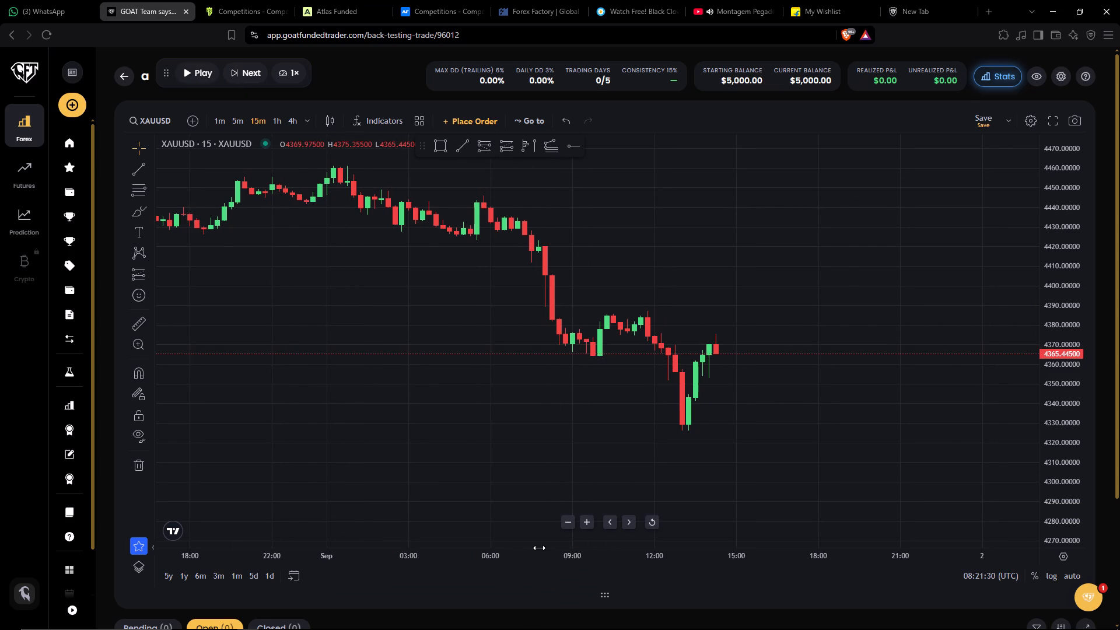
pyautogui.moveTo(539, 548); pyautogui.dragTo(691, 545)
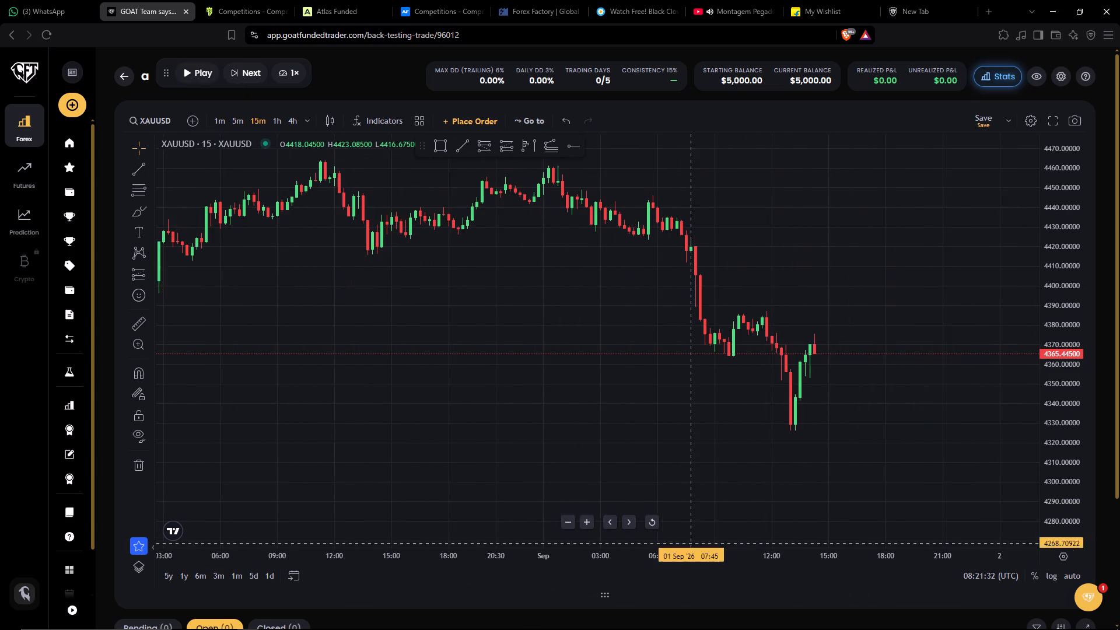
pyautogui.moveTo(715, 468); pyautogui.dragTo(689, 493)
pyautogui.moveTo(524, 414); pyautogui.dragTo(600, 422)
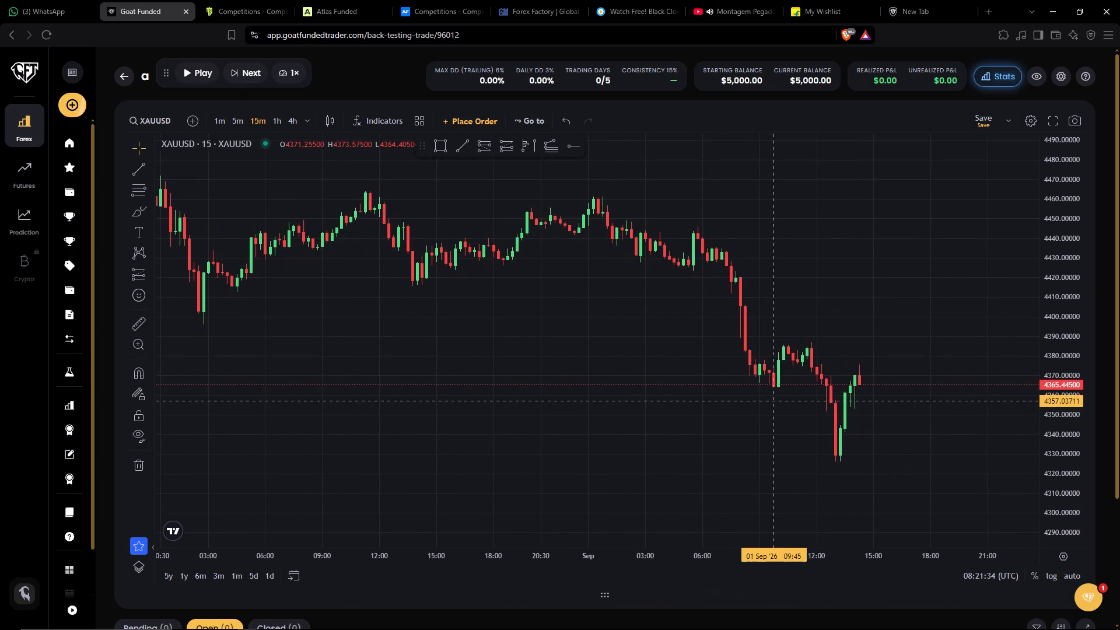
pyautogui.moveTo(775, 451); pyautogui.dragTo(709, 442)
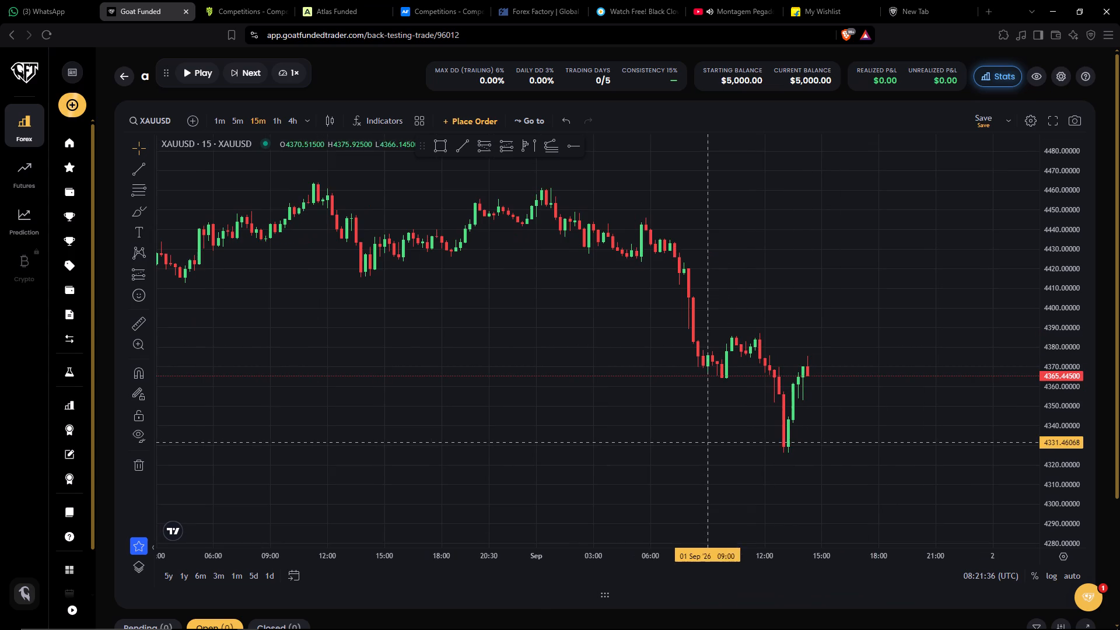
pyautogui.click(234, 119)
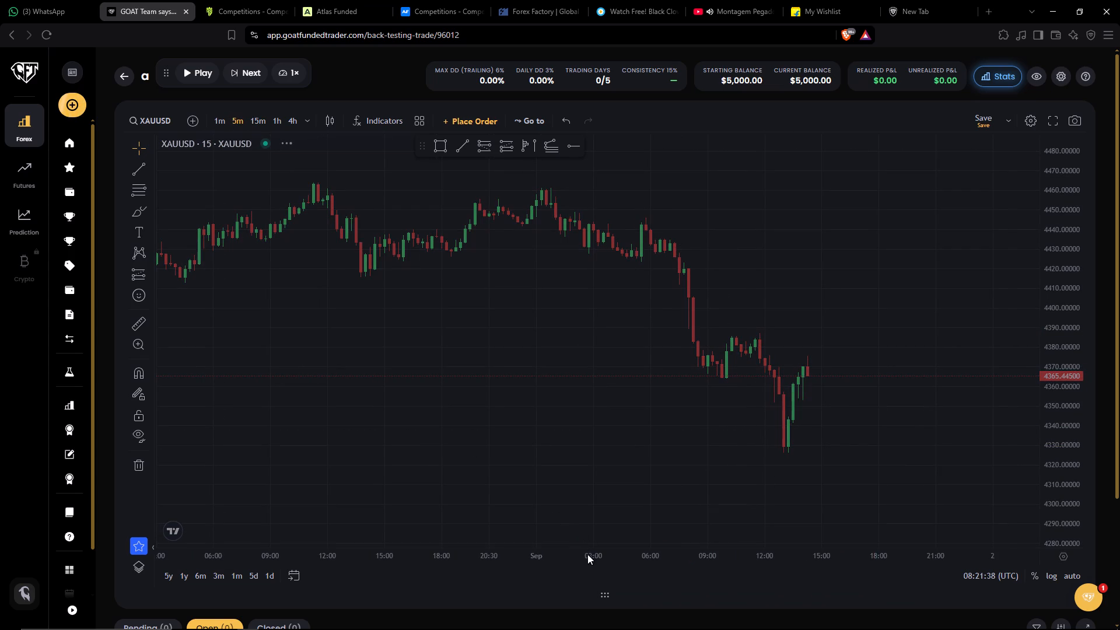
pyautogui.moveTo(589, 555); pyautogui.dragTo(698, 551)
pyautogui.moveTo(712, 510); pyautogui.dragTo(635, 443)
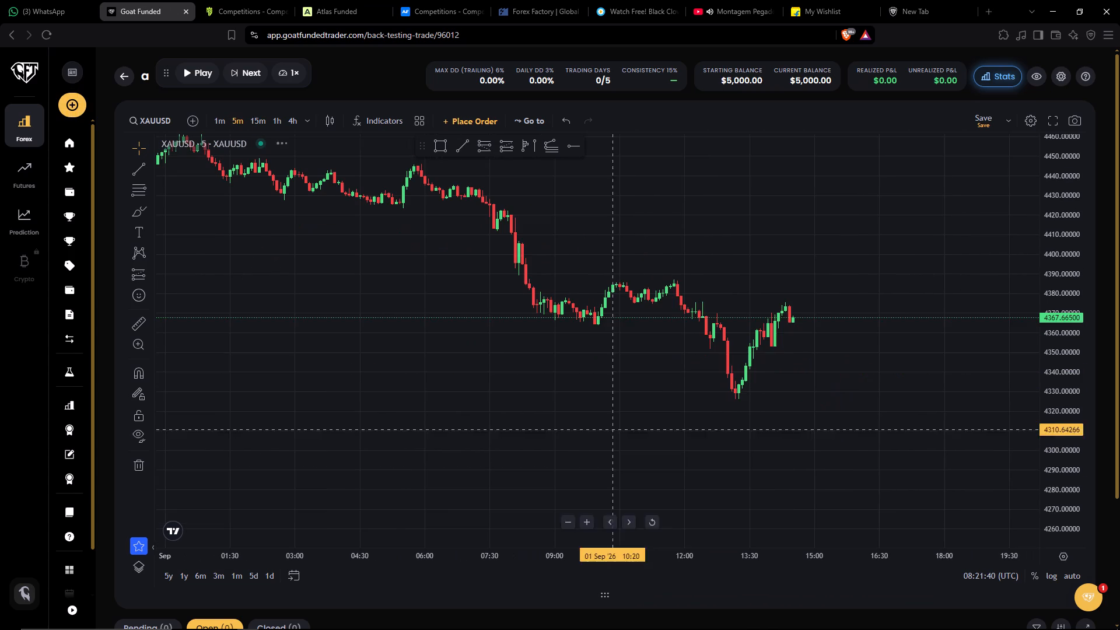
pyautogui.moveTo(1052, 491); pyautogui.dragTo(1055, 366)
pyautogui.moveTo(916, 387); pyautogui.dragTo(880, 442)
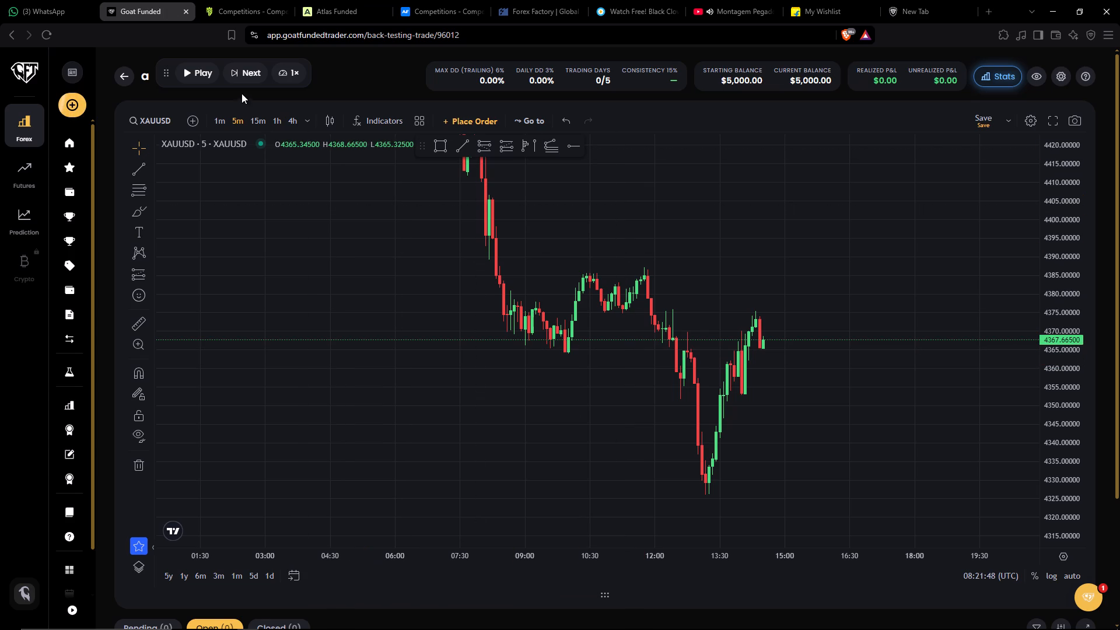
pyautogui.click(185, 71)
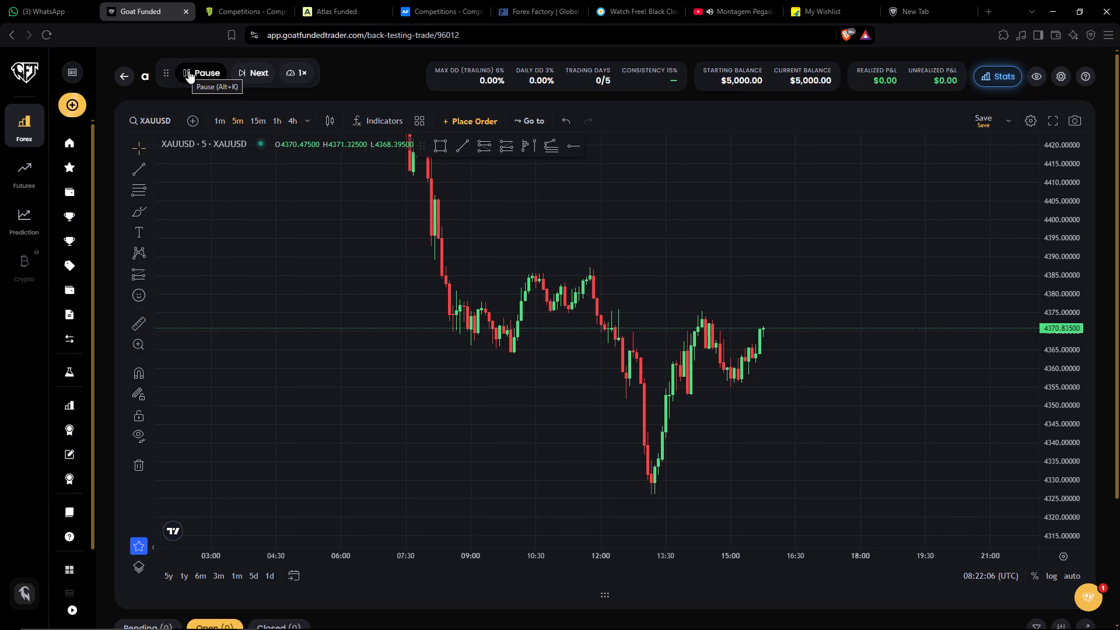
pyautogui.click(188, 71)
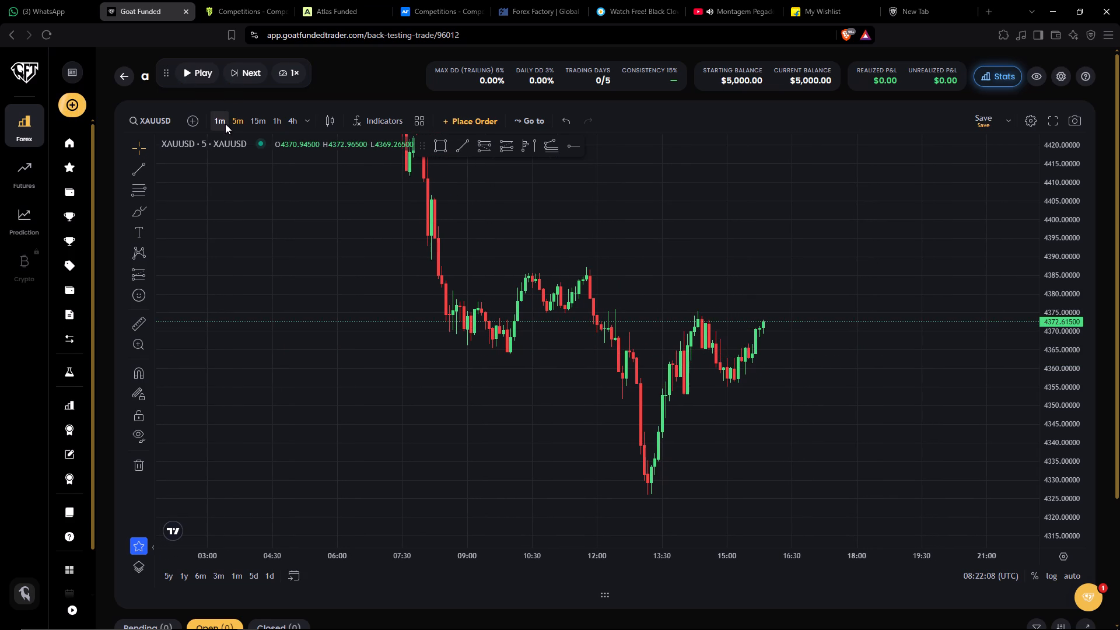
# Switch the chart to the 1-minute timeframe and examine the recent XAUUSD price swings up to the paused candle.
pyautogui.click(224, 123)
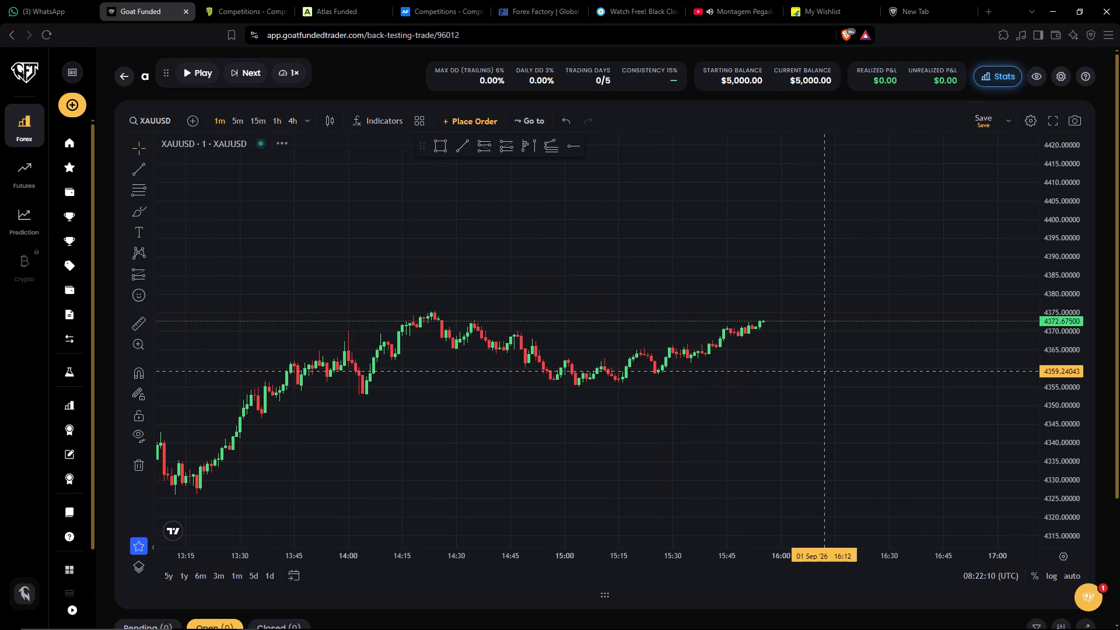
pyautogui.moveTo(648, 414); pyautogui.dragTo(904, 402)
pyautogui.click(904, 402)
pyautogui.moveTo(1074, 478); pyautogui.dragTo(1031, 303)
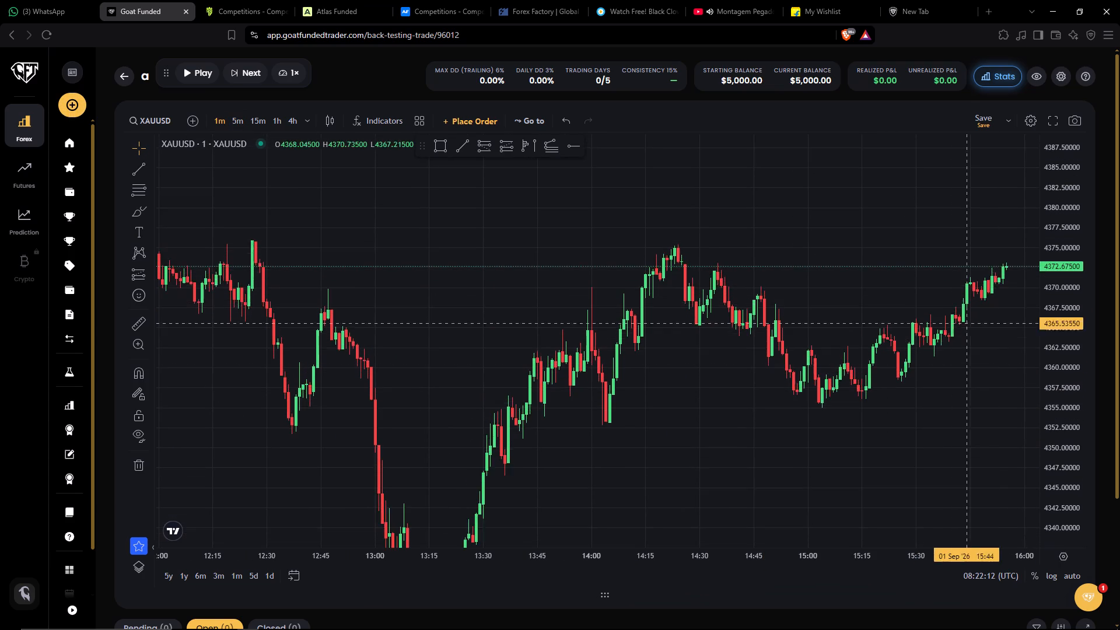
pyautogui.moveTo(955, 384); pyautogui.dragTo(792, 378)
pyautogui.moveTo(705, 443); pyautogui.dragTo(636, 436)
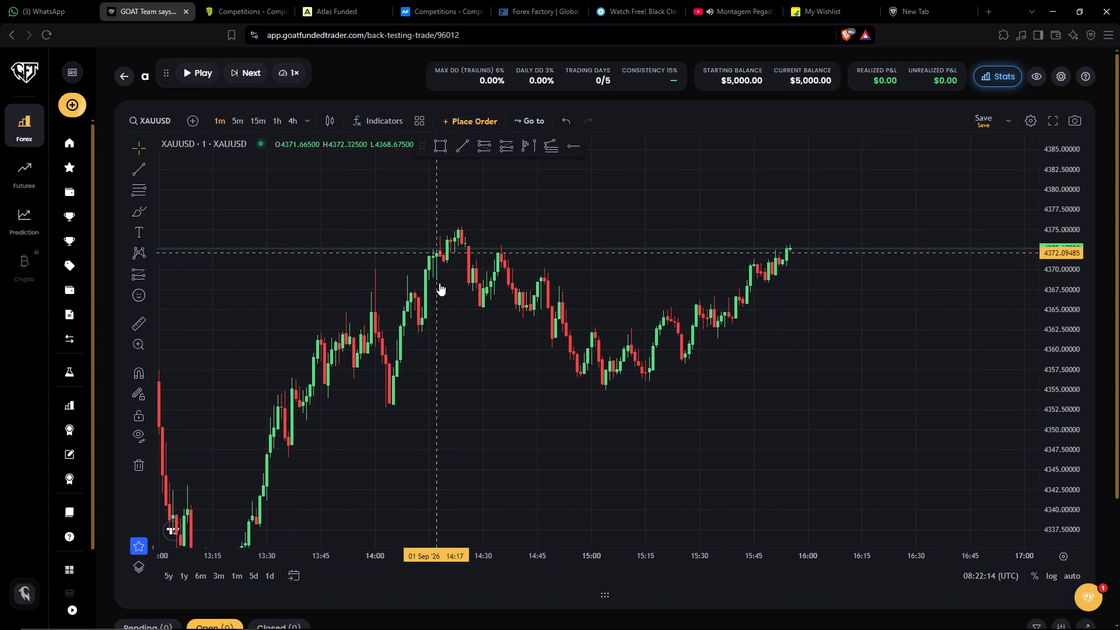
# Return the chart to the 5-minute timeframe, advance the replay to about 16:30 on 1 September and pause it.
pyautogui.click(236, 121)
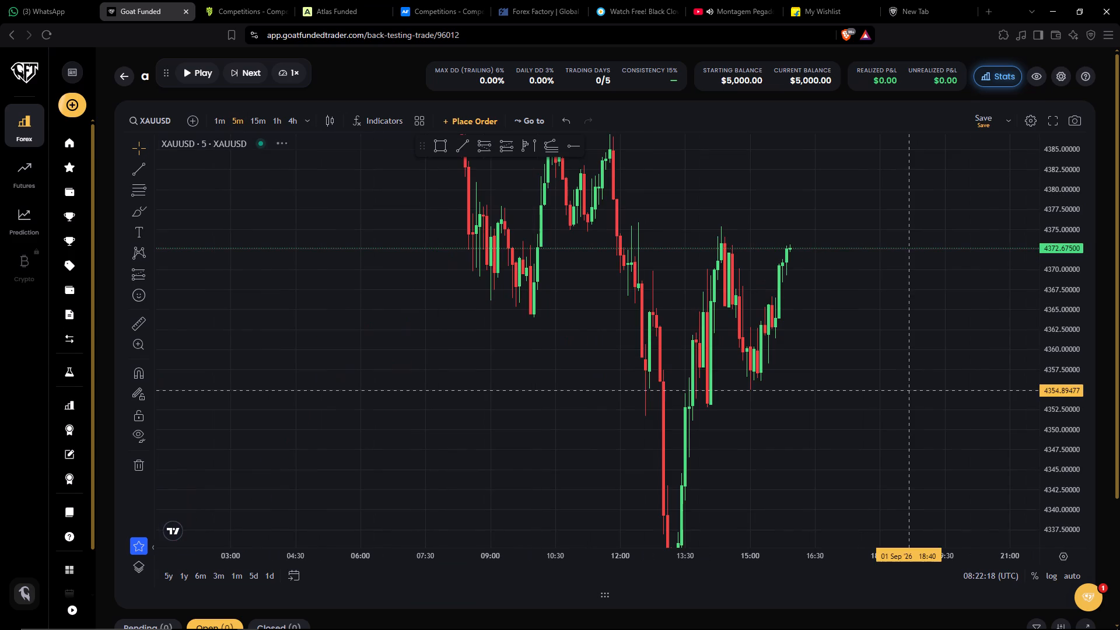
pyautogui.moveTo(1057, 313); pyautogui.dragTo(1024, 442)
pyautogui.moveTo(913, 449); pyautogui.dragTo(918, 441)
pyautogui.moveTo(852, 431); pyautogui.dragTo(860, 442)
pyautogui.click(186, 70)
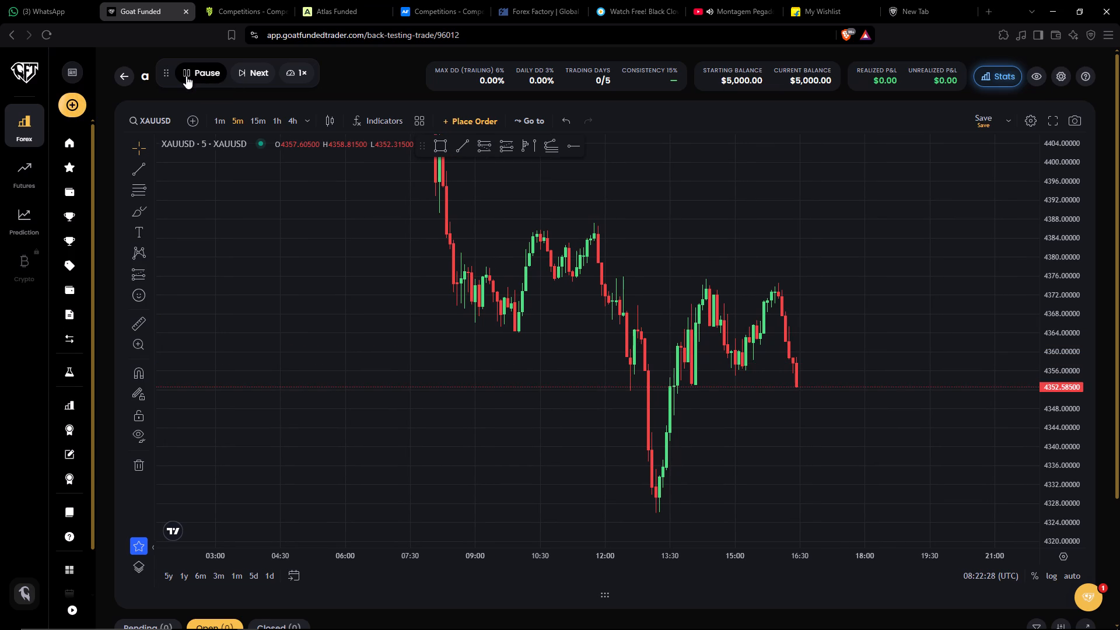
pyautogui.click(186, 76)
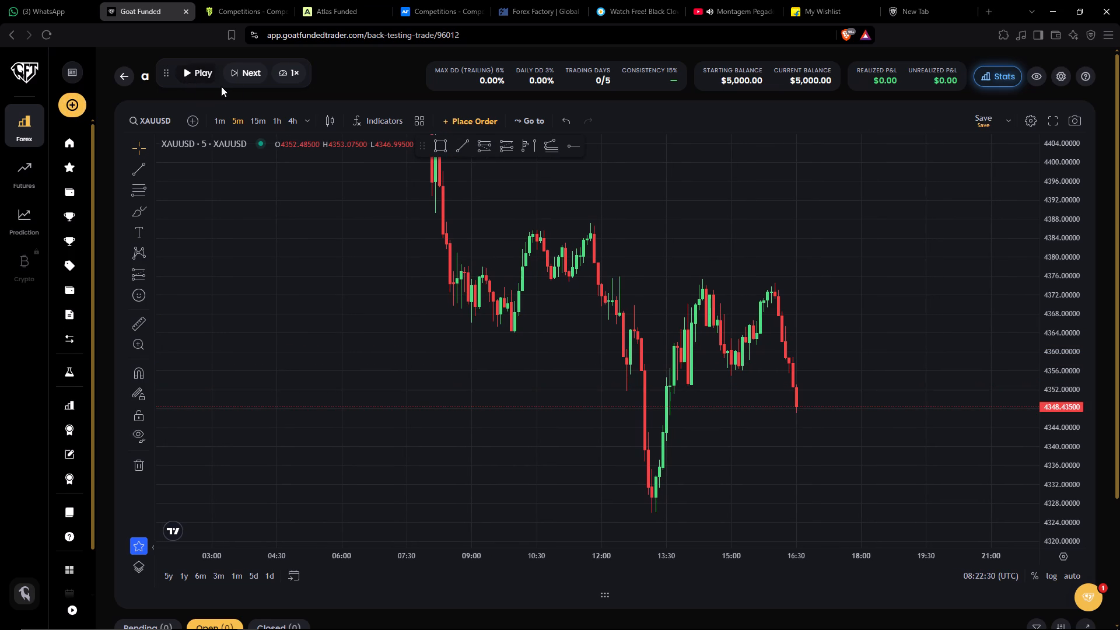
# Switch the chart to the 15-minute timeframe and examine the latest XAUUSD candles around the 1 September low.
pyautogui.click(264, 116)
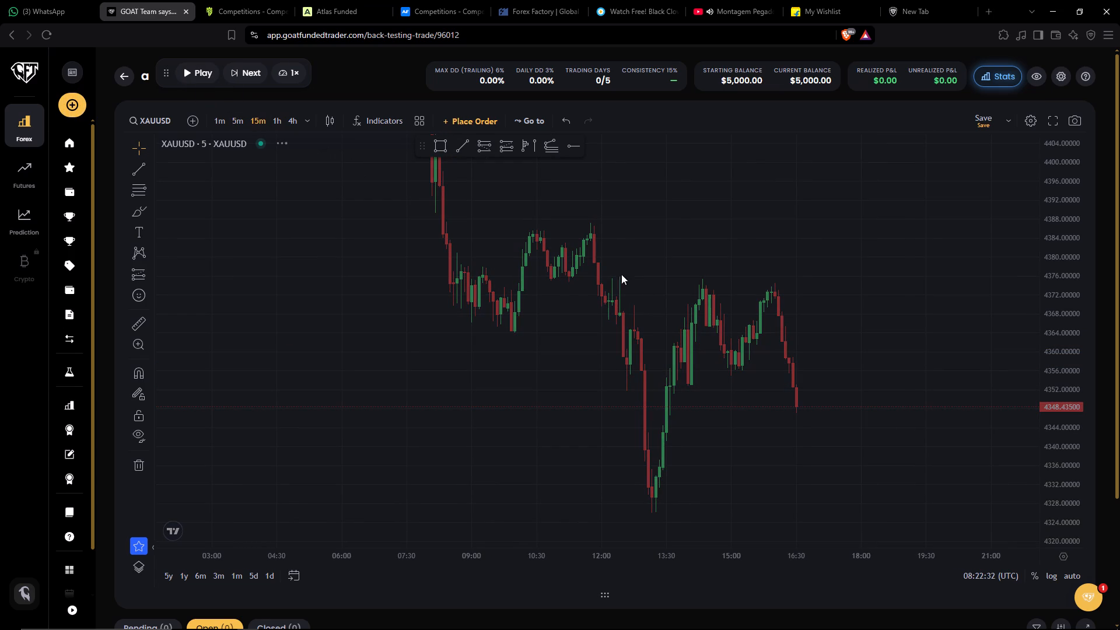
pyautogui.moveTo(850, 425); pyautogui.dragTo(873, 377)
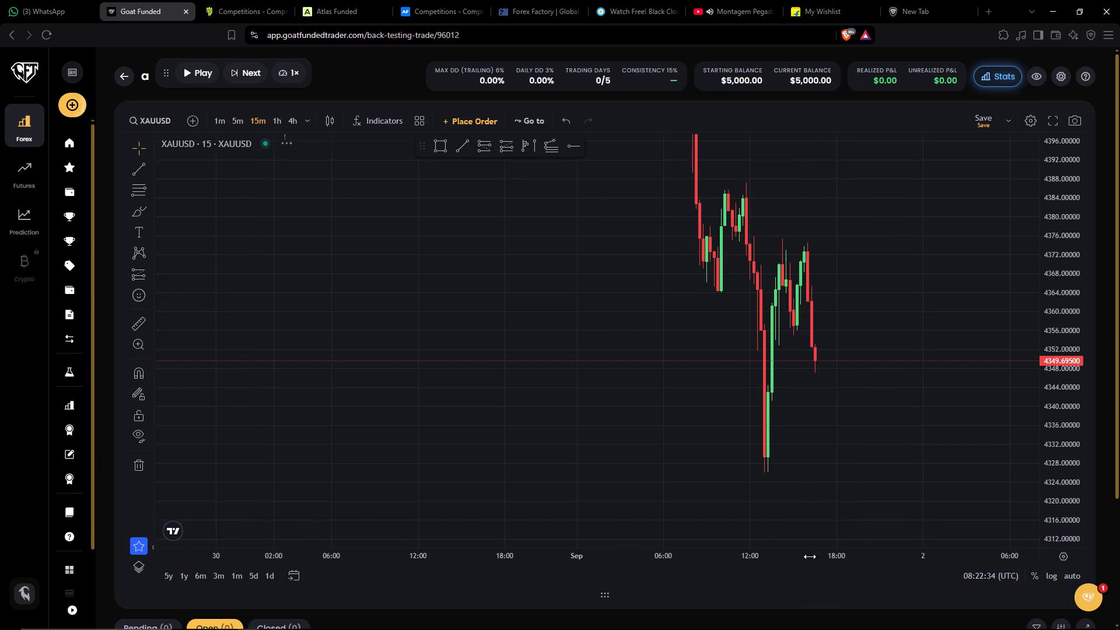
pyautogui.moveTo(810, 556); pyautogui.dragTo(649, 540)
pyautogui.moveTo(710, 482); pyautogui.dragTo(685, 484)
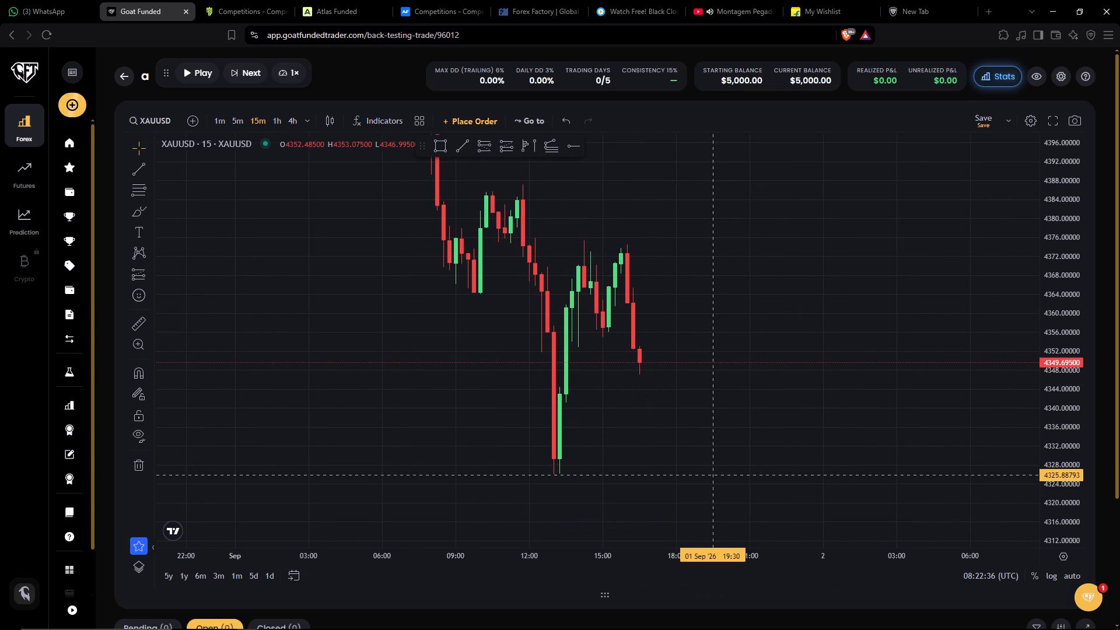
# Return the chart to the 5-minute timeframe, advance the replay to about 16:45 on 1 September and pause it.
pyautogui.moveTo(1065, 348); pyautogui.dragTo(1055, 395)
pyautogui.moveTo(944, 412); pyautogui.dragTo(955, 429)
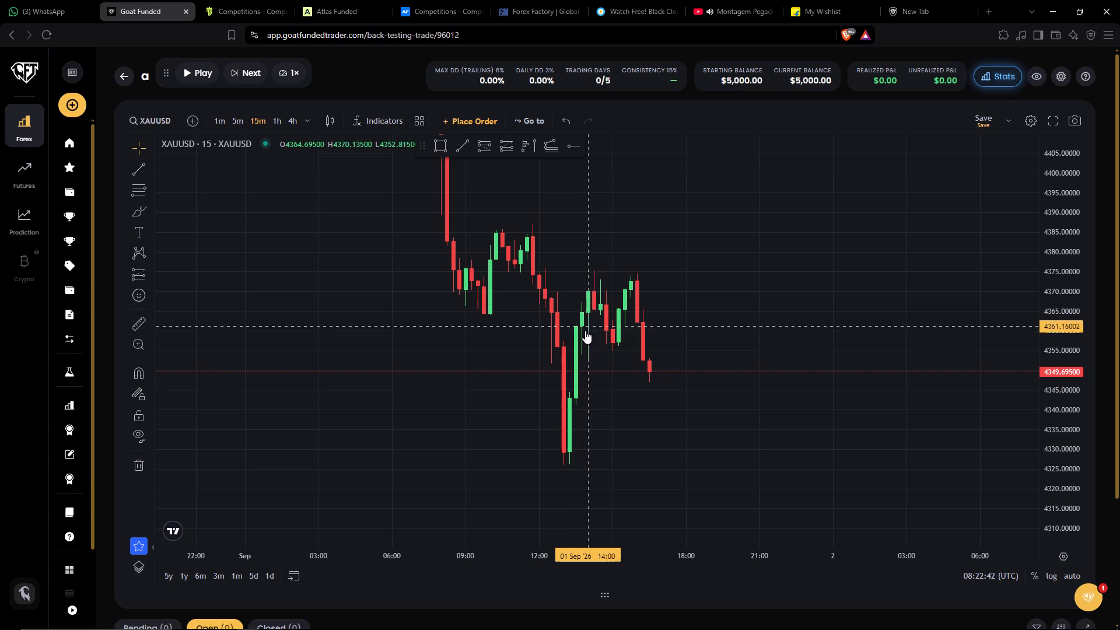
pyautogui.click(241, 120)
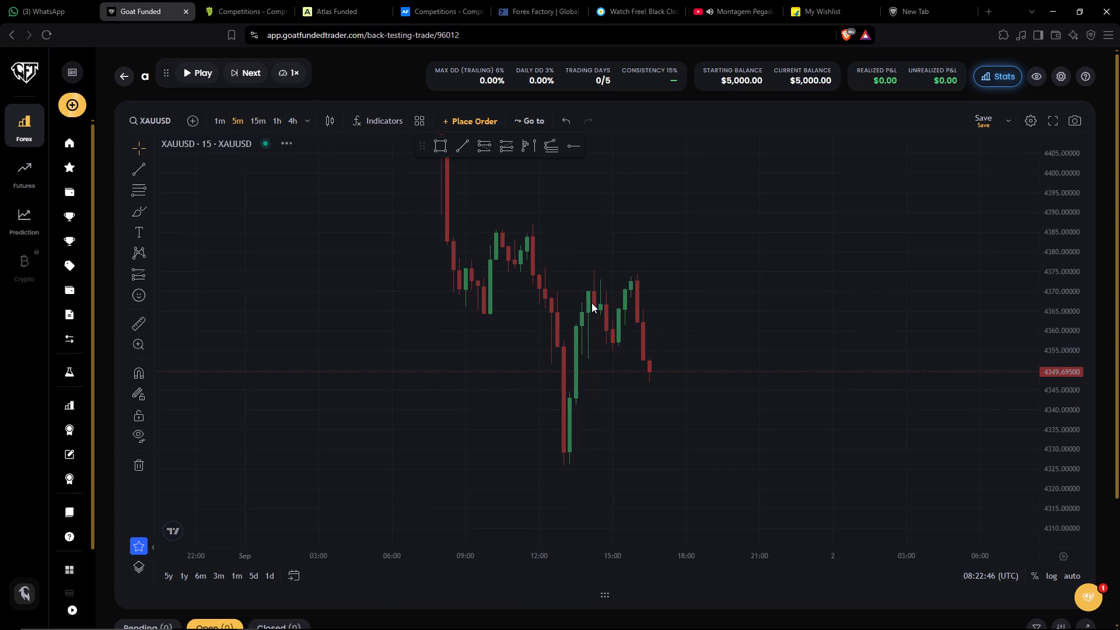
pyautogui.moveTo(581, 411); pyautogui.dragTo(613, 409)
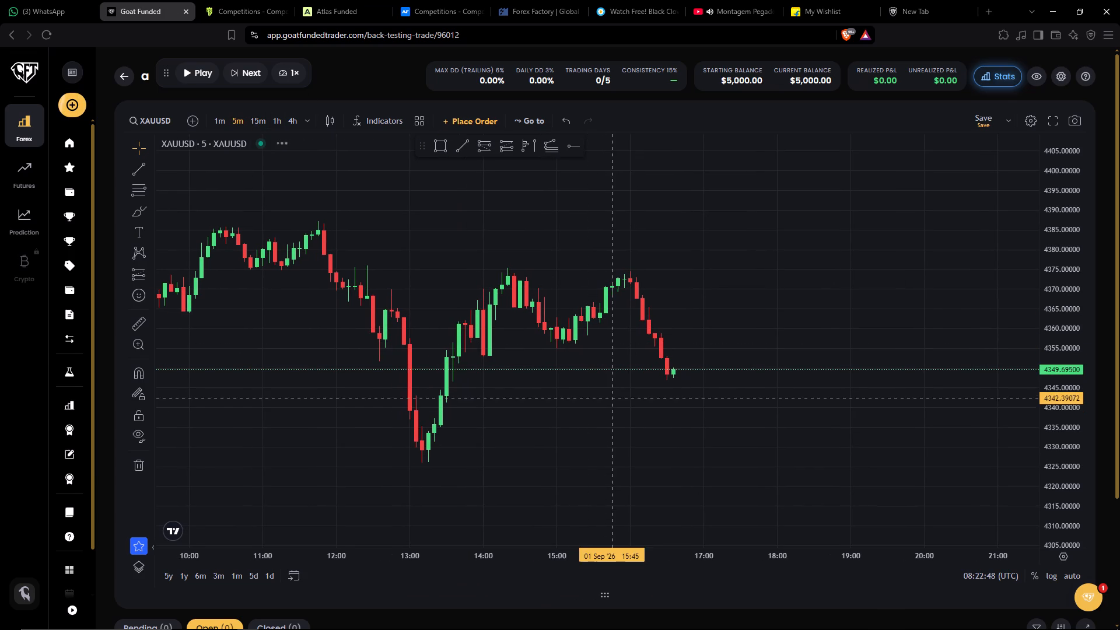
pyautogui.click(185, 72)
pyautogui.click(185, 72)
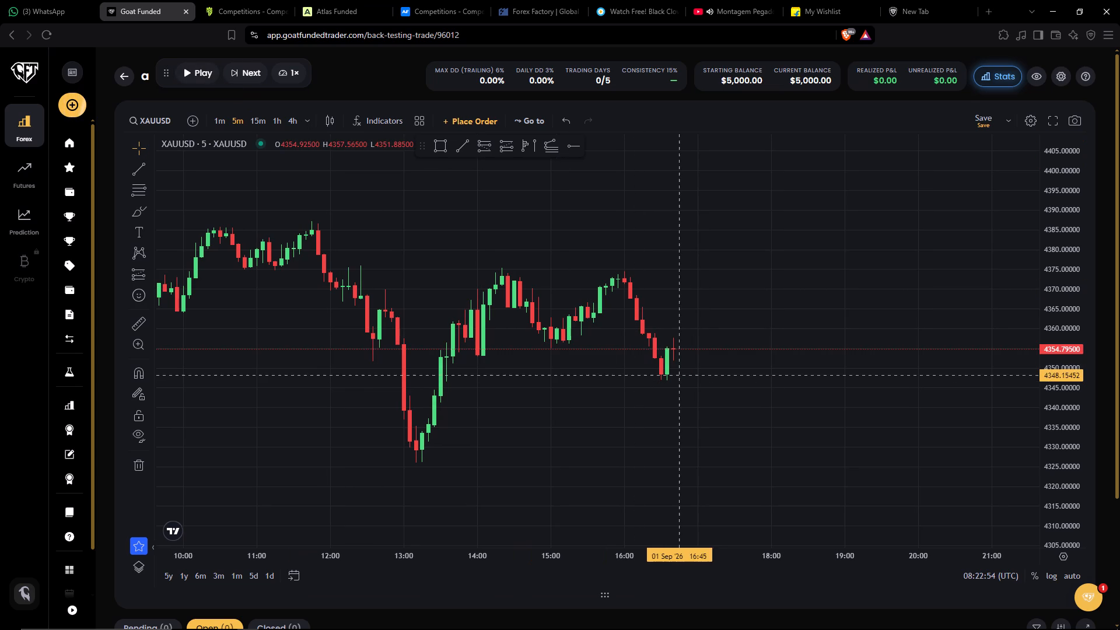
# Check the 15-minute timeframe, return to the 5-minute chart and examine the latest XAUUSD candles around the 16:30 low up close.
pyautogui.click(264, 118)
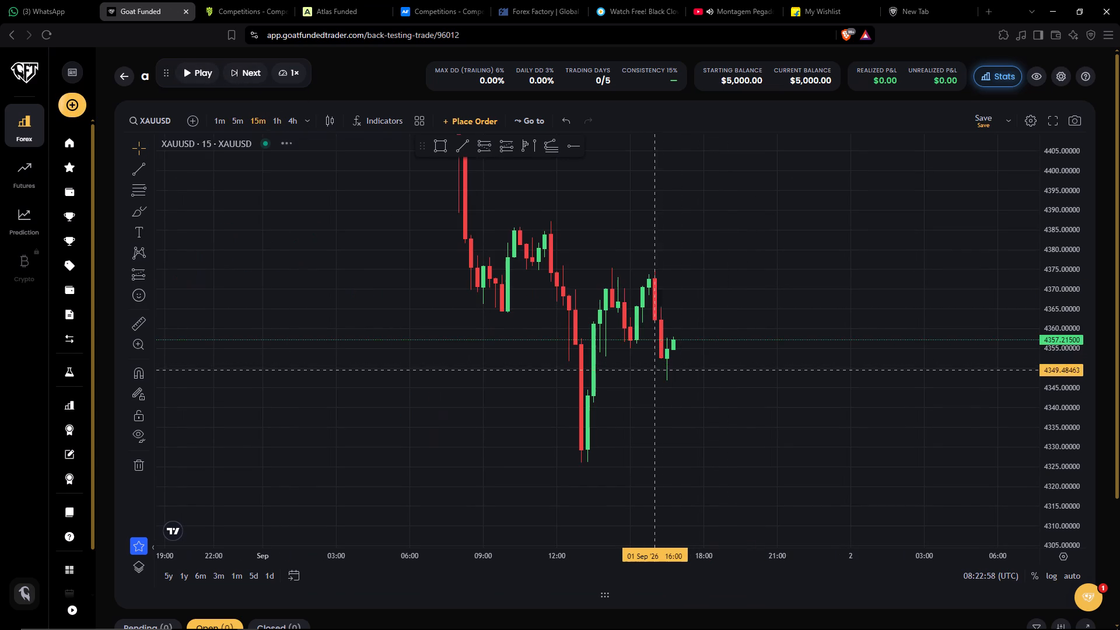
pyautogui.click(235, 126)
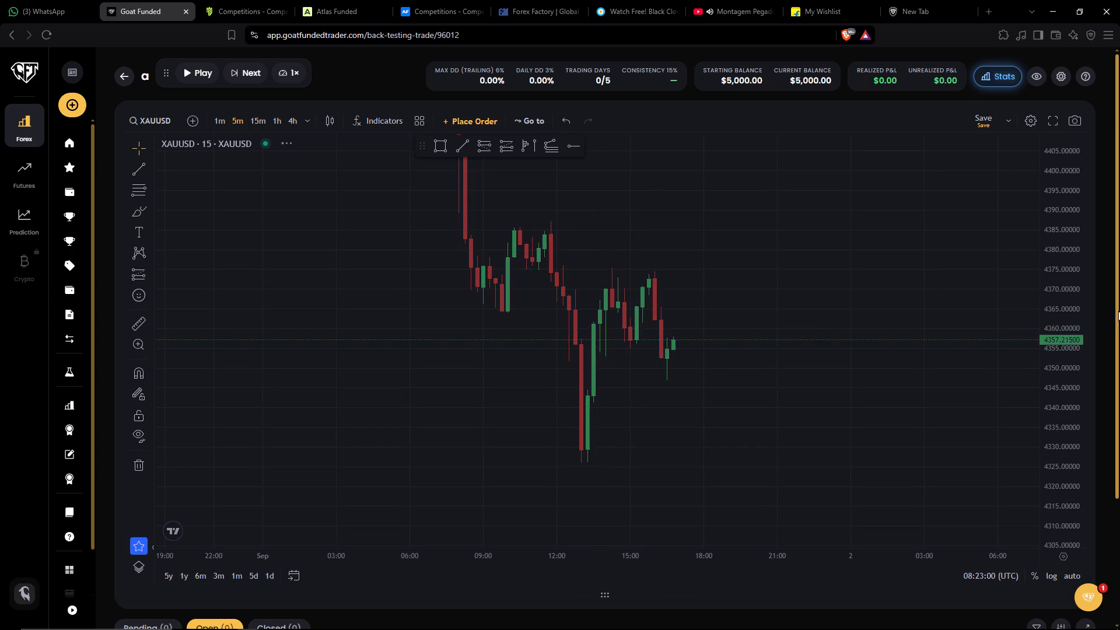
pyautogui.moveTo(1068, 475); pyautogui.dragTo(1079, 351)
pyautogui.moveTo(807, 431); pyautogui.dragTo(866, 429)
pyautogui.moveTo(823, 555); pyautogui.dragTo(744, 549)
pyautogui.moveTo(782, 486); pyautogui.dragTo(780, 497)
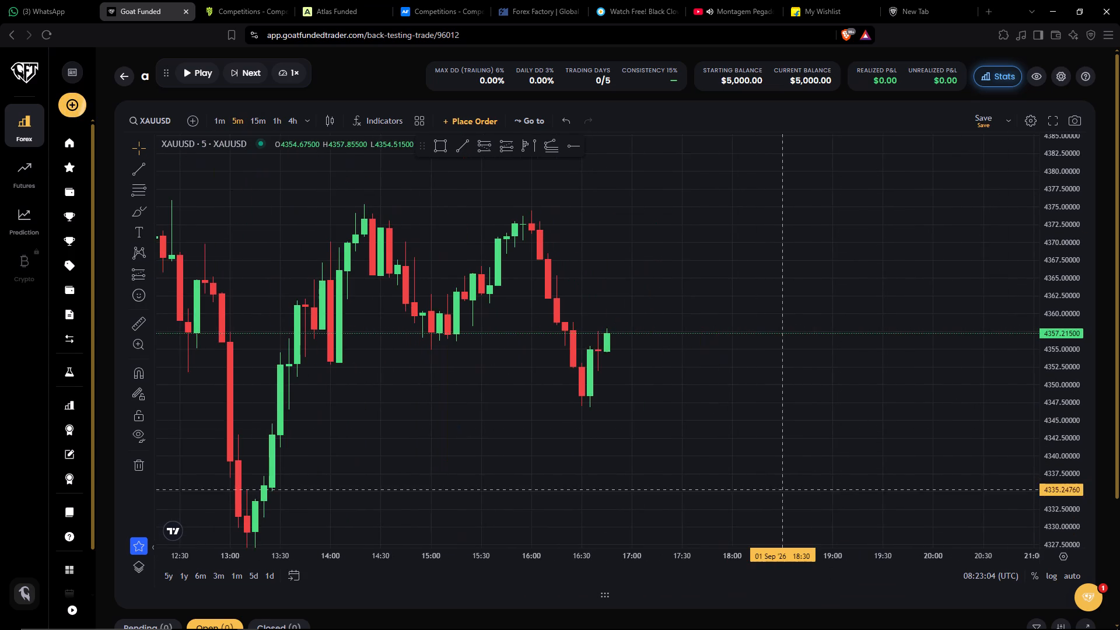
pyautogui.moveTo(780, 497); pyautogui.dragTo(779, 503)
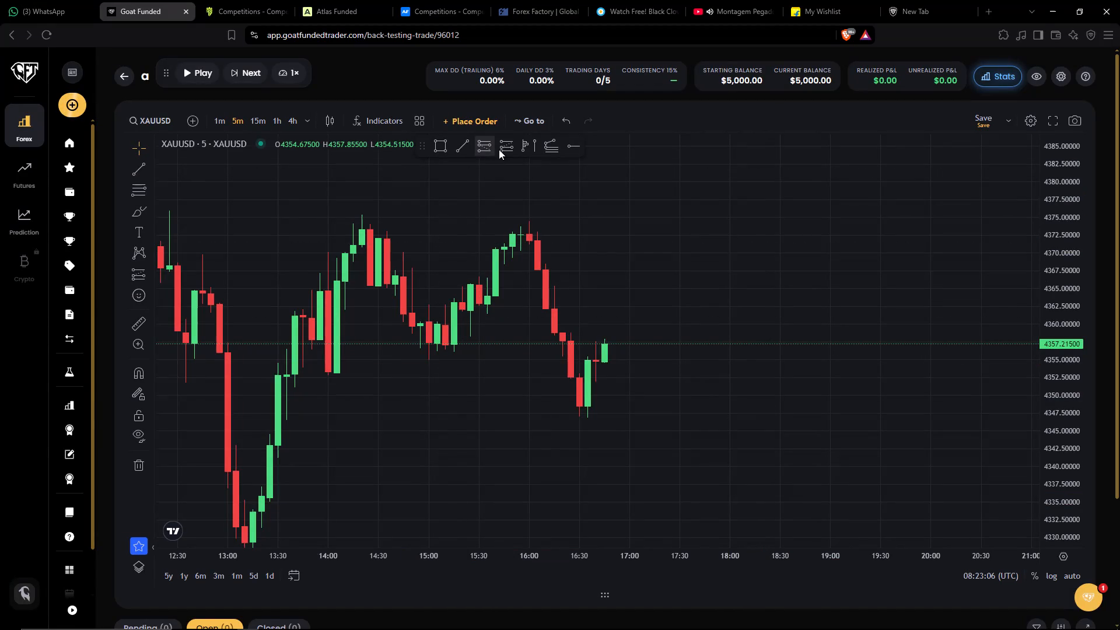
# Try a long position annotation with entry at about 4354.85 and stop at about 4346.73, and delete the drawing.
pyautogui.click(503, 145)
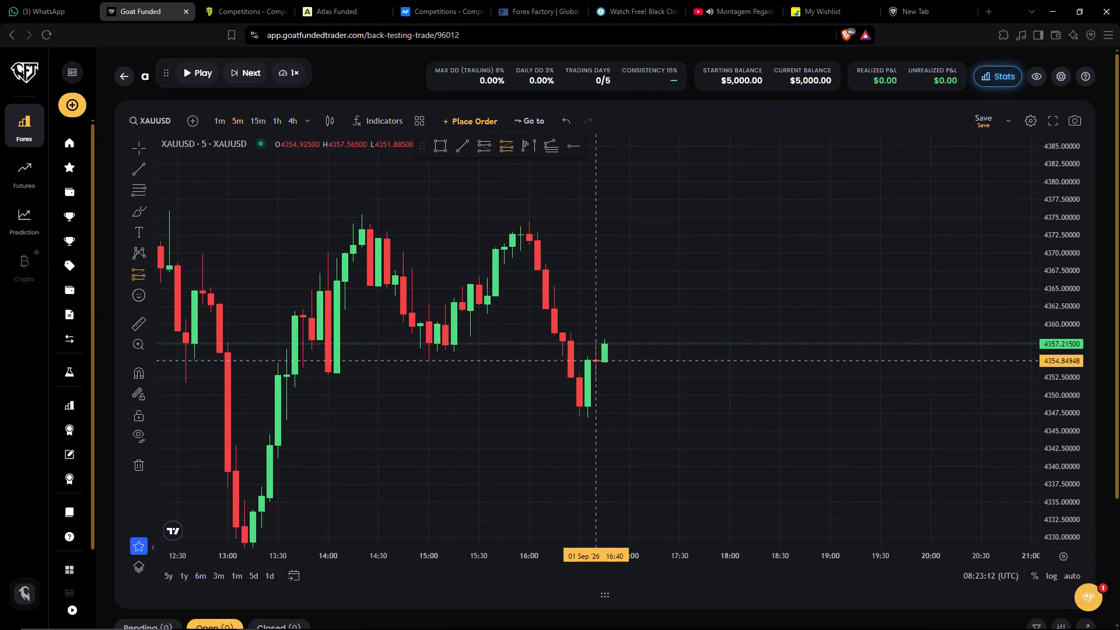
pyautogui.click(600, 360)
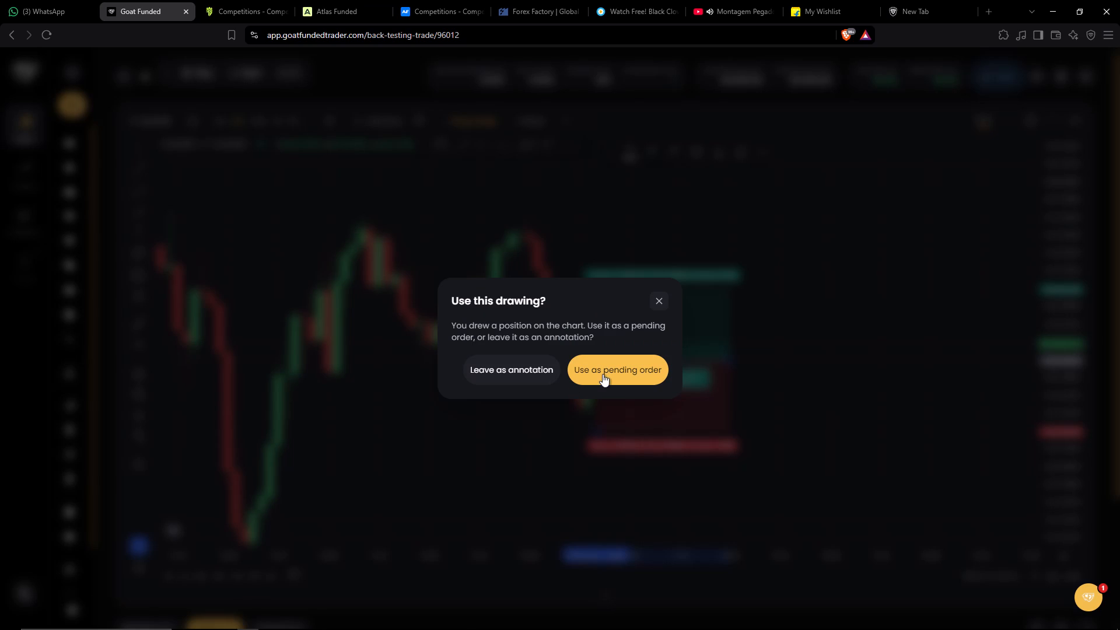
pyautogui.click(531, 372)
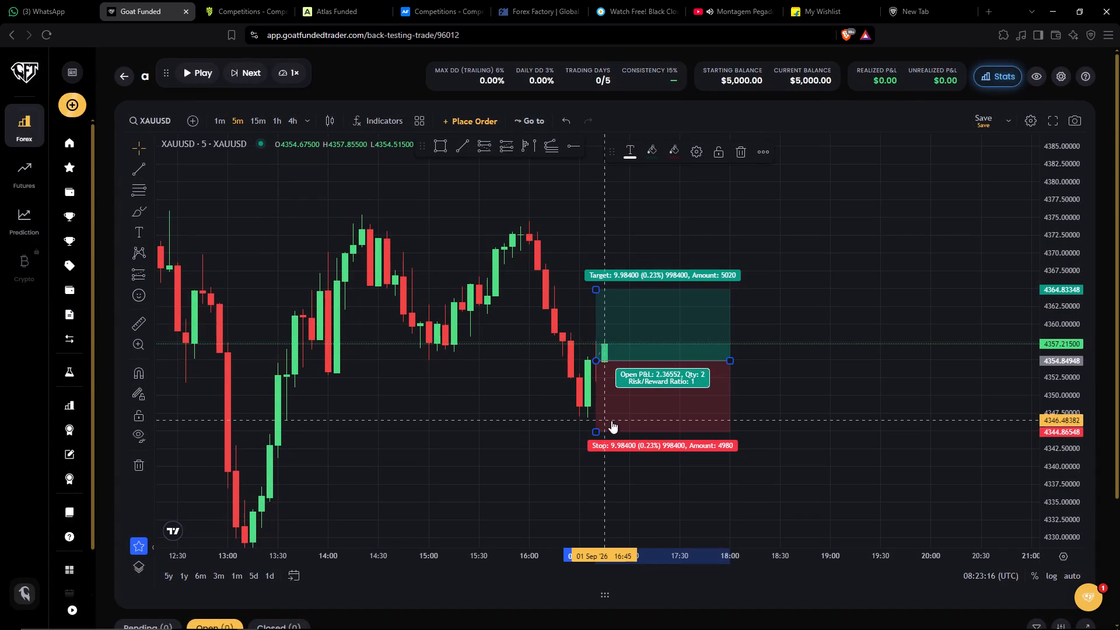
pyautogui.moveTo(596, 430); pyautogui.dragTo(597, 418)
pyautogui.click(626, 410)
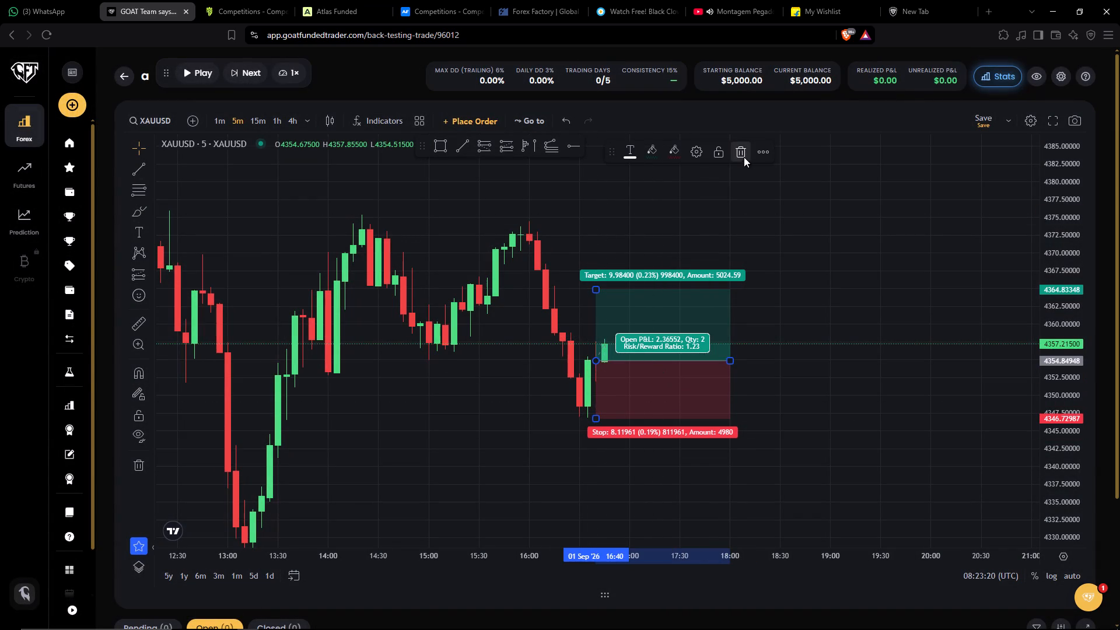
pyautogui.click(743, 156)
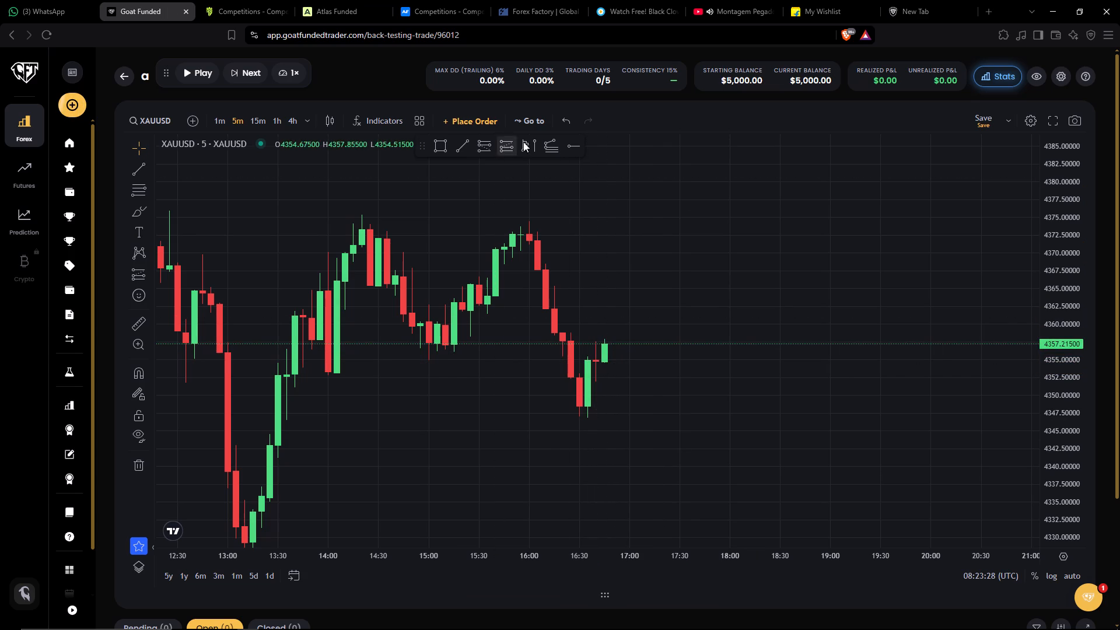
pyautogui.click(534, 120)
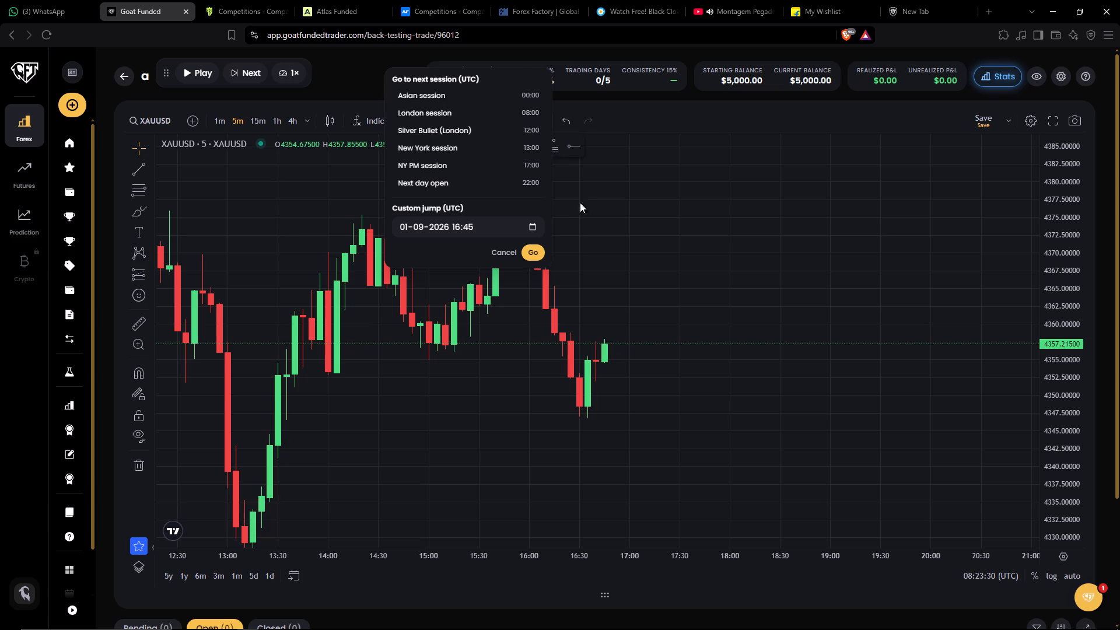
pyautogui.click(484, 225)
pyautogui.click(481, 224)
pyautogui.click(471, 222)
pyautogui.press('BackSpace')
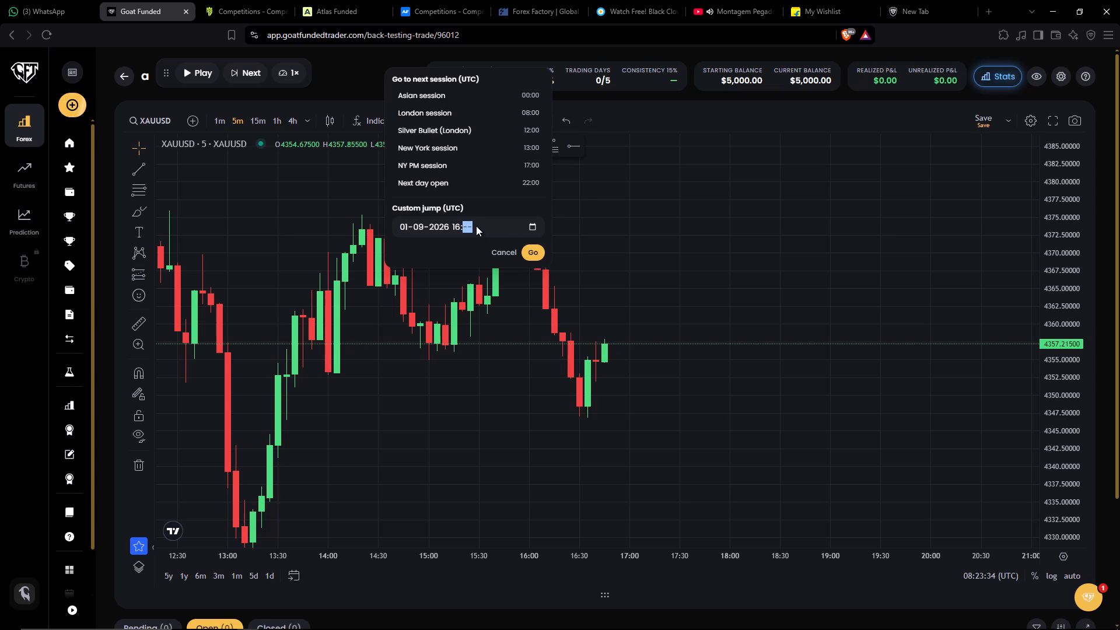
pyautogui.write('40')
pyautogui.click(540, 254)
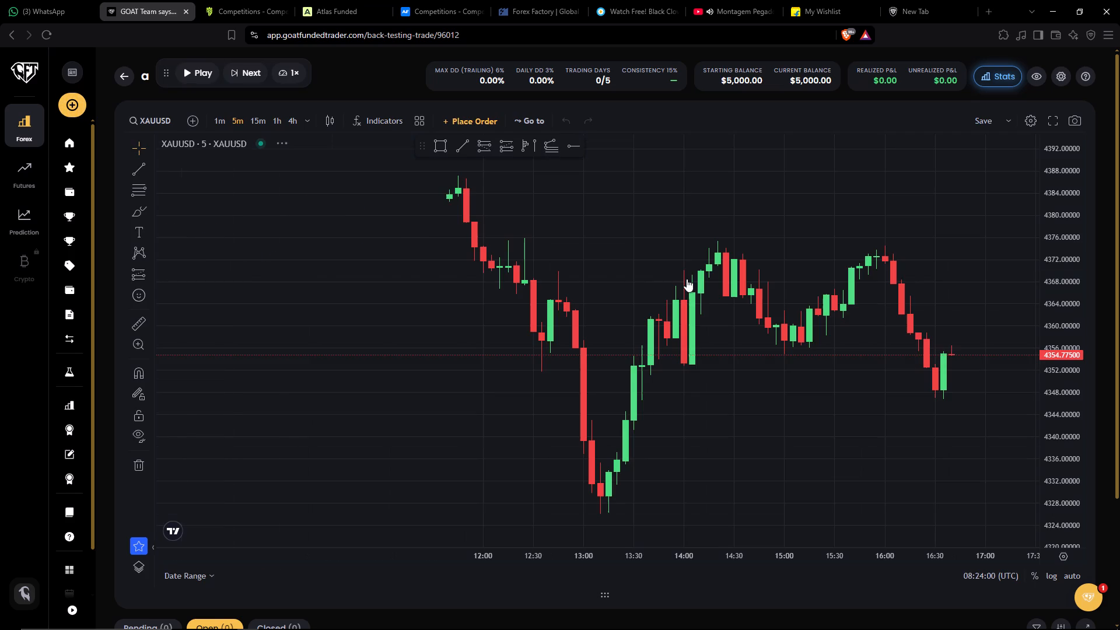
# Draw a long position beside the latest candle with entry at about 4355.62 and use it as a pending order.
pyautogui.moveTo(786, 374); pyautogui.dragTo(475, 366)
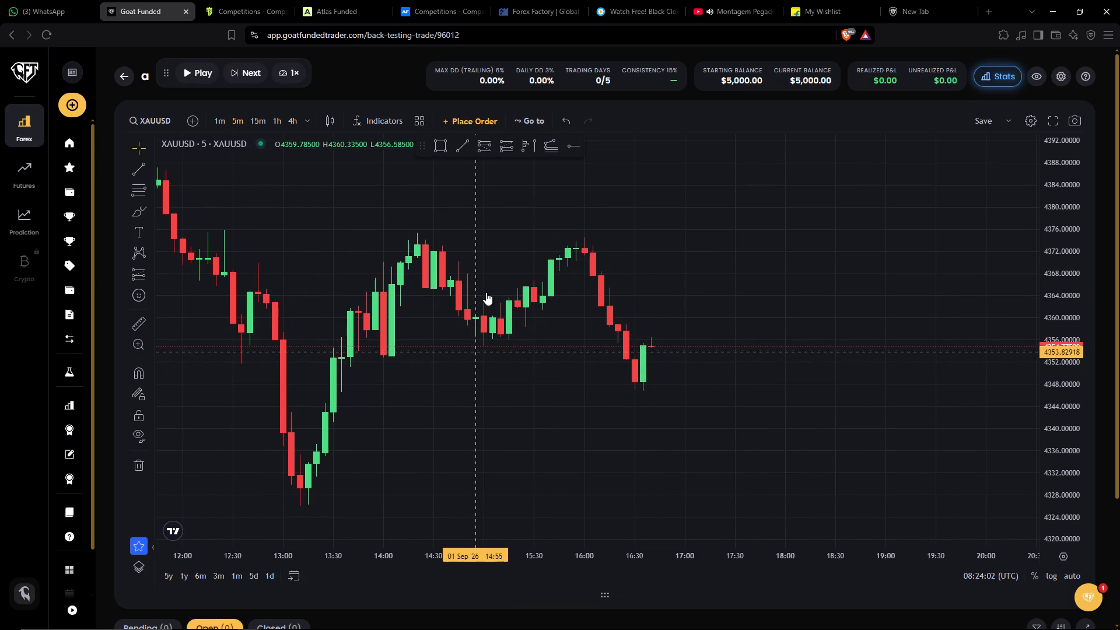
pyautogui.click(505, 144)
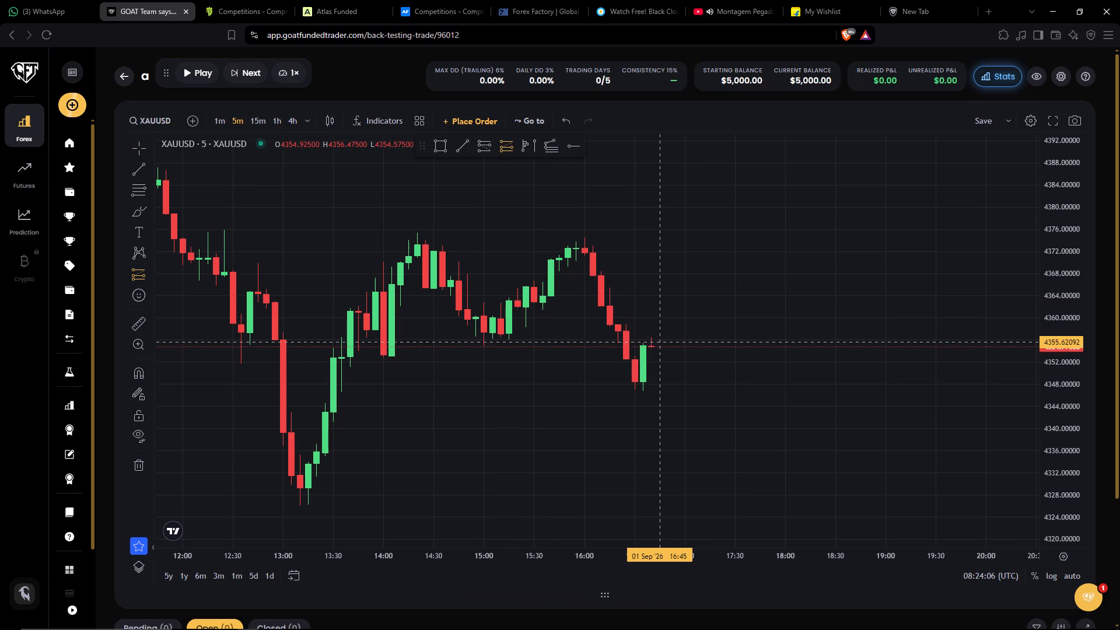
pyautogui.click(656, 342)
pyautogui.click(627, 366)
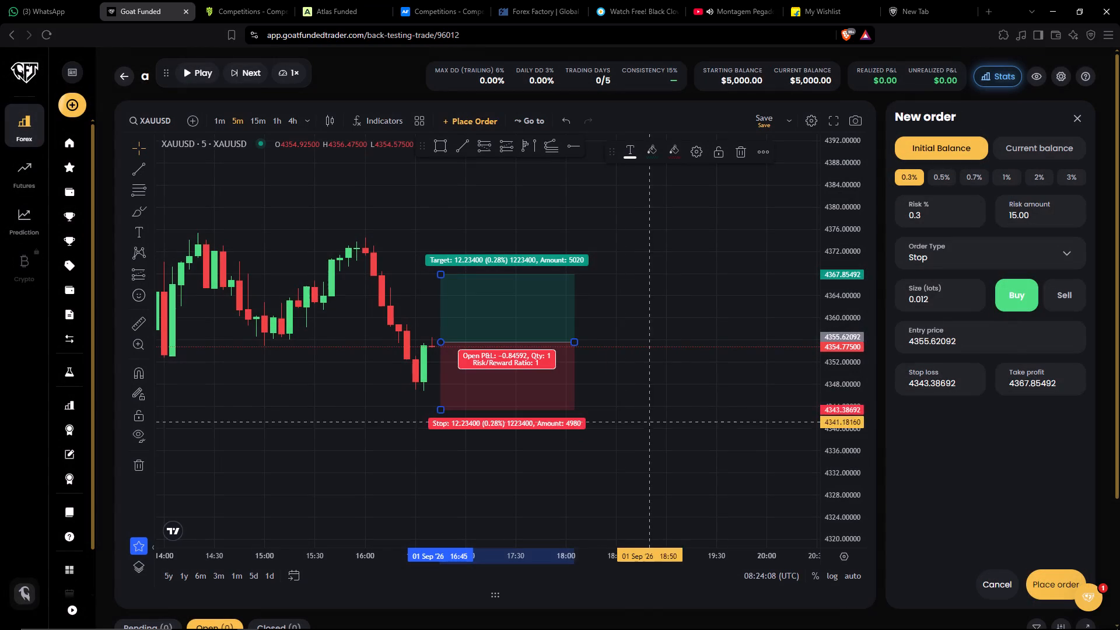
# Adjust the stop loss to about 4345.08 and the take profit to about 4375.96, and place the 0.3% risk buy stop order.
pyautogui.moveTo(441, 407); pyautogui.dragTo(446, 400)
pyautogui.moveTo(506, 466); pyautogui.dragTo(562, 493)
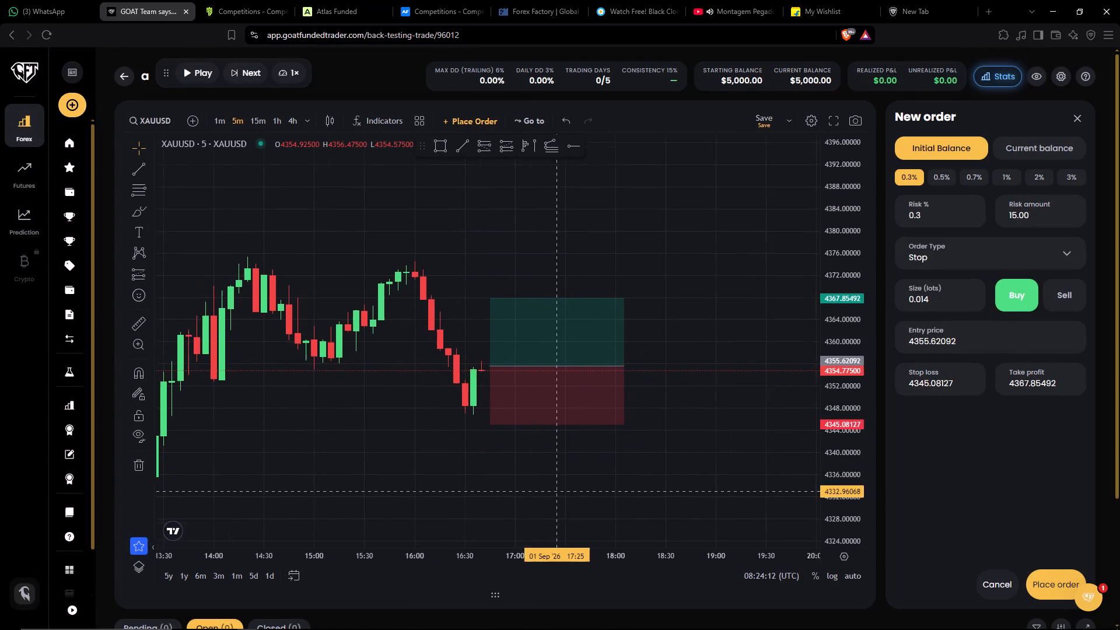
pyautogui.moveTo(562, 493); pyautogui.dragTo(569, 499)
pyautogui.moveTo(498, 305); pyautogui.dragTo(498, 300)
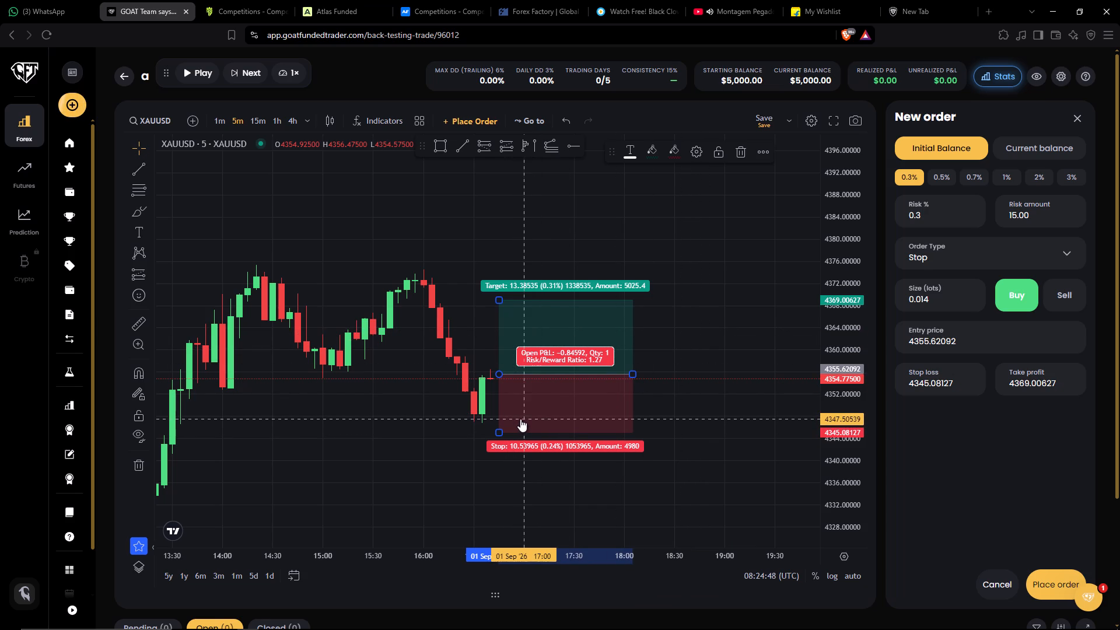
pyautogui.moveTo(452, 453); pyautogui.dragTo(506, 467)
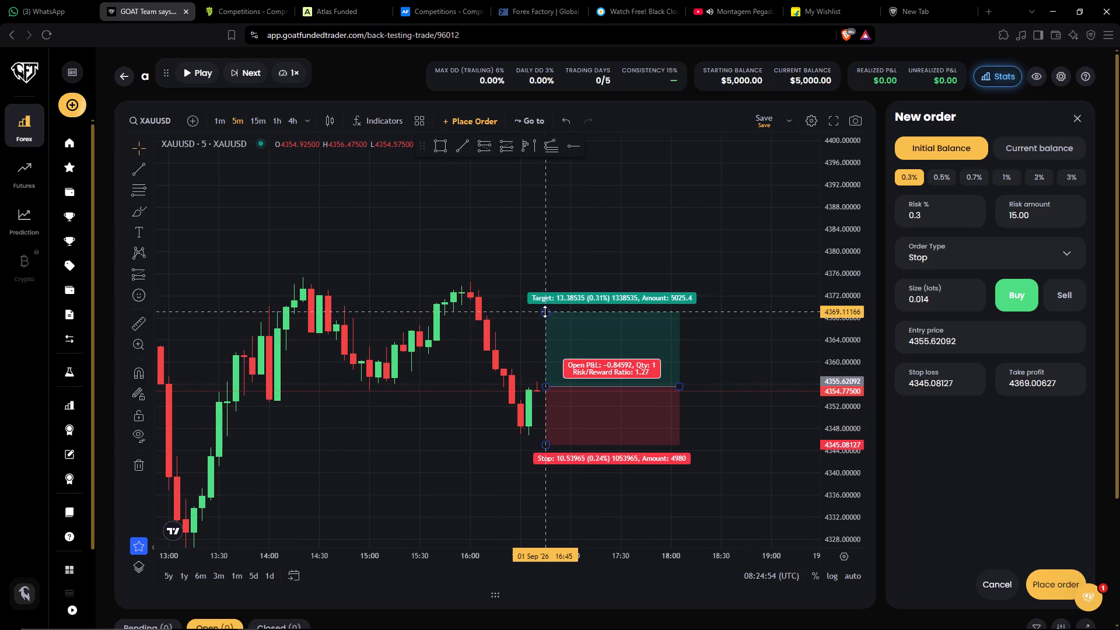
pyautogui.moveTo(545, 311); pyautogui.dragTo(545, 305)
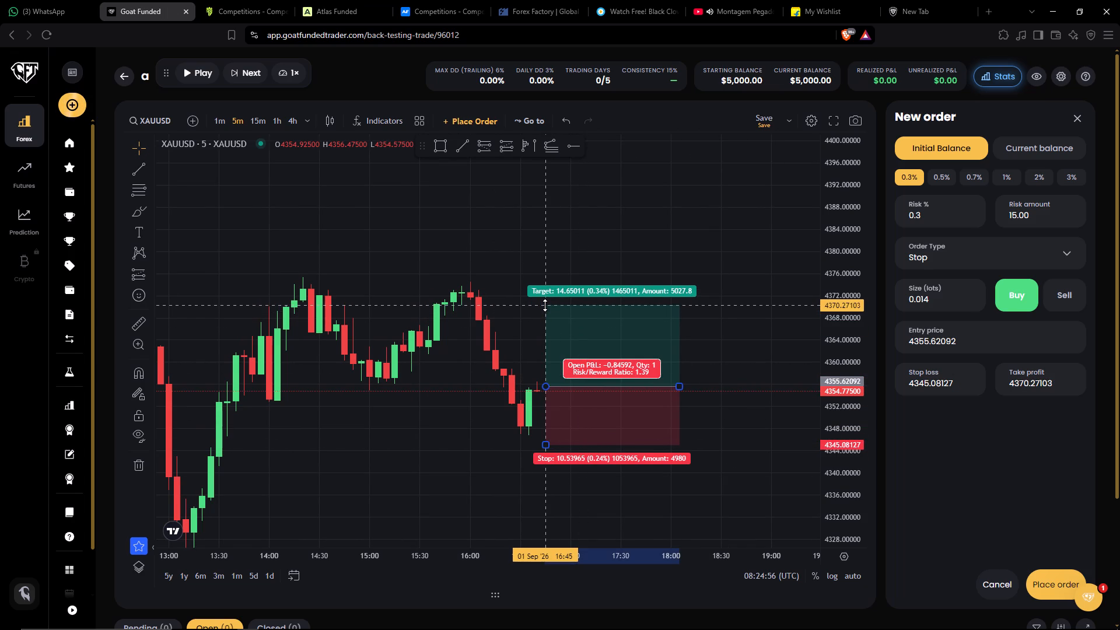
pyautogui.moveTo(545, 305); pyautogui.dragTo(547, 289)
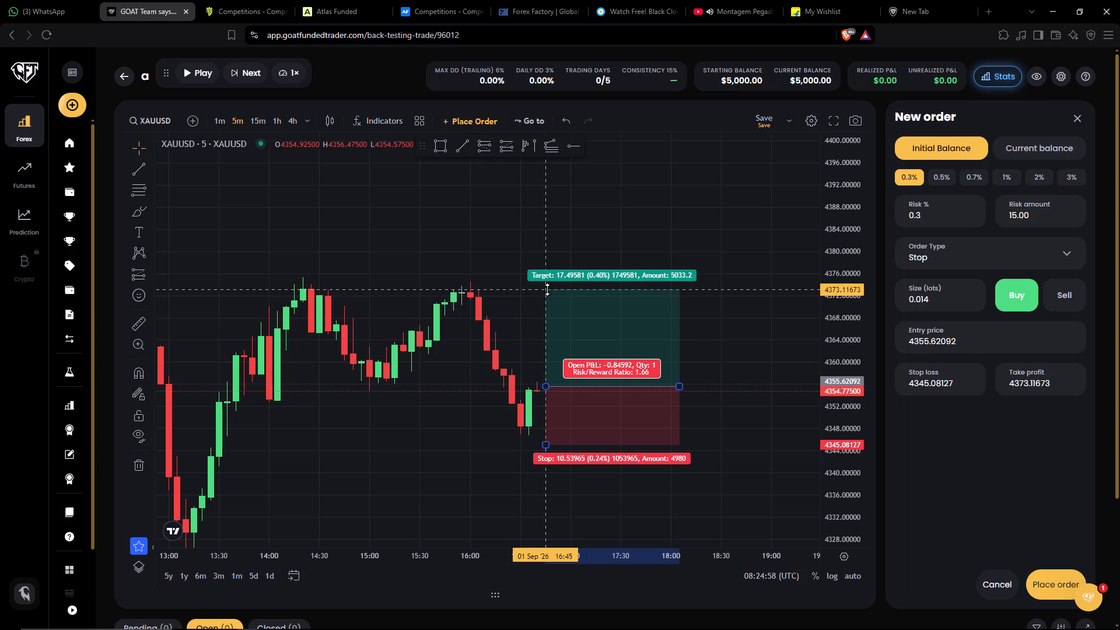
pyautogui.moveTo(547, 289); pyautogui.dragTo(549, 275)
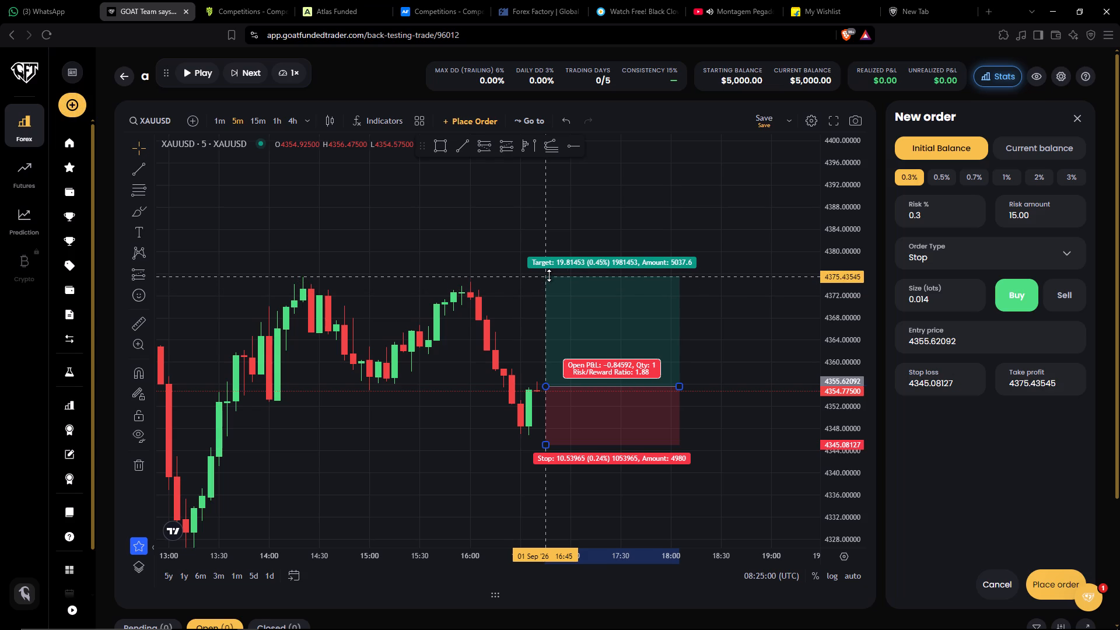
pyautogui.moveTo(549, 275); pyautogui.dragTo(549, 274)
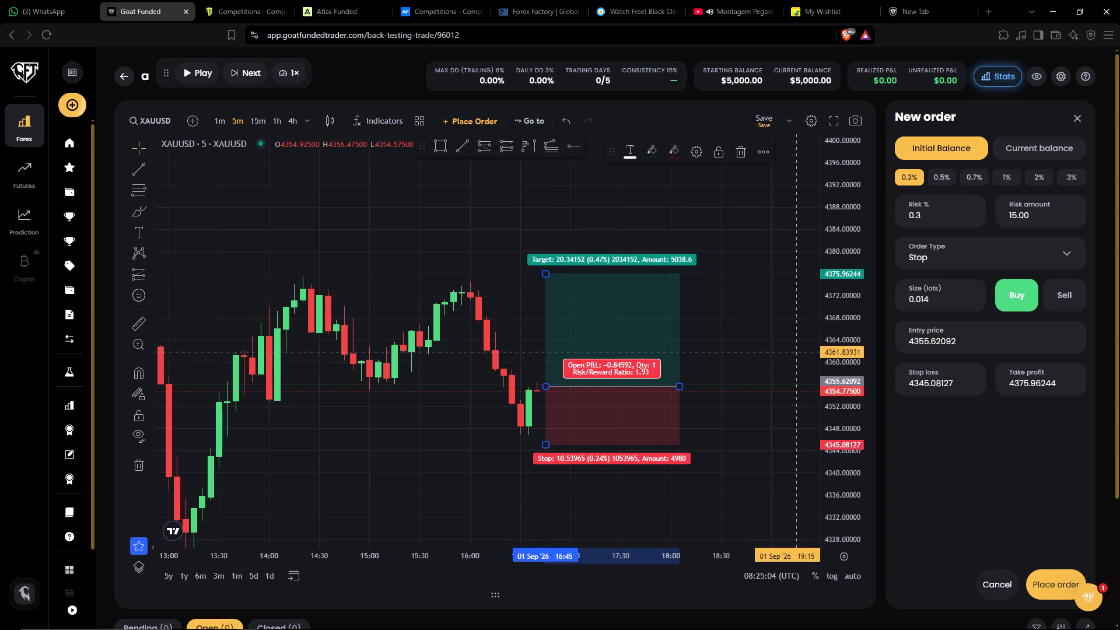
pyautogui.click(1049, 590)
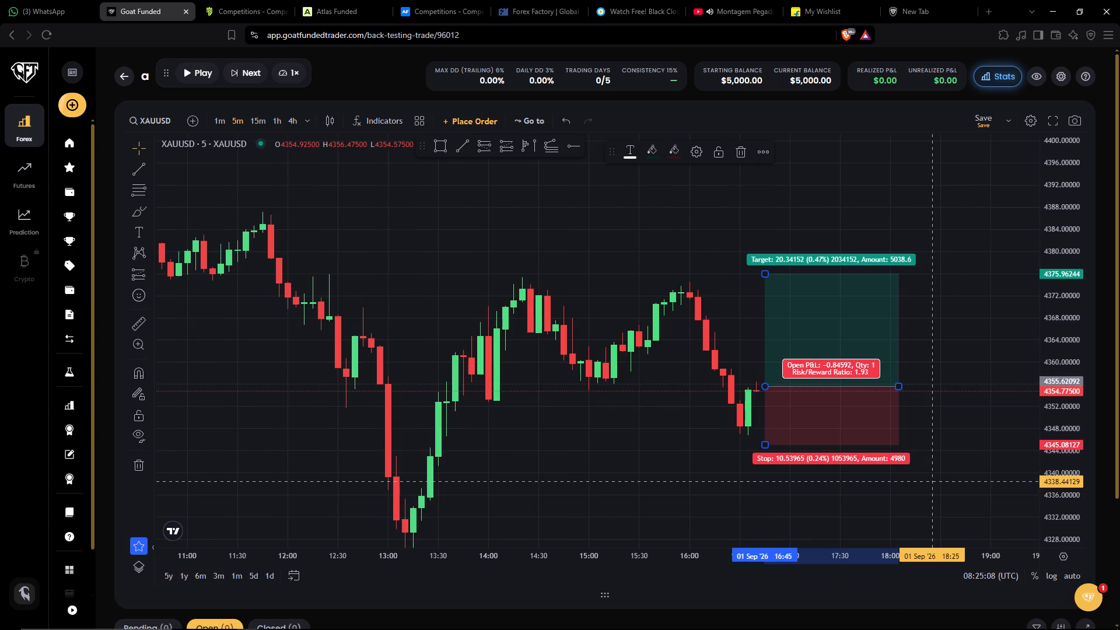
pyautogui.click(943, 467)
pyautogui.moveTo(970, 458); pyautogui.dragTo(935, 444)
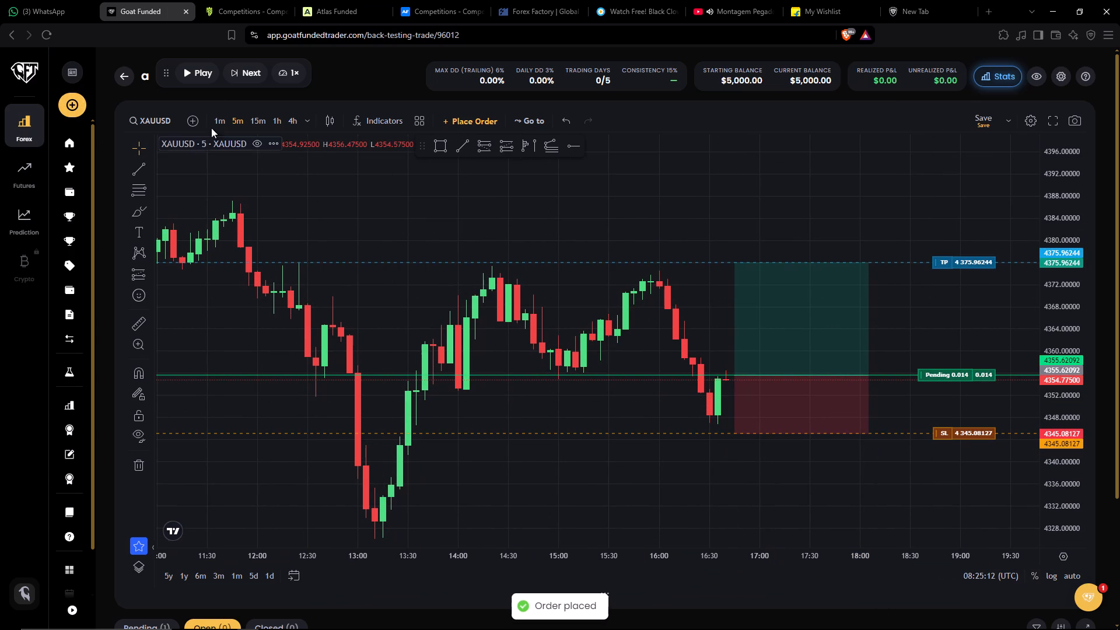
# Advance the replay to about 17:50 on 1 September and pause it.
pyautogui.click(191, 72)
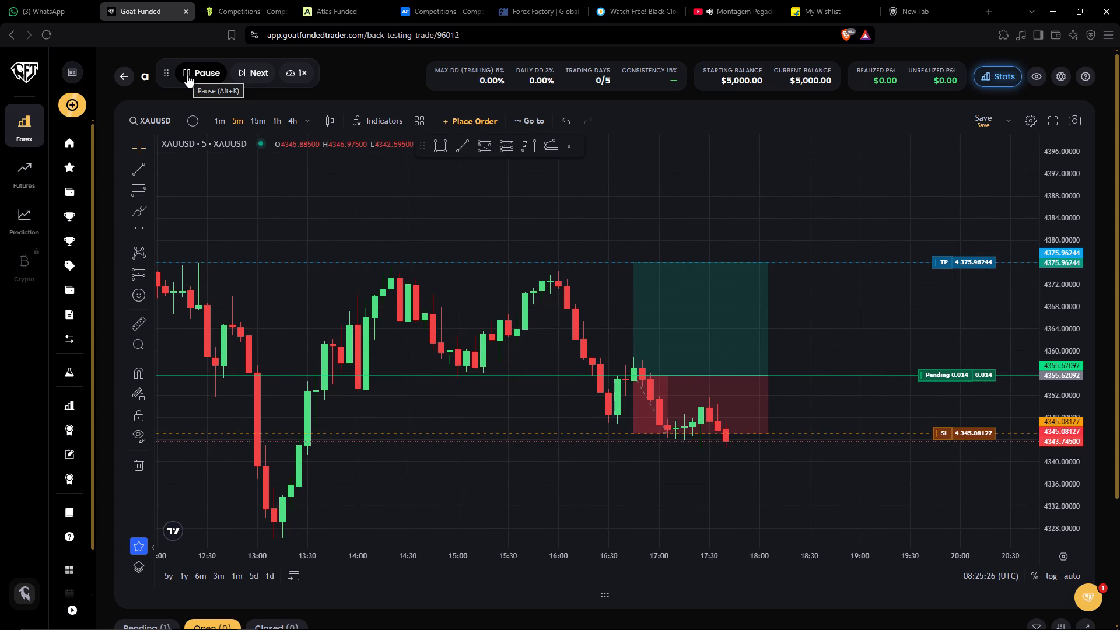
pyautogui.click(187, 75)
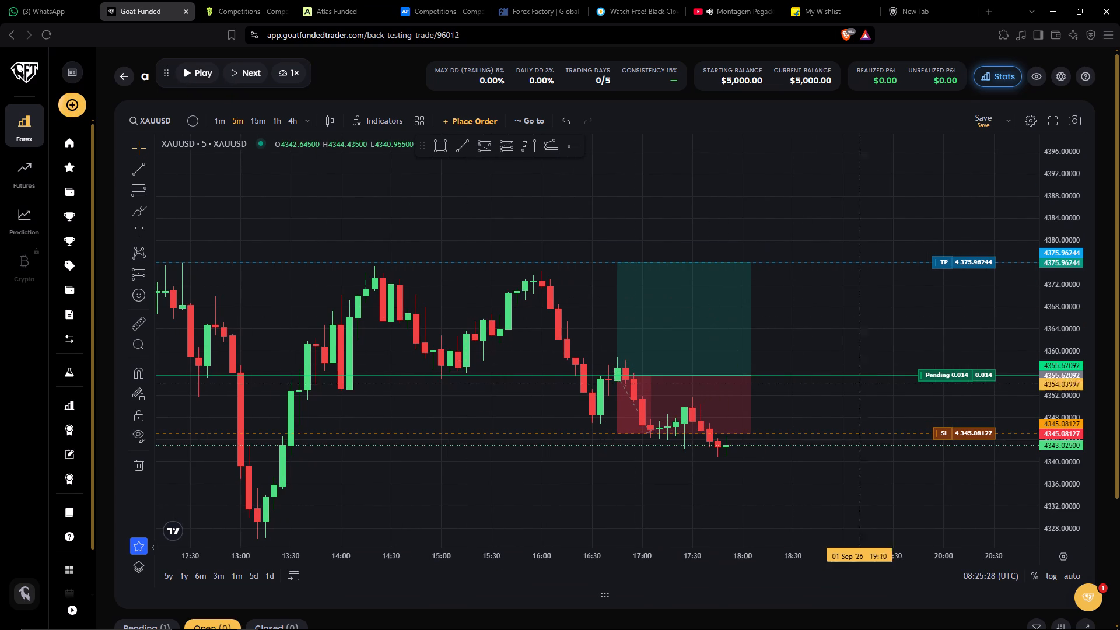
# Cancel the pending XAUUSD buy stop order with entry at 4355.62.
pyautogui.click(932, 372)
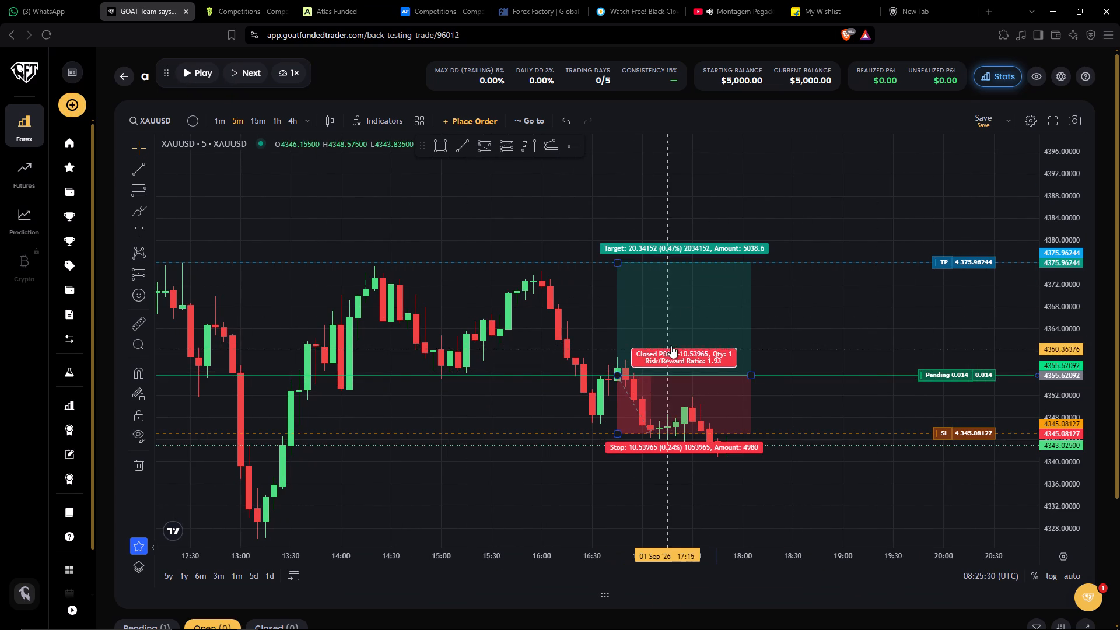
pyautogui.click(752, 381)
pyautogui.click(839, 315)
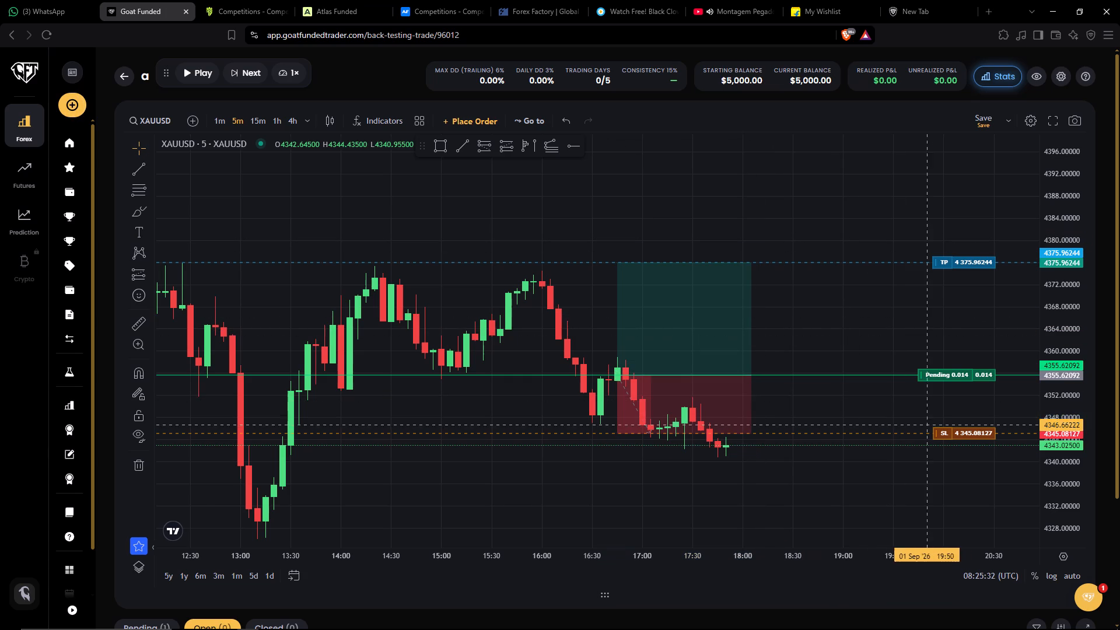
pyautogui.moveTo(913, 414); pyautogui.dragTo(860, 417)
pyautogui.click(946, 377)
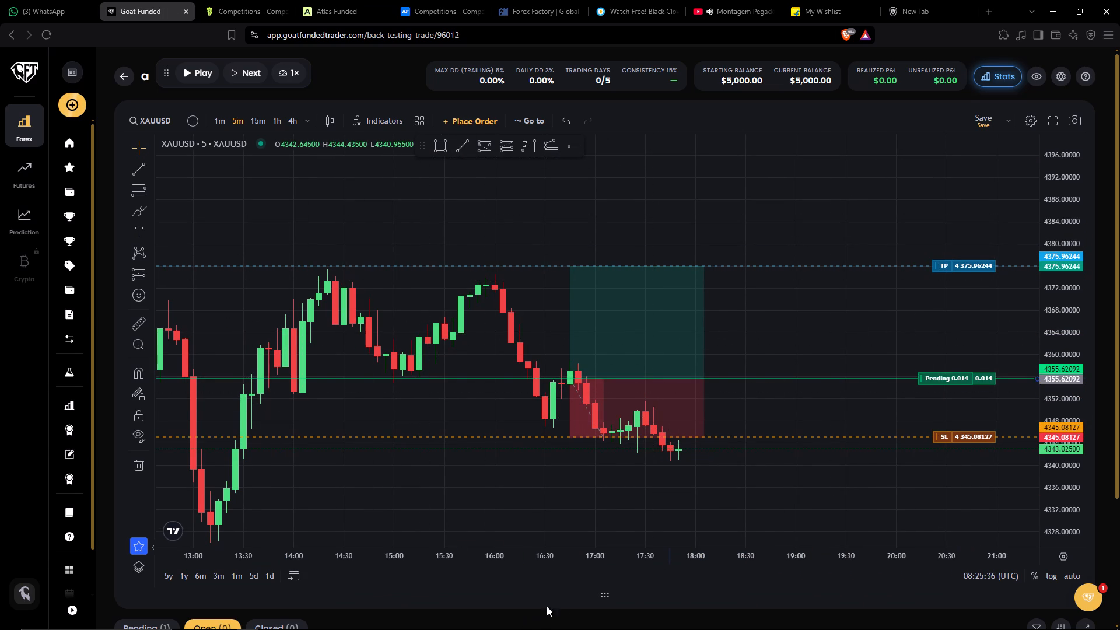
pyautogui.moveTo(603, 593); pyautogui.dragTo(628, 454)
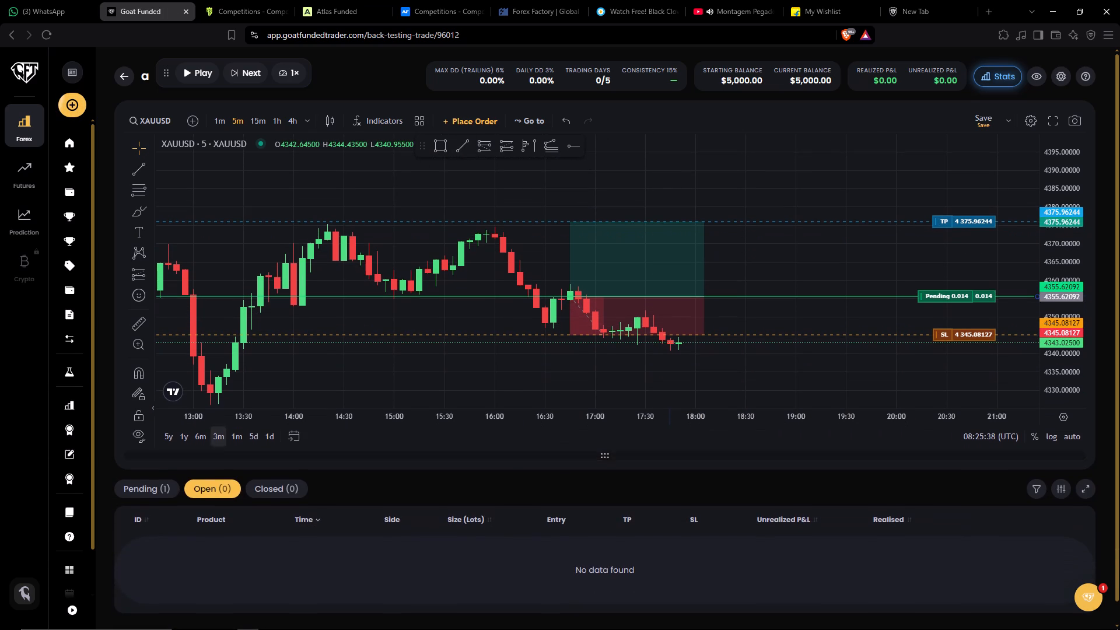
pyautogui.click(136, 486)
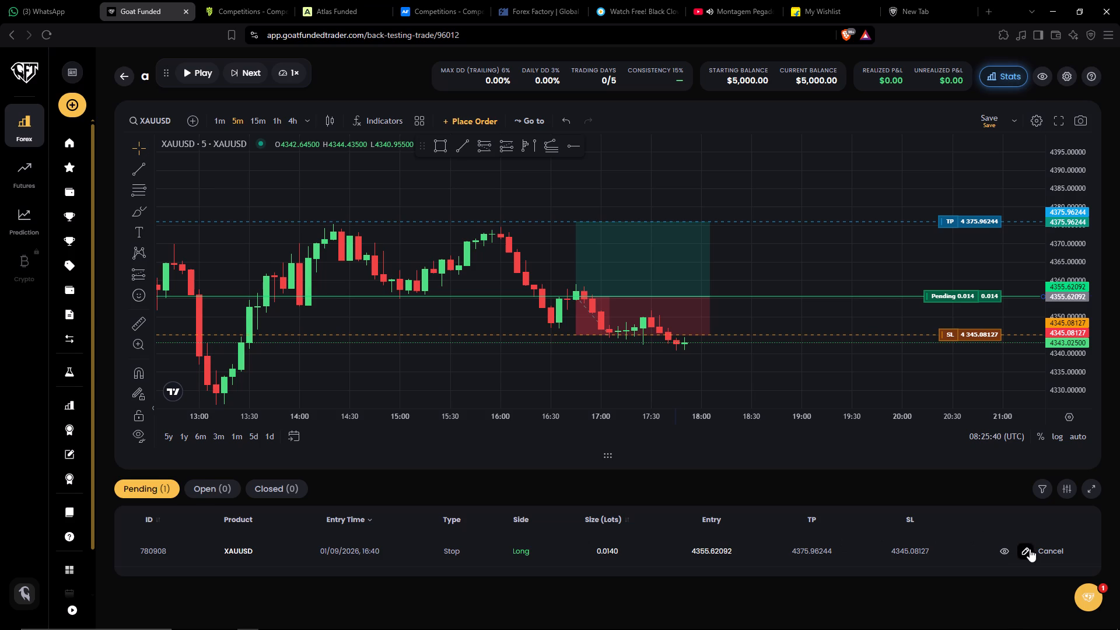
pyautogui.click(1030, 549)
pyautogui.click(1035, 551)
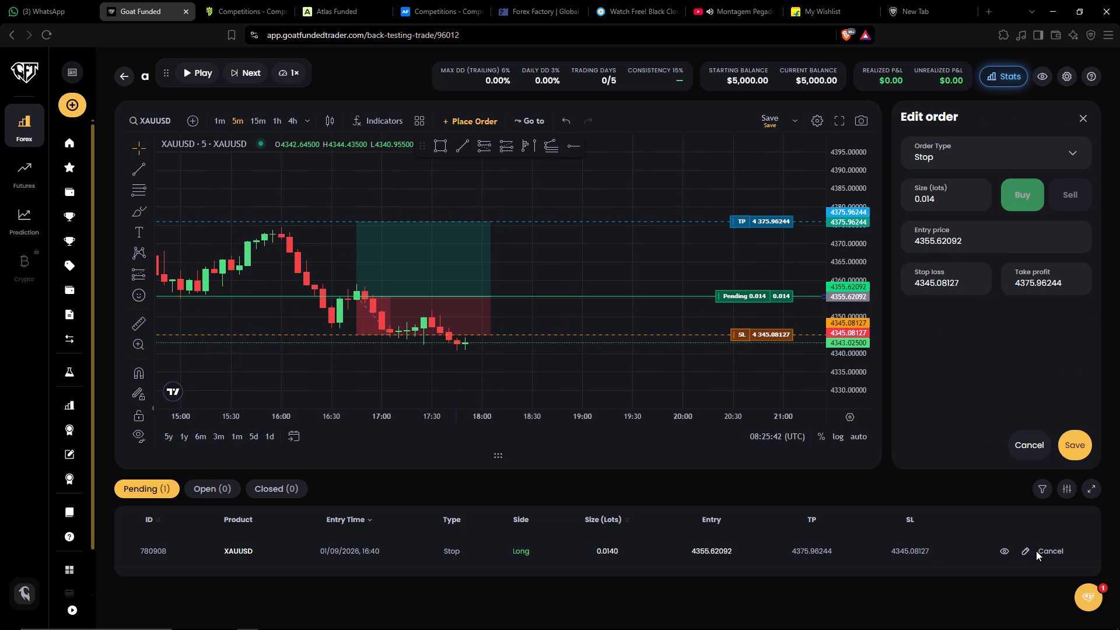
pyautogui.click(1048, 551)
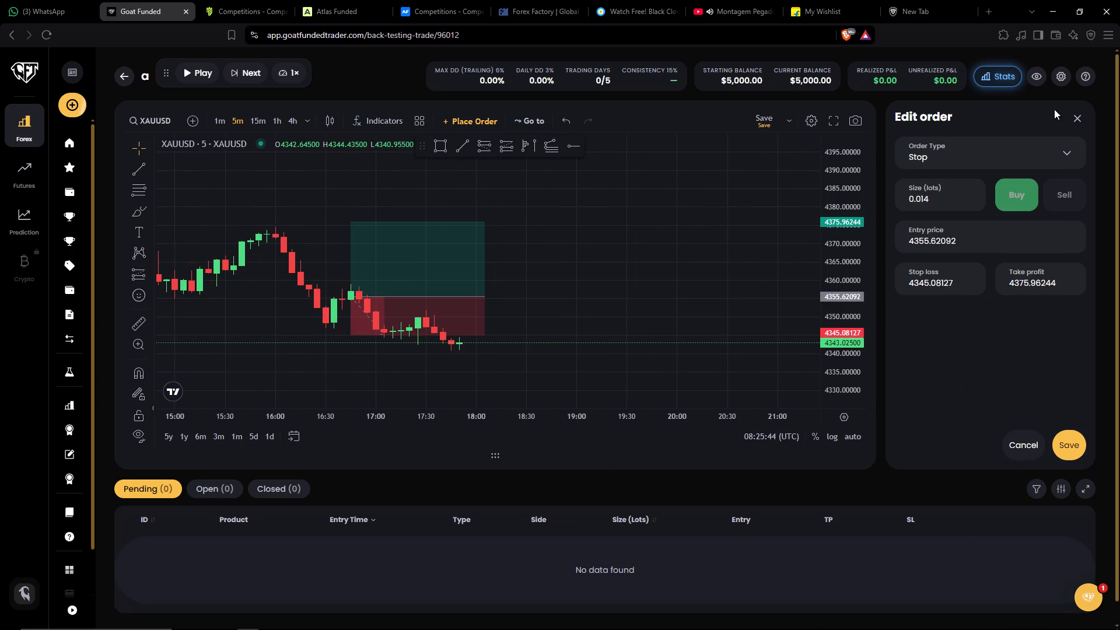
pyautogui.click(1079, 113)
pyautogui.click(792, 282)
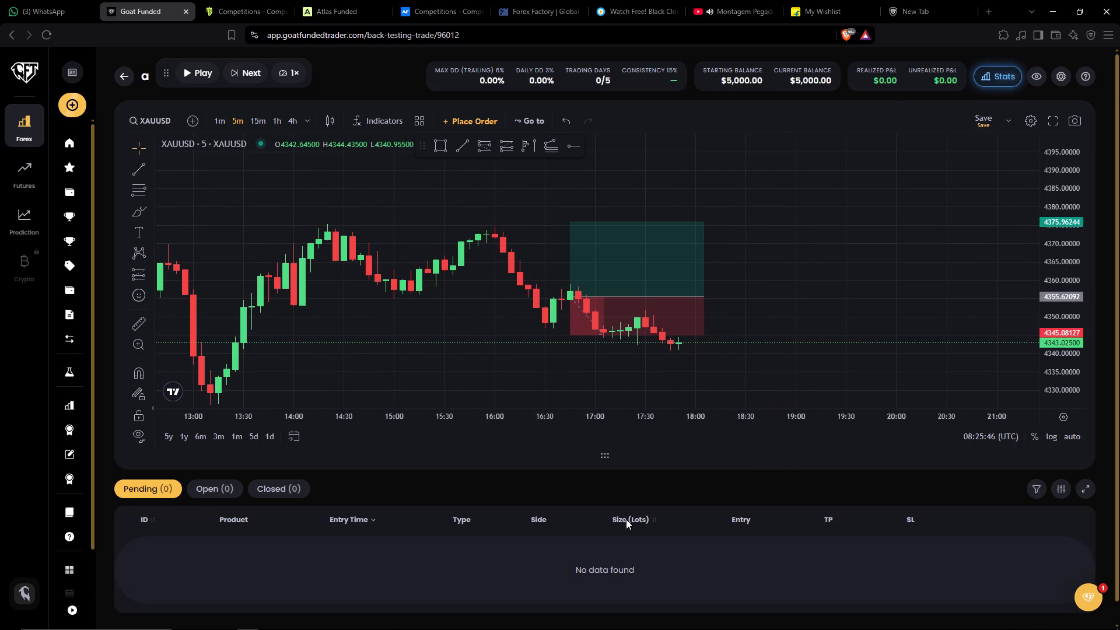
pyautogui.moveTo(602, 453); pyautogui.dragTo(609, 554)
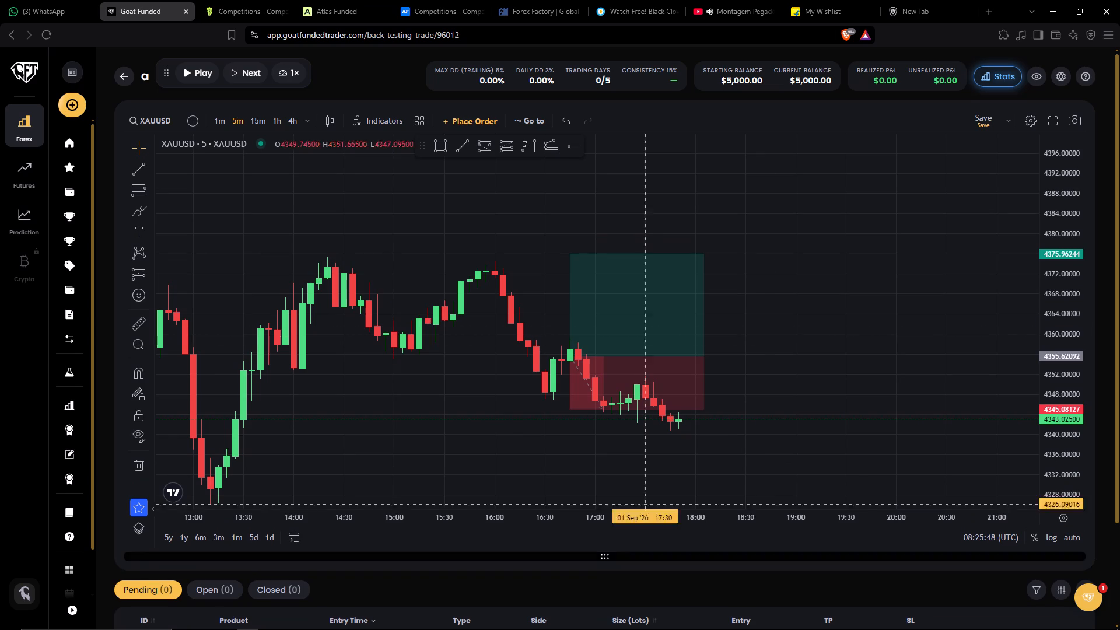
# Examine the recent XAUUSD price action by comparing the 15-minute and 5-minute charts.
pyautogui.click(776, 327)
pyautogui.moveTo(632, 513); pyautogui.dragTo(696, 515)
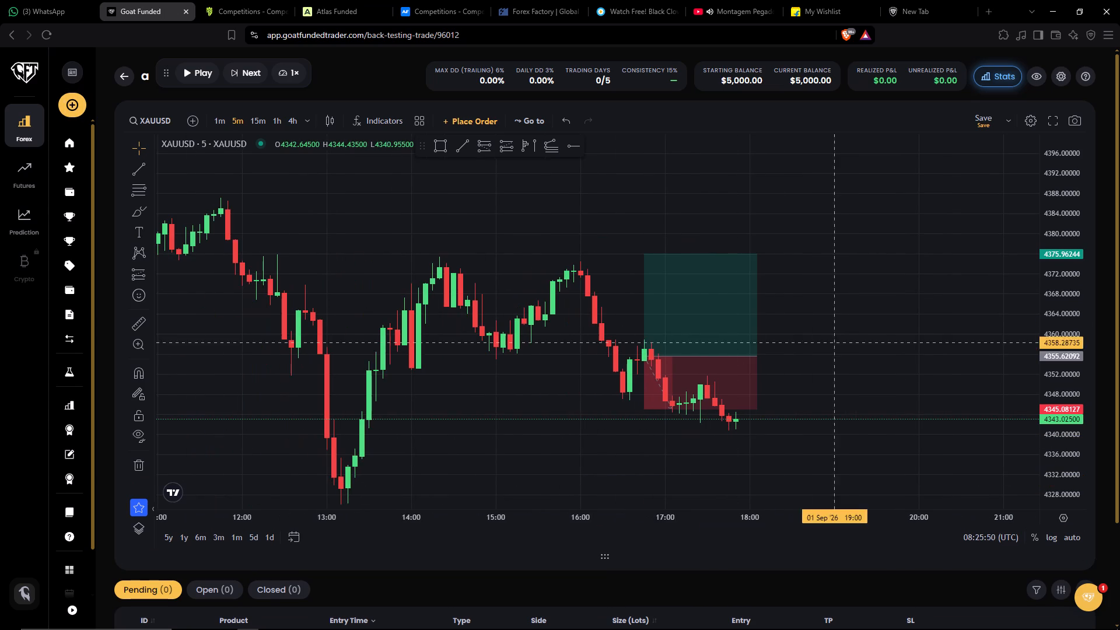
pyautogui.click(250, 116)
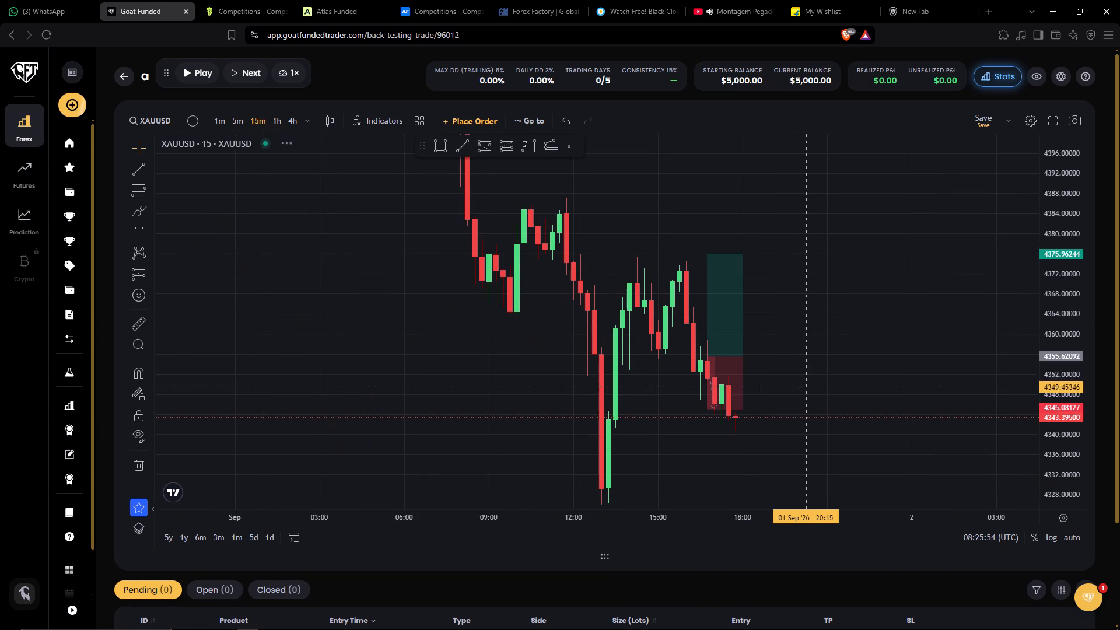
pyautogui.moveTo(809, 387); pyautogui.dragTo(752, 348)
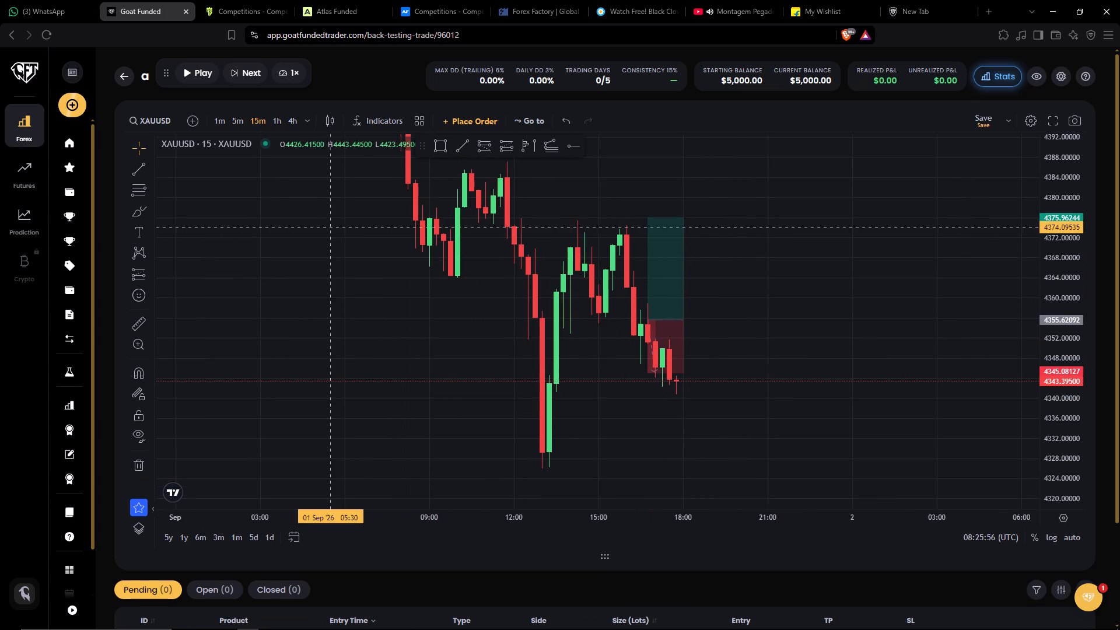
pyautogui.click(237, 124)
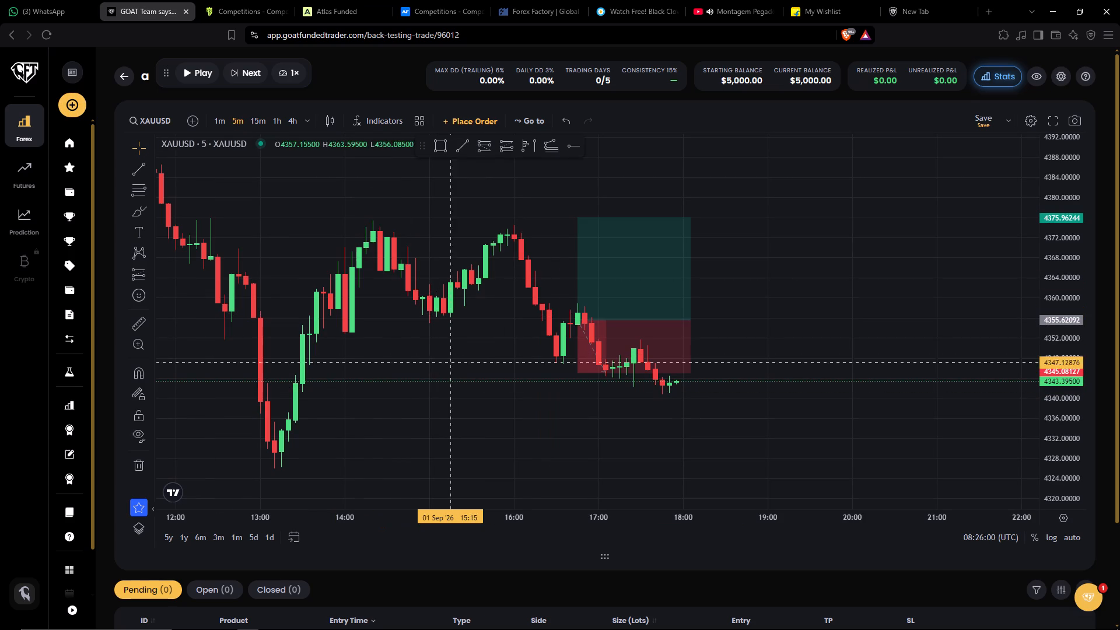
pyautogui.click(258, 118)
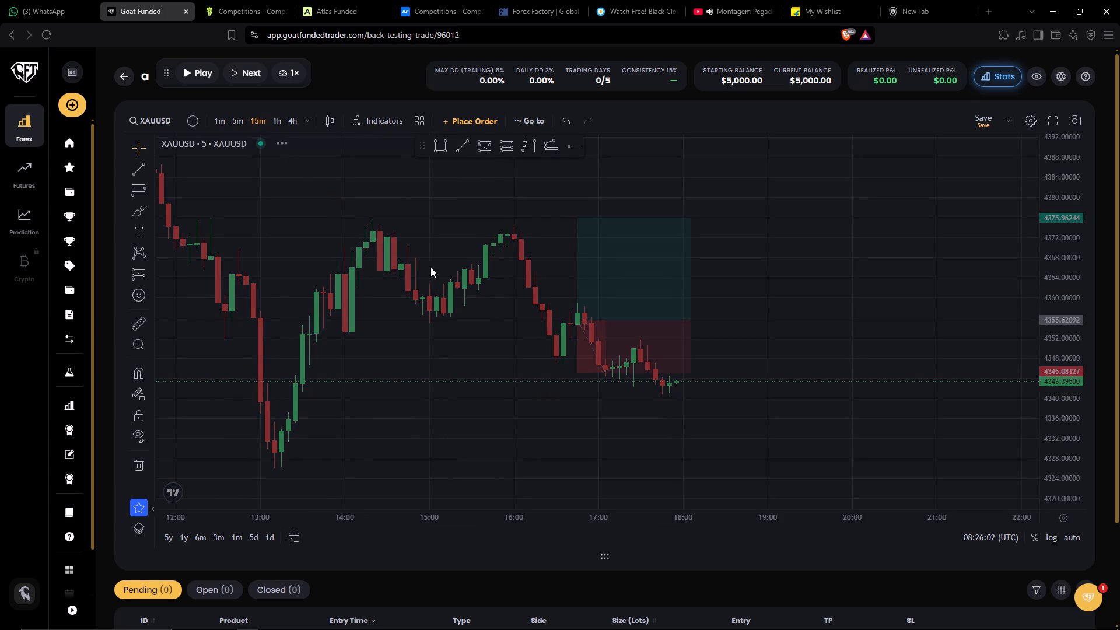
pyautogui.moveTo(1041, 325); pyautogui.dragTo(1002, 407)
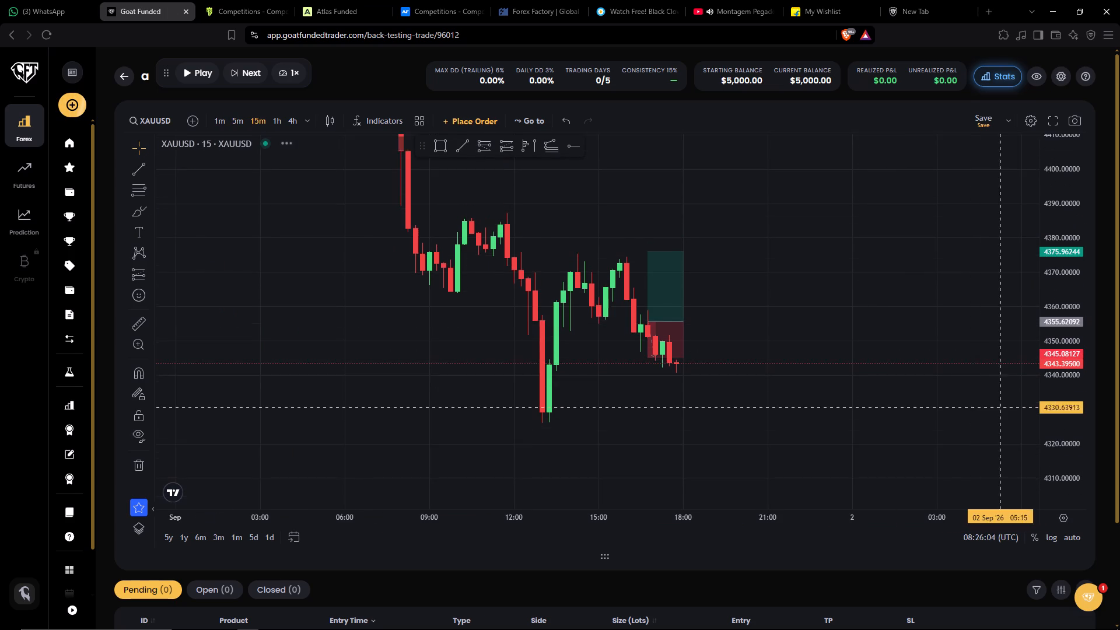
pyautogui.moveTo(898, 411); pyautogui.dragTo(938, 381)
pyautogui.moveTo(695, 389); pyautogui.dragTo(782, 457)
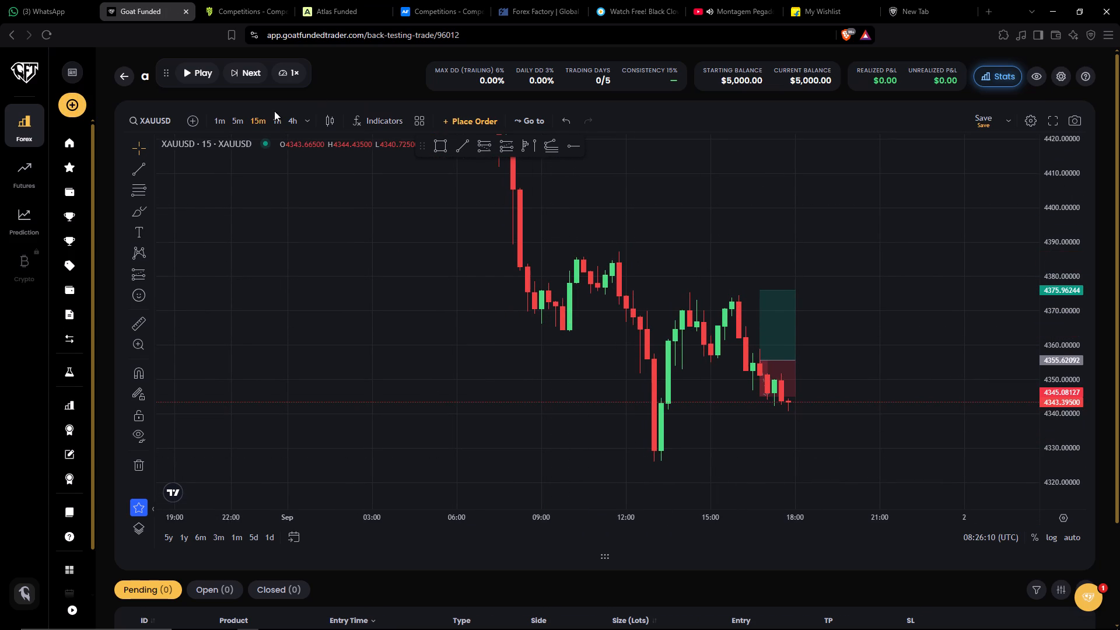
# Play the replay forward to about 19:15 on 1 September and pause it.
pyautogui.click(188, 72)
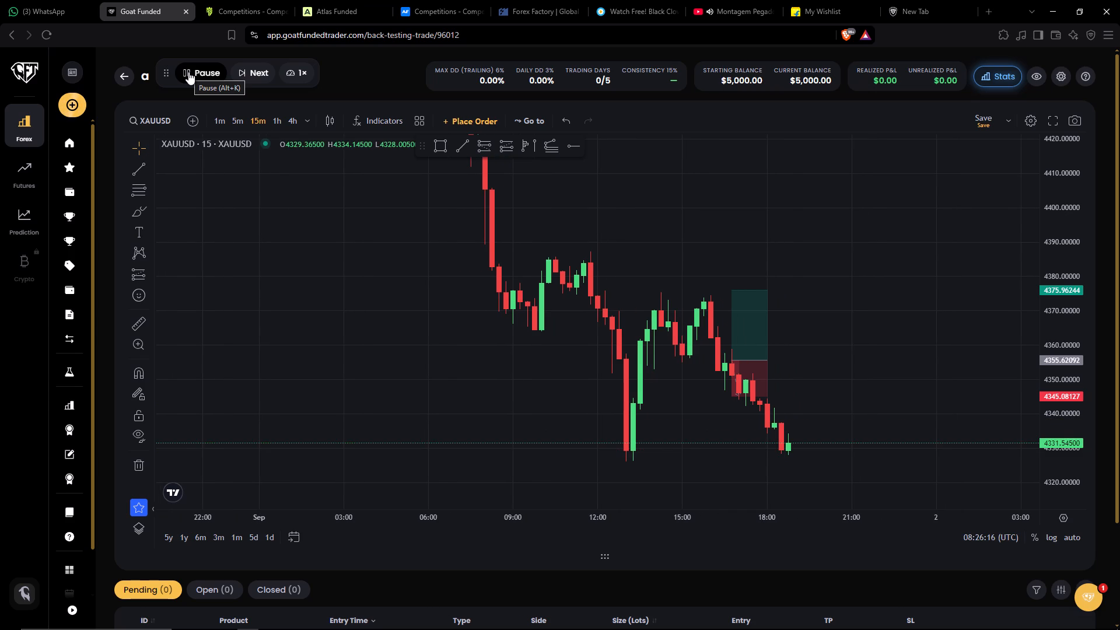
pyautogui.click(188, 72)
# On the 5-minute chart, draw a rectangle zone over the 17:20 swing high, from about 4349.69 to 4351.6, extending to about 22:05.
pyautogui.click(234, 121)
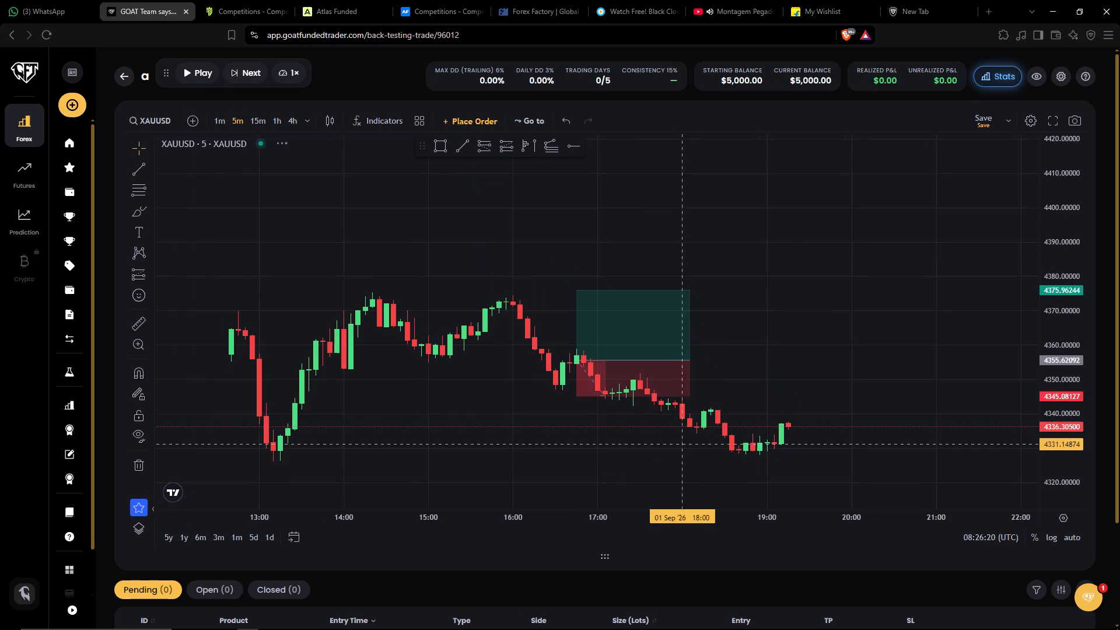
pyautogui.moveTo(871, 356); pyautogui.dragTo(872, 320)
pyautogui.moveTo(1061, 453); pyautogui.dragTo(1050, 299)
pyautogui.moveTo(889, 360); pyautogui.dragTo(929, 276)
pyautogui.moveTo(1062, 333); pyautogui.dragTo(1046, 424)
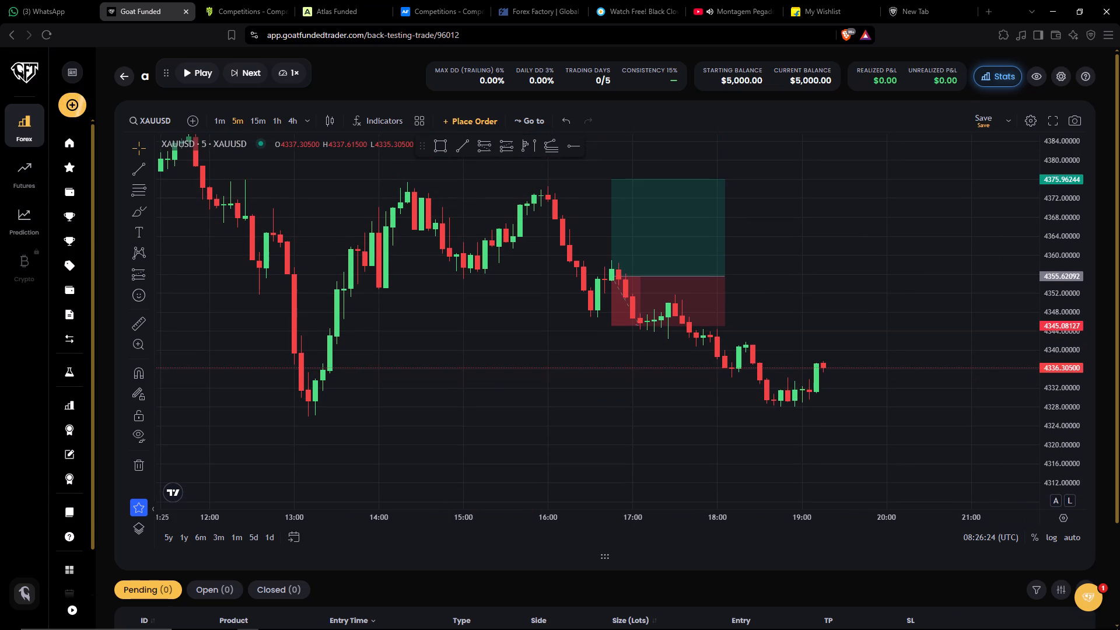
pyautogui.moveTo(989, 386); pyautogui.dragTo(989, 408)
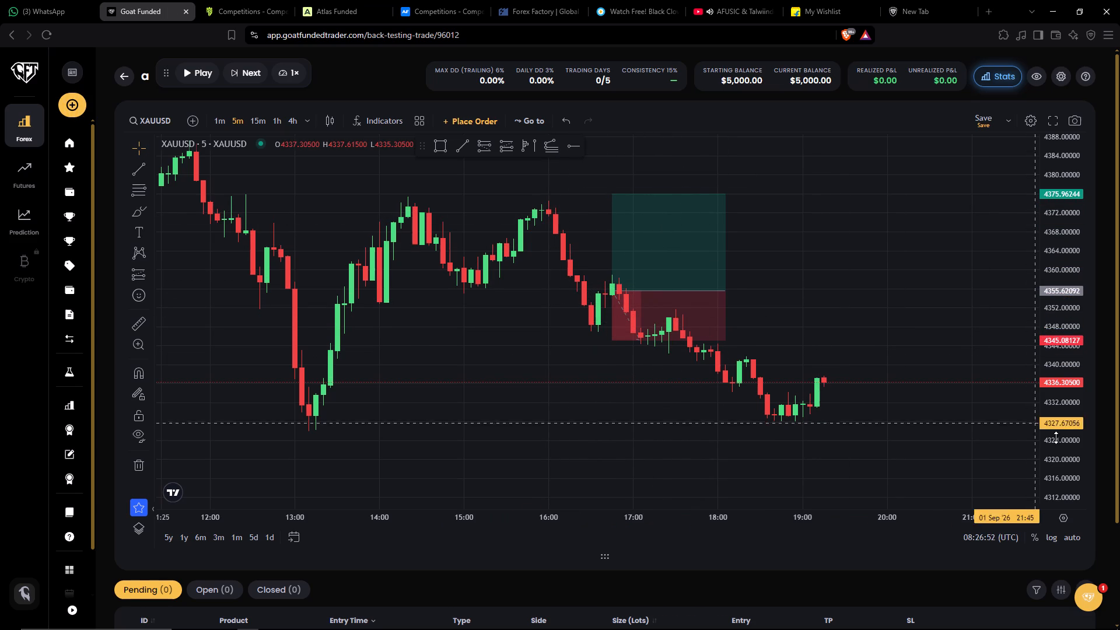
pyautogui.moveTo(1056, 437); pyautogui.dragTo(1060, 362)
pyautogui.moveTo(965, 333); pyautogui.dragTo(915, 320)
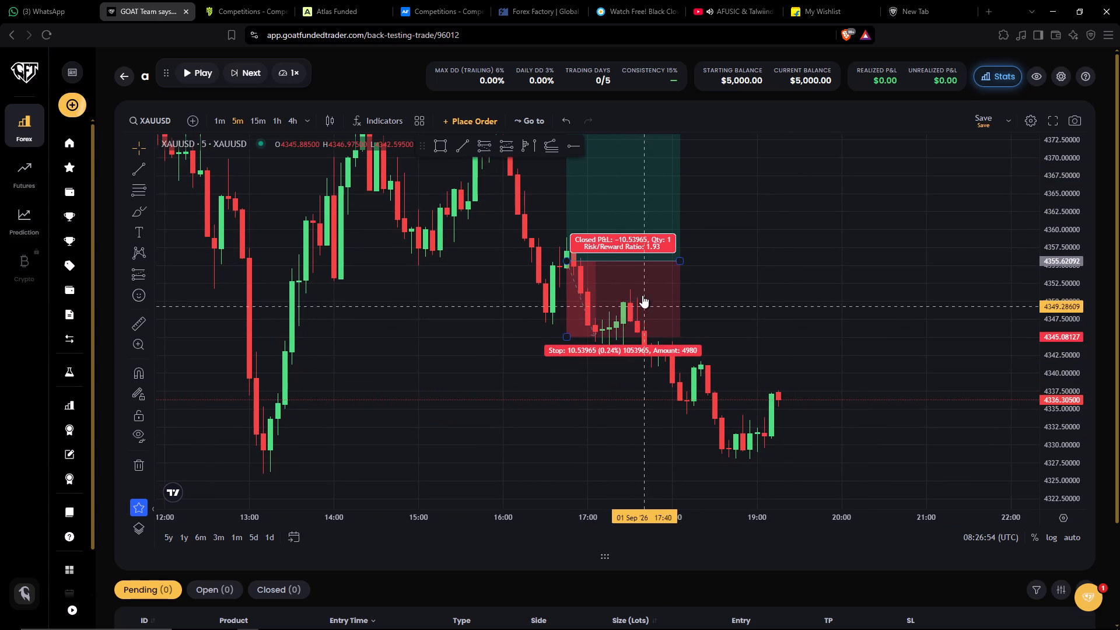
pyautogui.moveTo(794, 329); pyautogui.dragTo(775, 330)
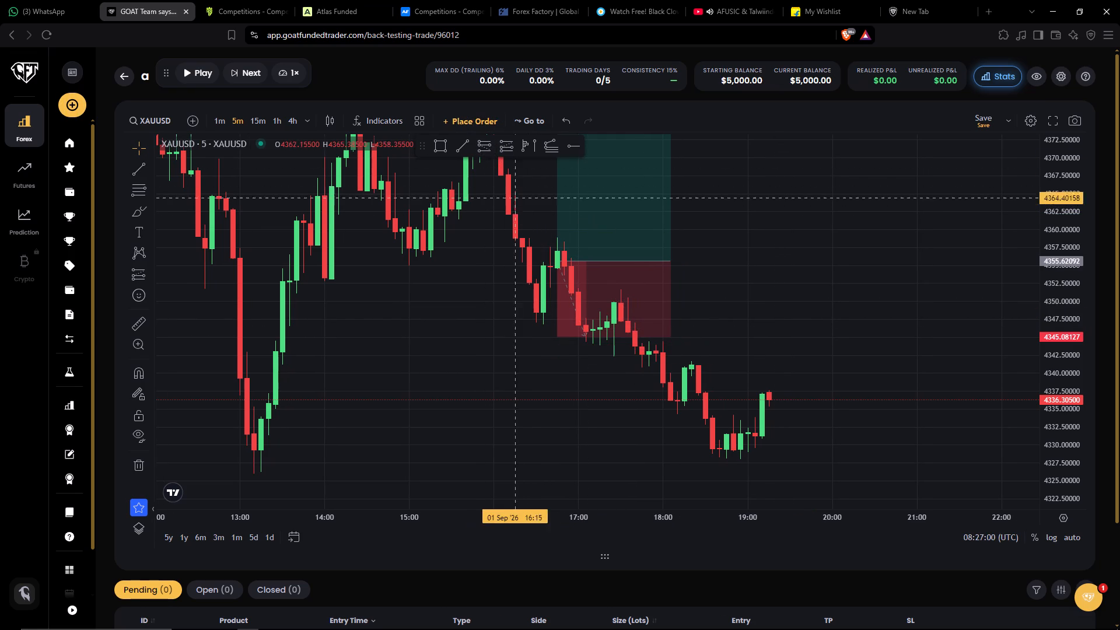
pyautogui.moveTo(735, 317); pyautogui.dragTo(722, 331)
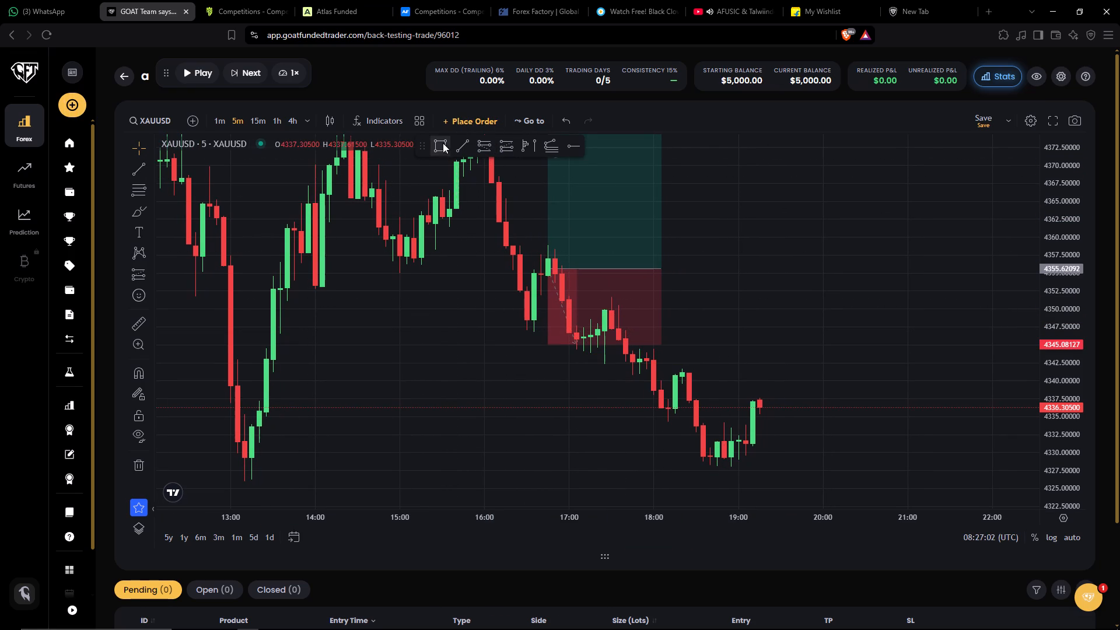
pyautogui.click(442, 142)
pyautogui.click(594, 311)
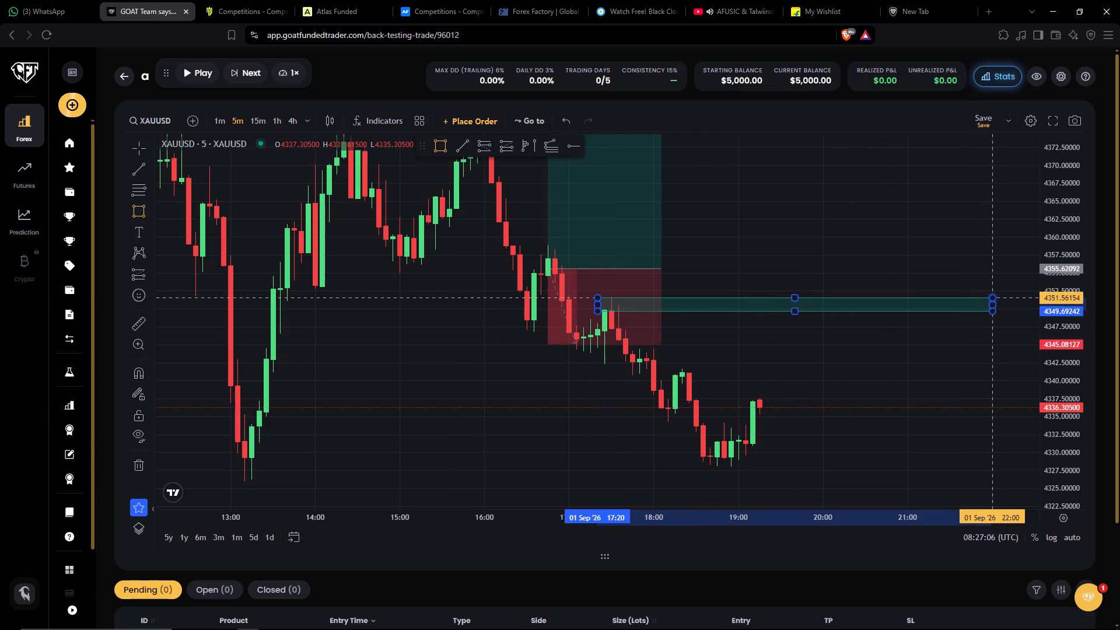
pyautogui.click(999, 296)
pyautogui.click(965, 390)
# Draw a short position from about 20:05 with entry at about 4349.69 on the zone's lower edge and use it as a pending order.
pyautogui.moveTo(934, 377); pyautogui.dragTo(864, 387)
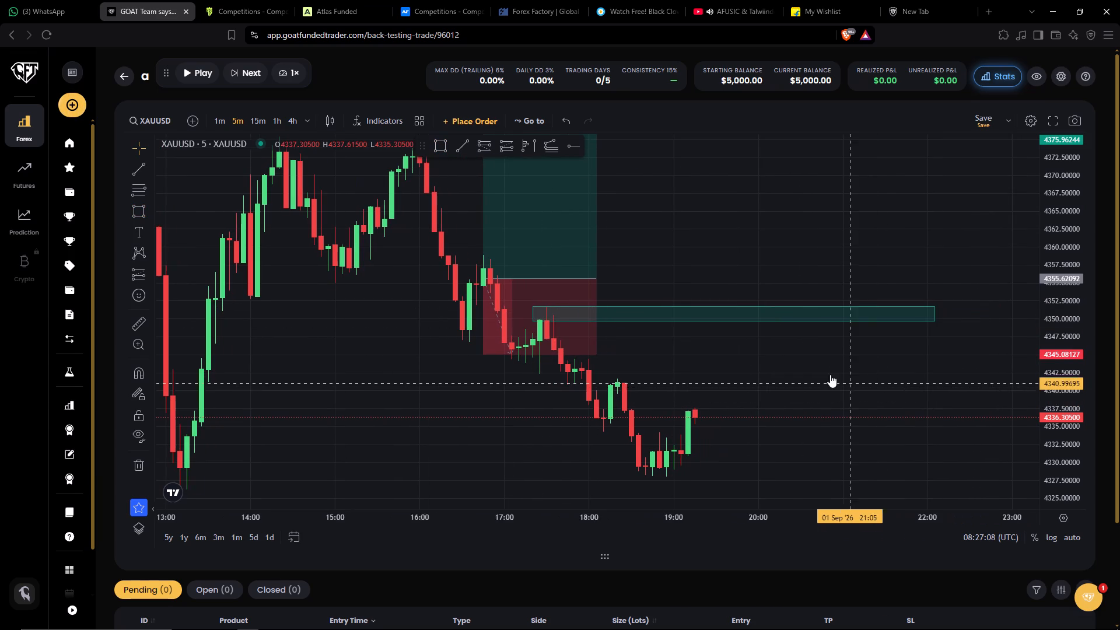
pyautogui.click(484, 144)
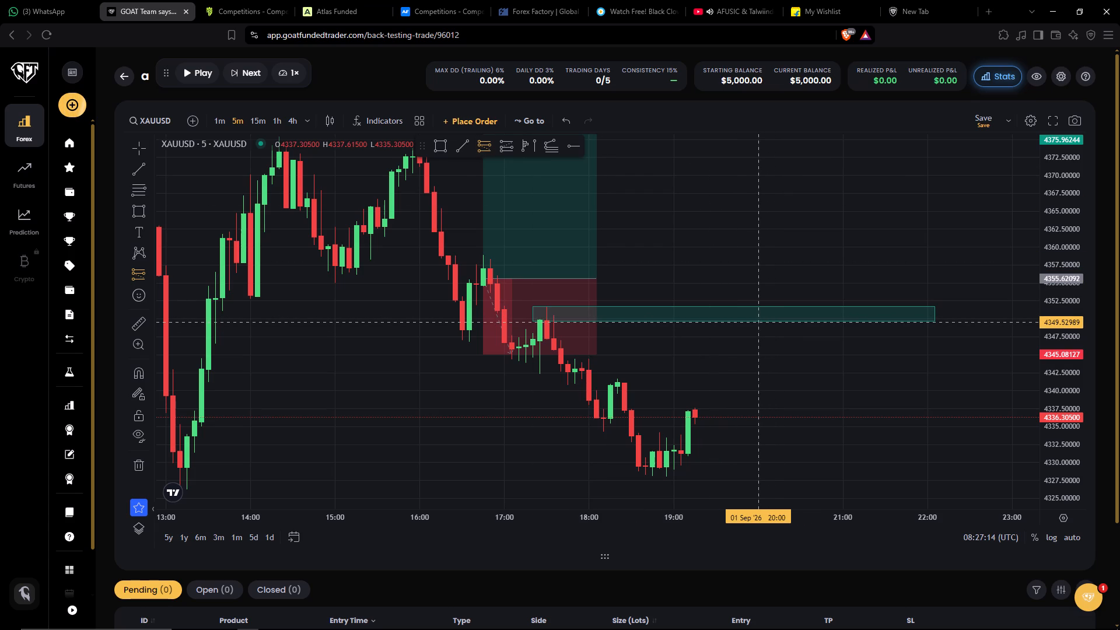
pyautogui.click(764, 321)
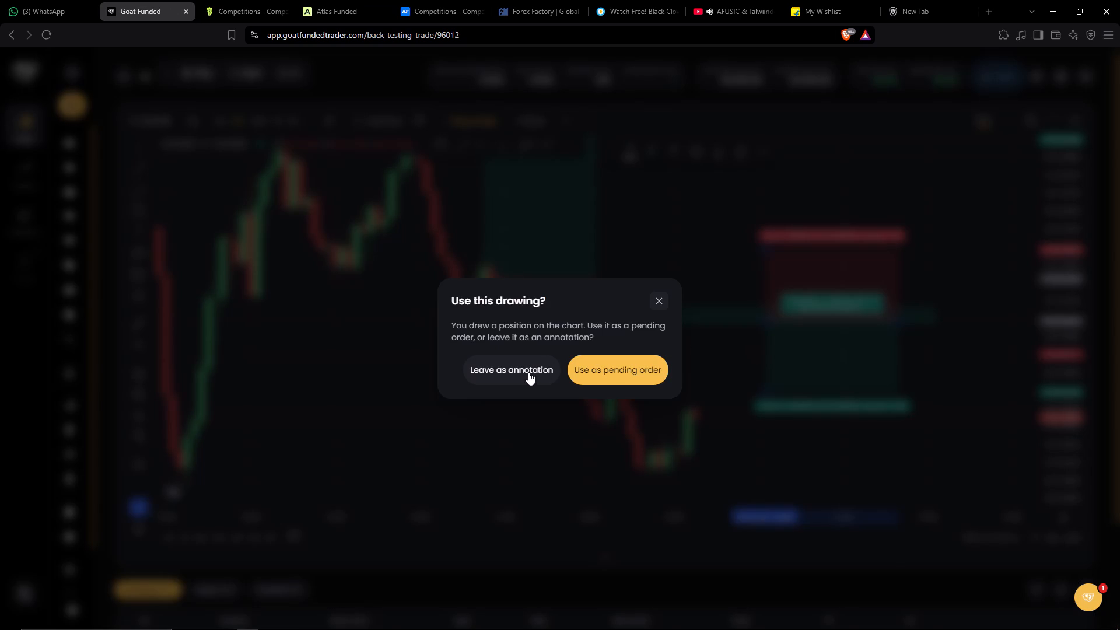
pyautogui.click(615, 372)
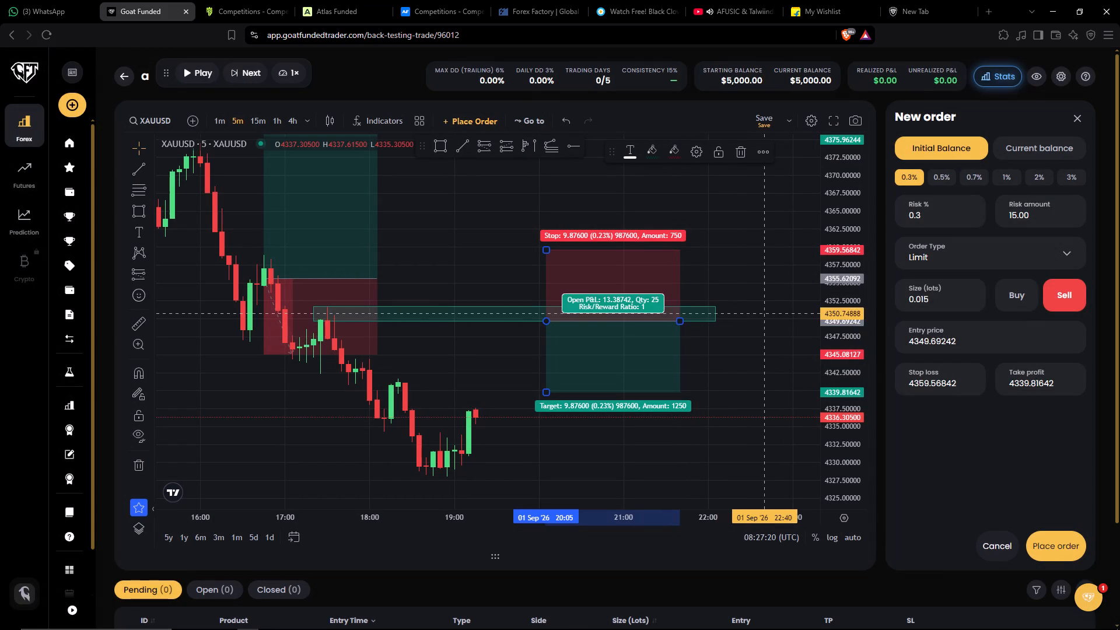
# Working on the 1-minute chart, tighten the short position's stop loss to about 4355.71.
pyautogui.click(544, 249)
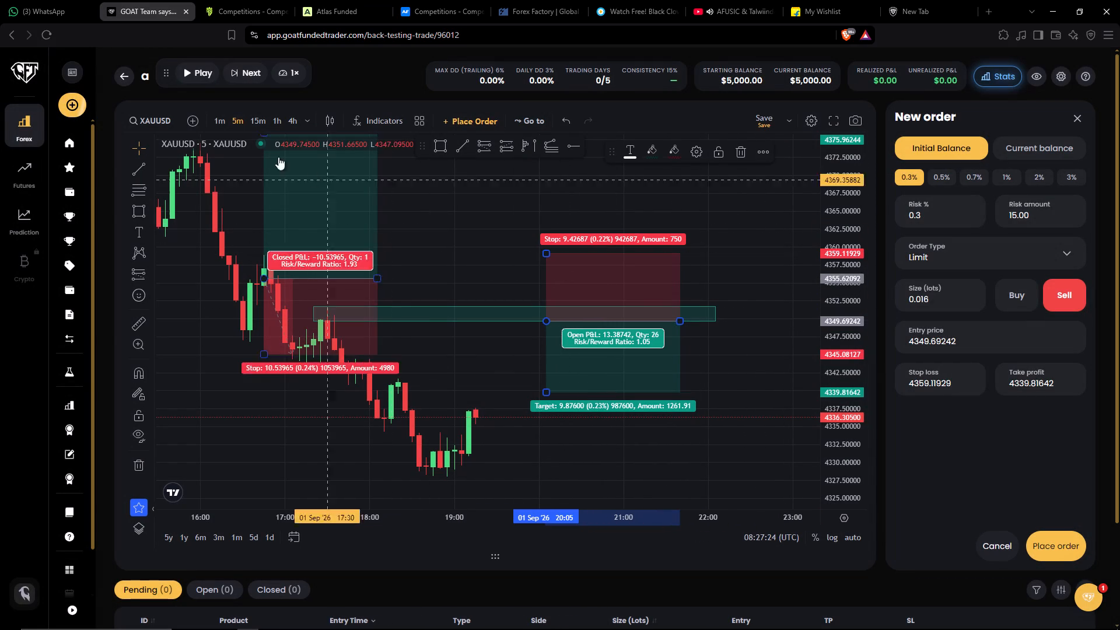
pyautogui.click(218, 118)
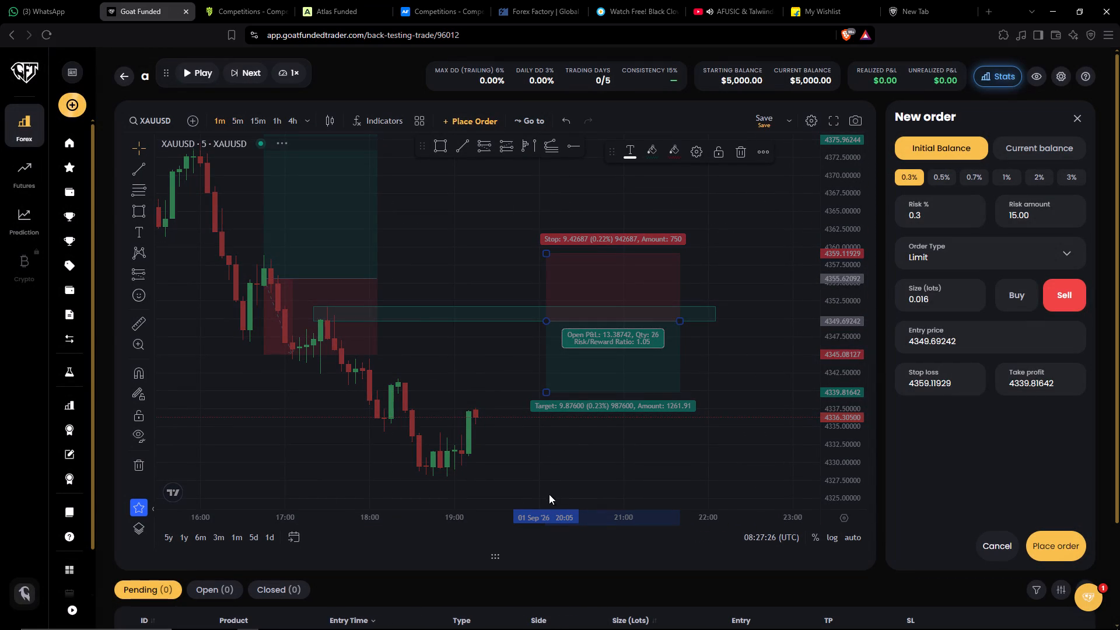
pyautogui.moveTo(500, 521); pyautogui.dragTo(684, 512)
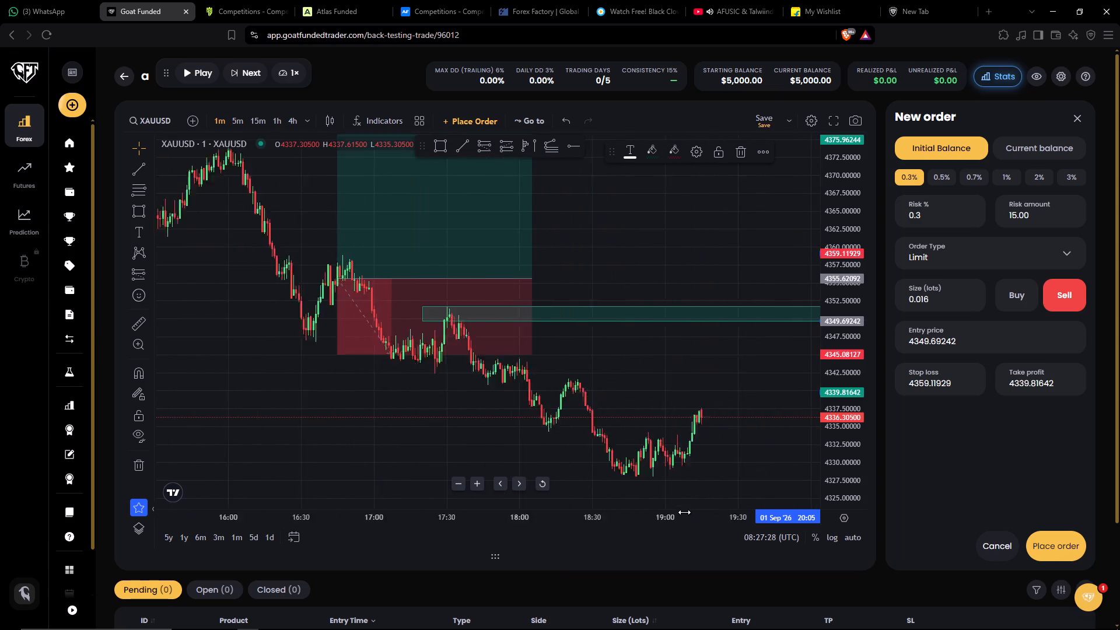
pyautogui.moveTo(684, 512); pyautogui.dragTo(681, 512)
pyautogui.moveTo(715, 388); pyautogui.dragTo(587, 377)
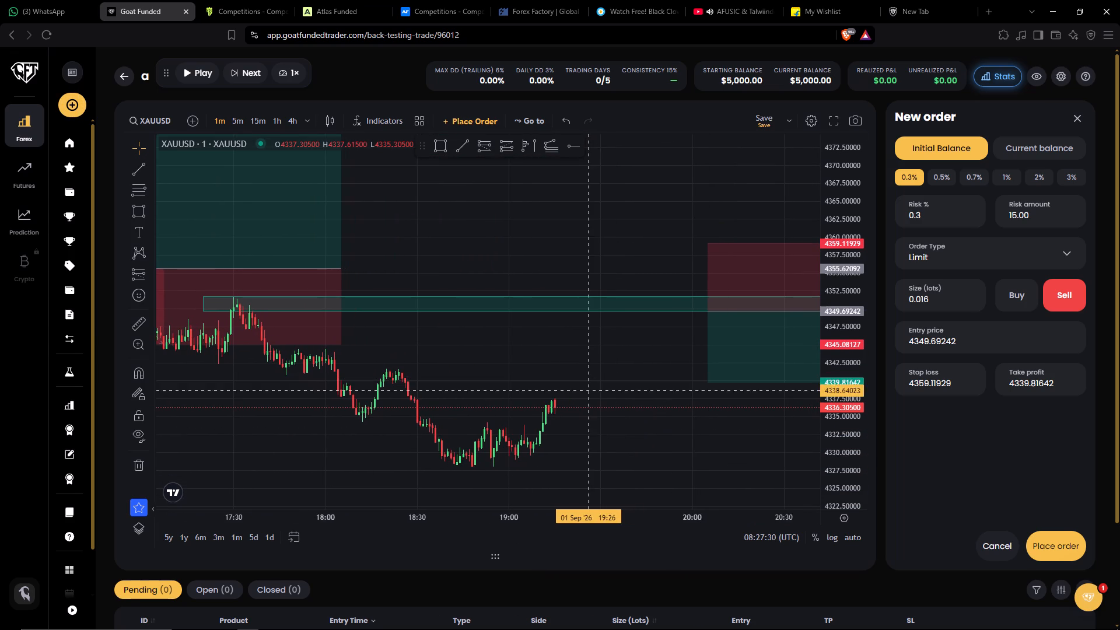
pyautogui.moveTo(588, 520); pyautogui.dragTo(645, 514)
pyautogui.moveTo(670, 450); pyautogui.dragTo(614, 450)
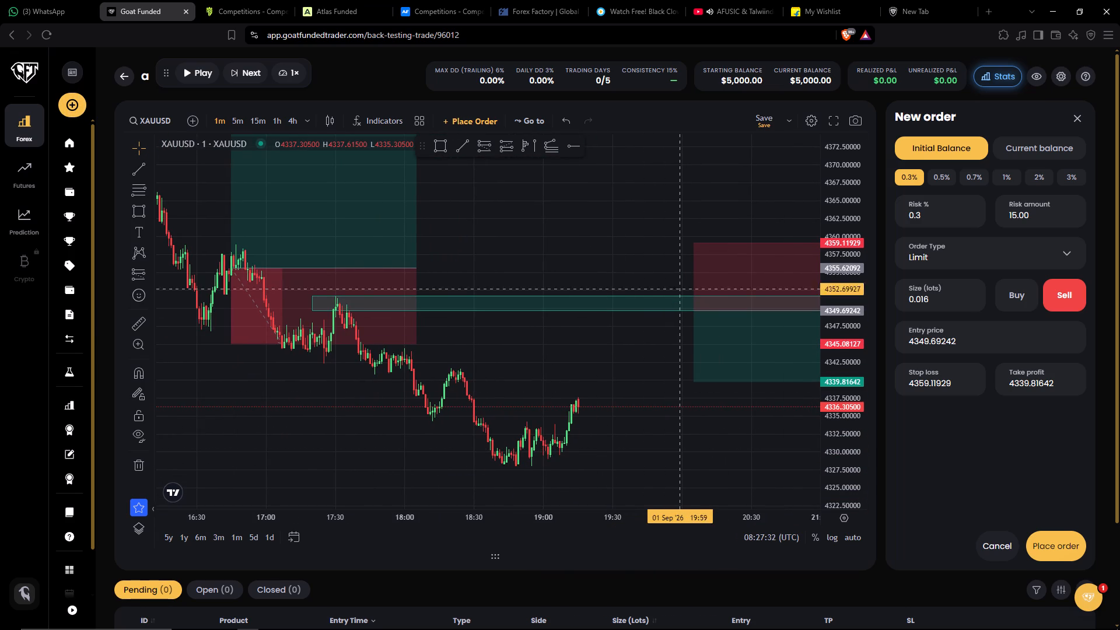
pyautogui.moveTo(692, 244); pyautogui.dragTo(688, 267)
# Lower the short position's take profit to about 4336.28 and place the 0.025-lot sell limit order.
pyautogui.moveTo(649, 380); pyautogui.dragTo(505, 357)
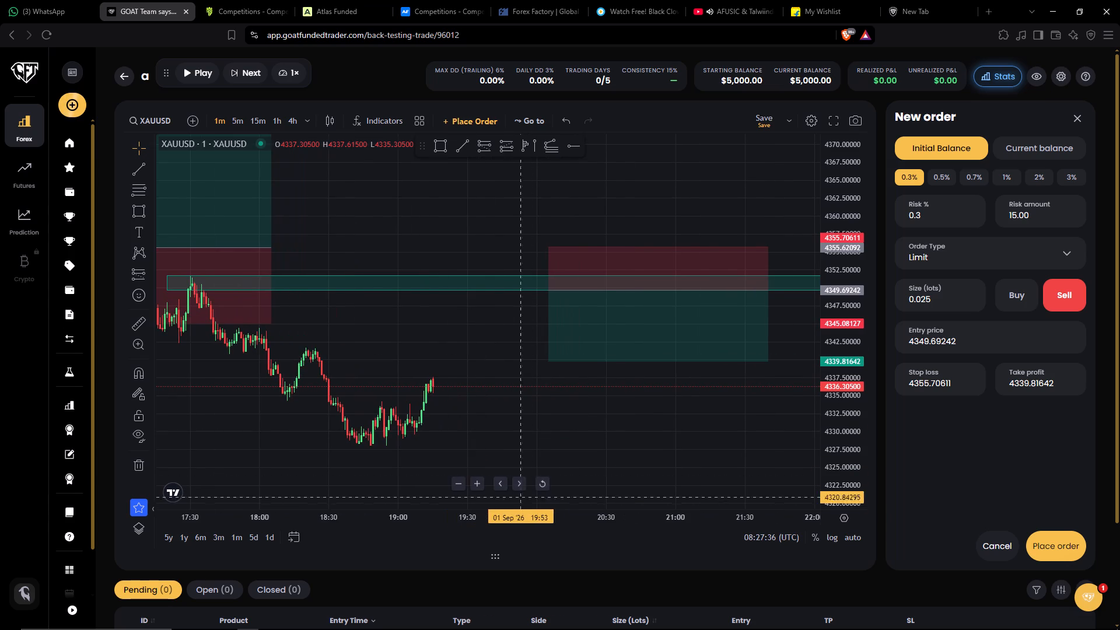
pyautogui.moveTo(530, 517); pyautogui.dragTo(575, 516)
pyautogui.moveTo(644, 446); pyautogui.dragTo(579, 422)
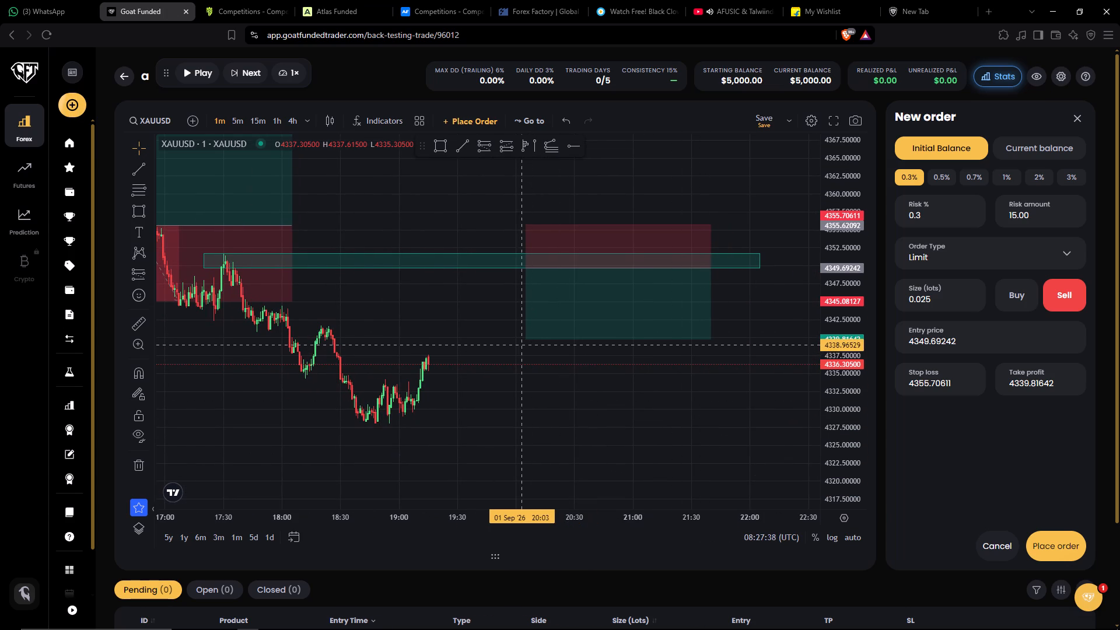
pyautogui.moveTo(527, 339); pyautogui.dragTo(525, 407)
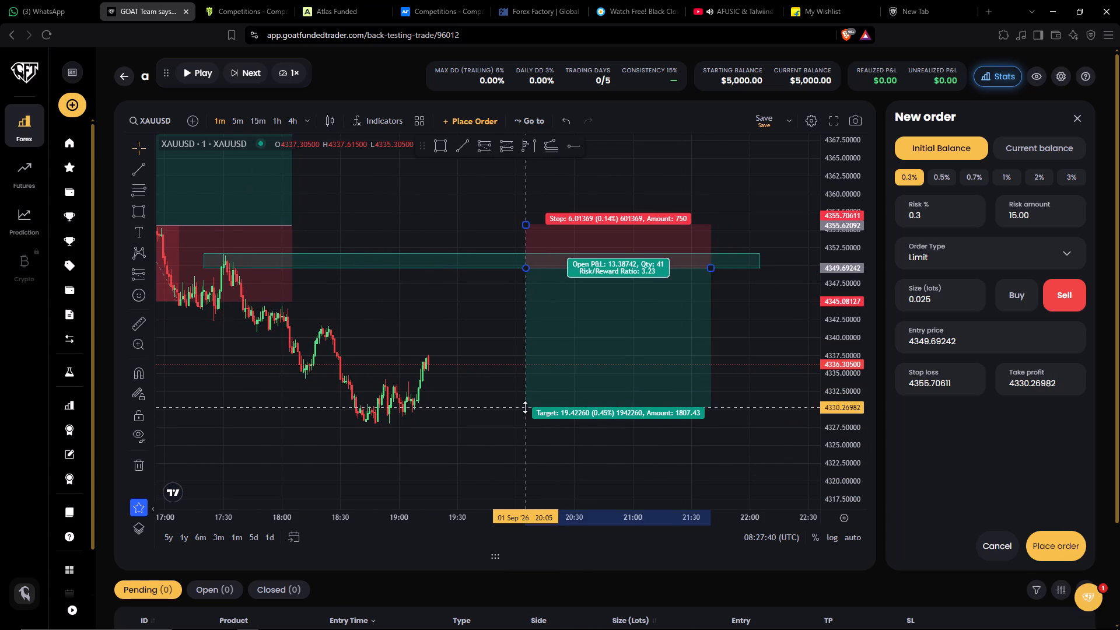
pyautogui.moveTo(525, 407); pyautogui.dragTo(525, 413)
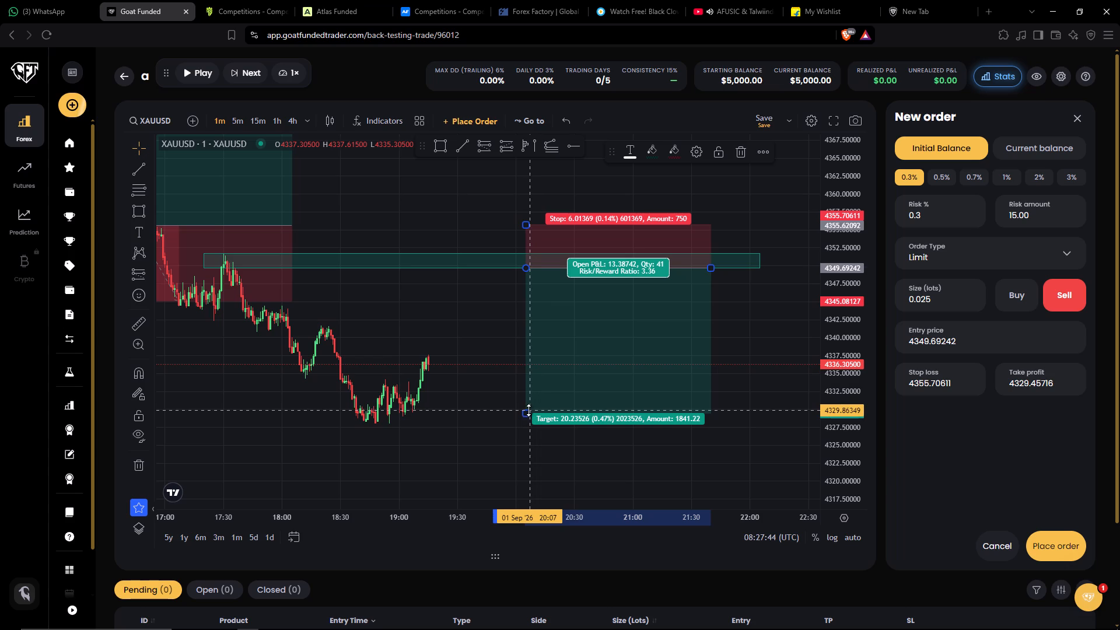
pyautogui.moveTo(524, 411); pyautogui.dragTo(524, 384)
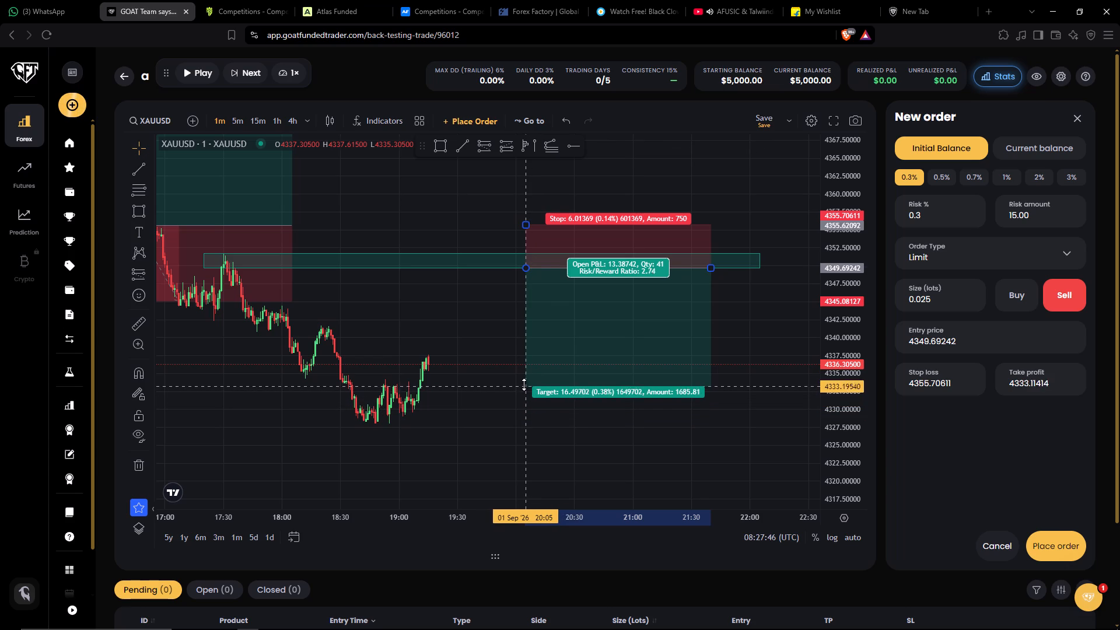
pyautogui.moveTo(524, 384); pyautogui.dragTo(524, 357)
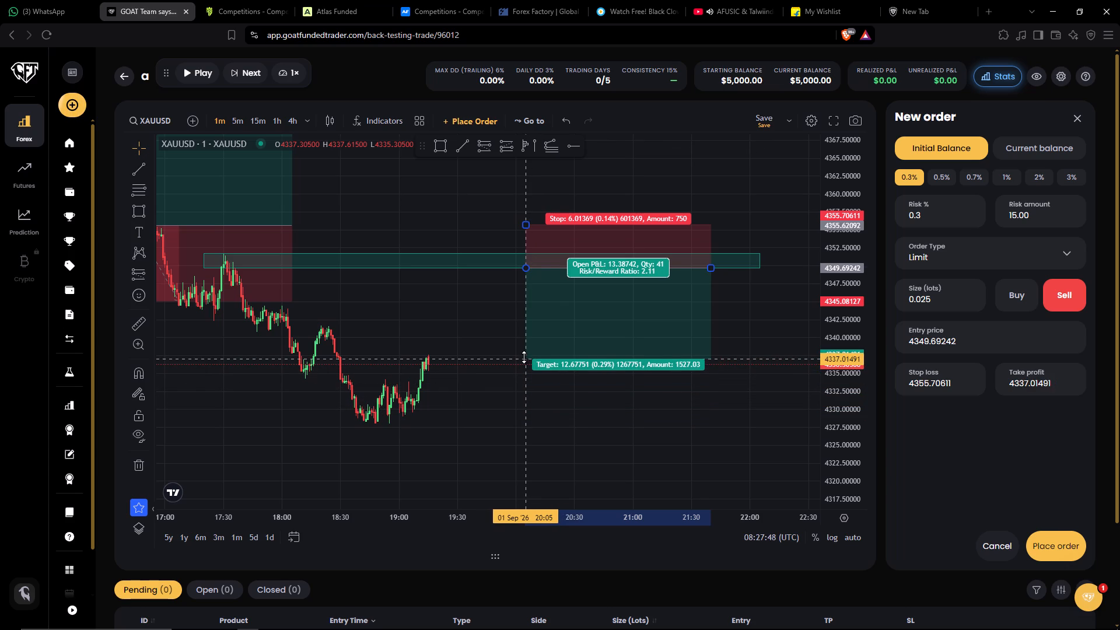
pyautogui.moveTo(524, 357); pyautogui.dragTo(524, 364)
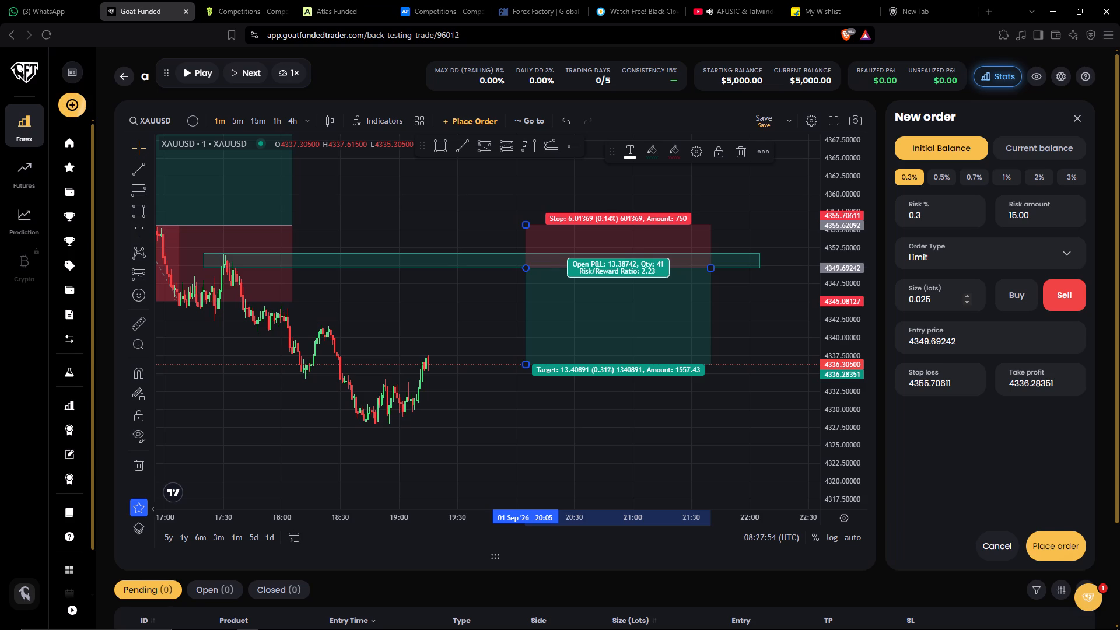
pyautogui.click(1052, 548)
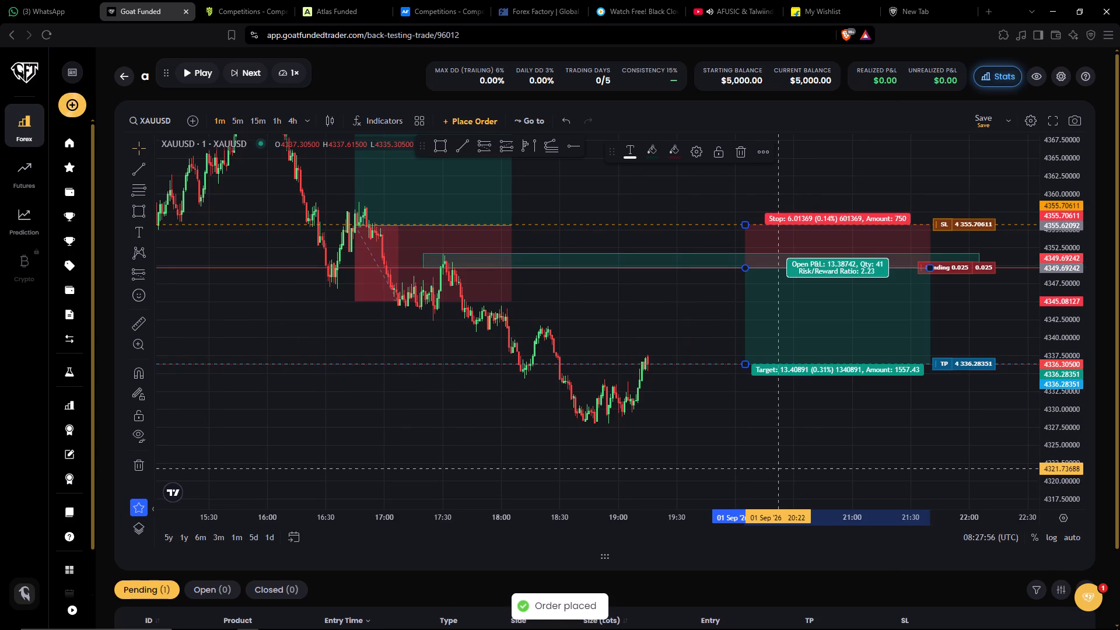
# Play the replay forward to about 19:20 on 1 September and pause it.
pyautogui.moveTo(778, 468); pyautogui.dragTo(712, 479)
pyautogui.click(191, 76)
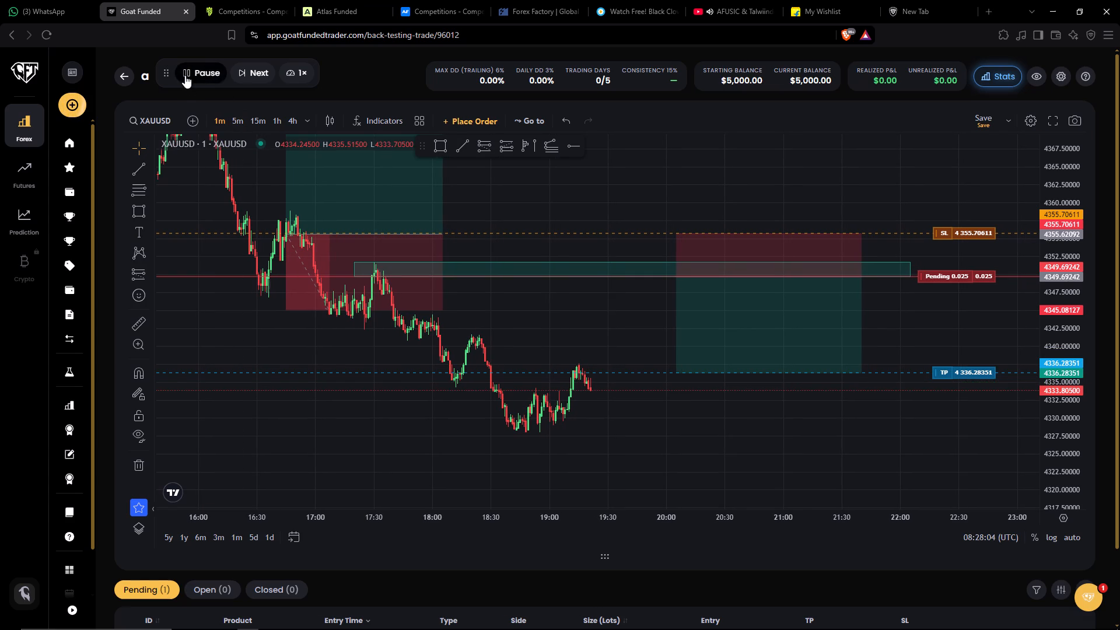
pyautogui.click(185, 74)
# On the 5-minute chart, play the replay forward to about 19:50 on 1 September and pause it.
pyautogui.click(235, 121)
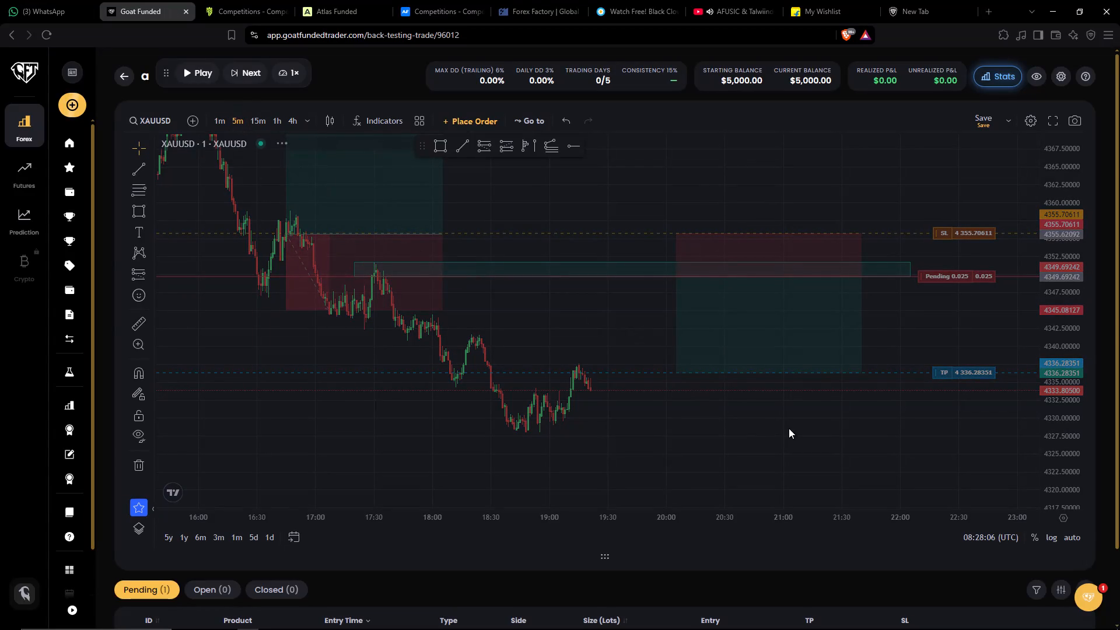
pyautogui.moveTo(759, 426); pyautogui.dragTo(957, 401)
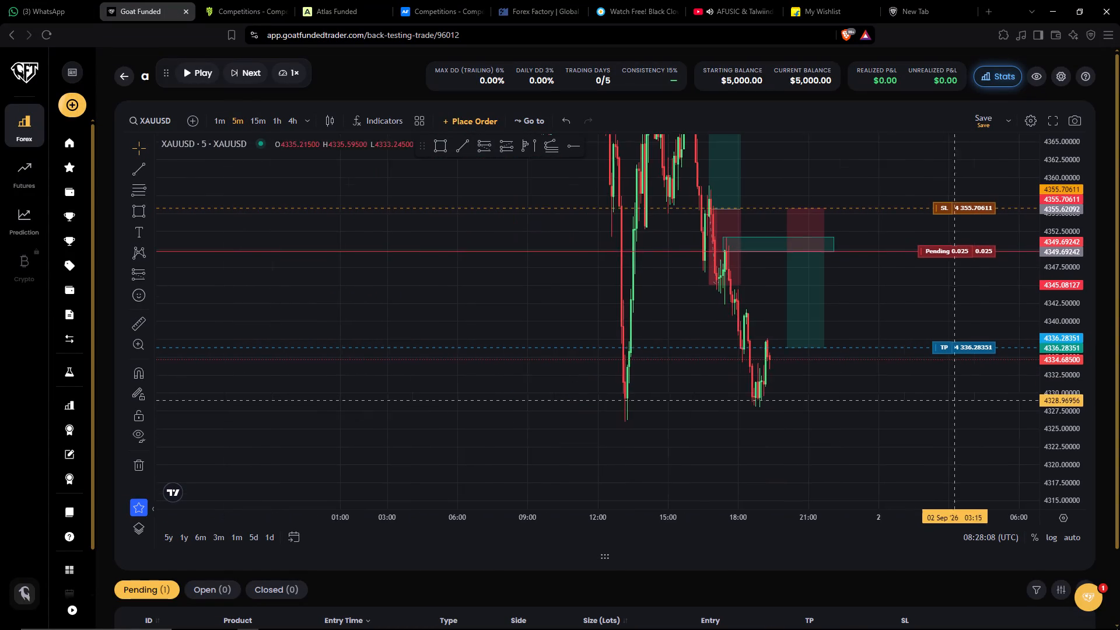
pyautogui.moveTo(957, 401); pyautogui.dragTo(956, 401)
pyautogui.moveTo(855, 518); pyautogui.dragTo(660, 505)
pyautogui.moveTo(716, 426); pyautogui.dragTo(906, 409)
pyautogui.moveTo(829, 415); pyautogui.dragTo(839, 418)
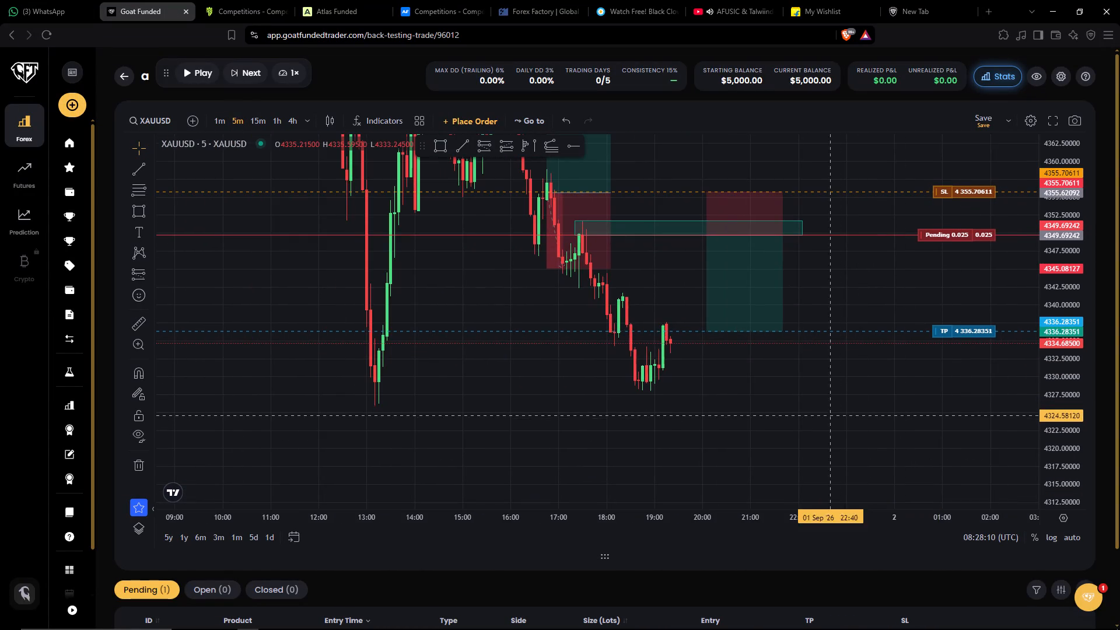
pyautogui.moveTo(839, 418); pyautogui.dragTo(899, 467)
pyautogui.moveTo(1056, 335); pyautogui.dragTo(1025, 432)
pyautogui.moveTo(868, 453); pyautogui.dragTo(850, 480)
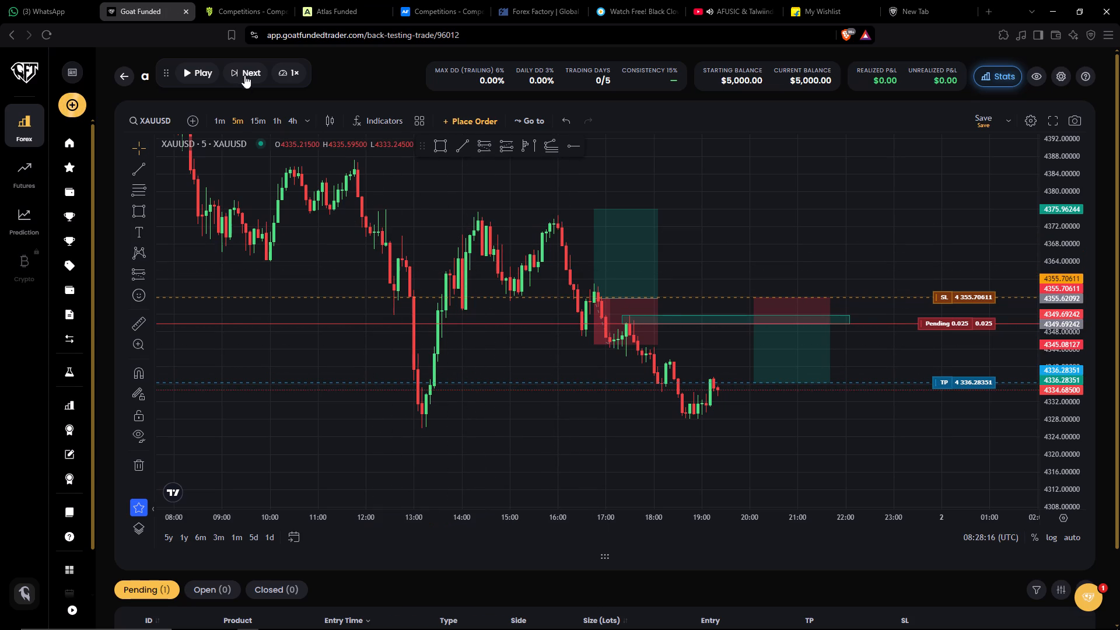
pyautogui.click(190, 72)
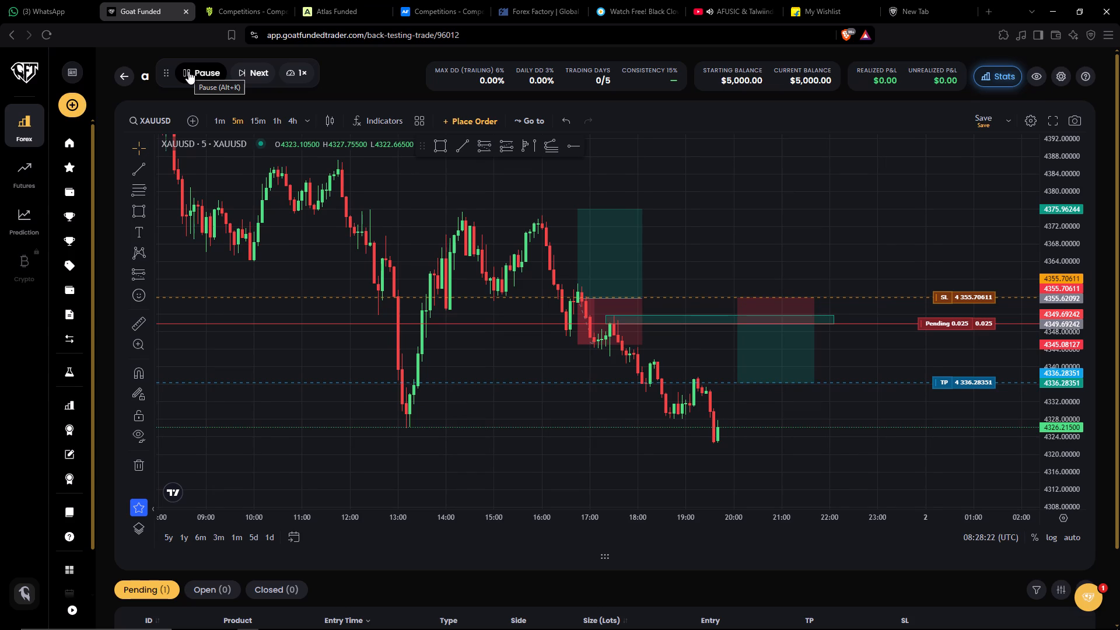
pyautogui.click(188, 71)
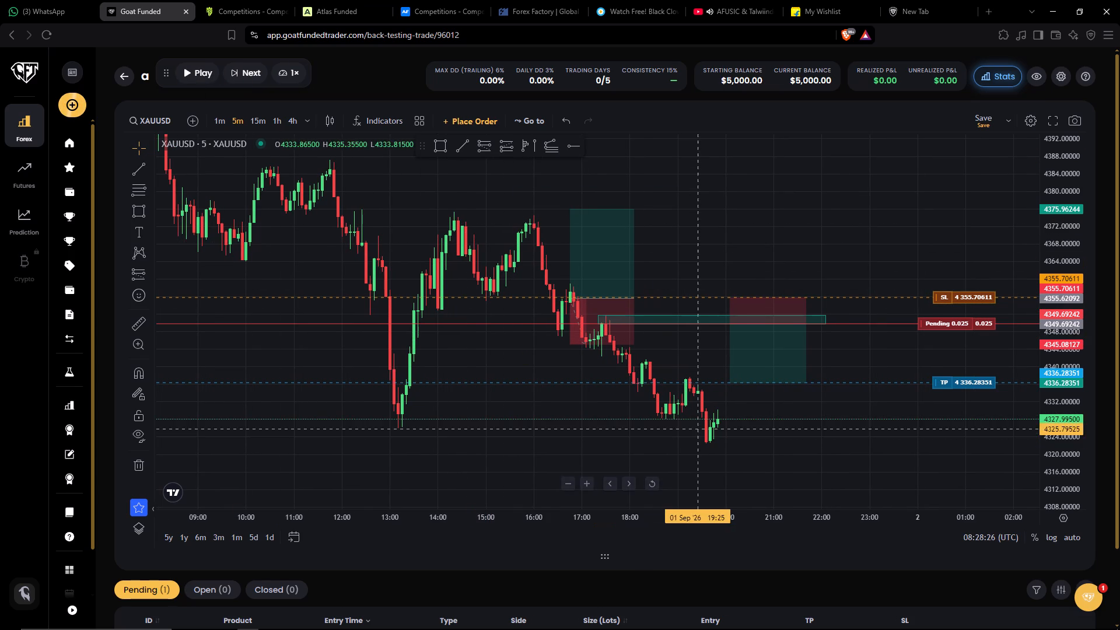
# Resume the replay, raise its speed to 2×, and pause it at about 01:40 on 2 September.
pyautogui.click(188, 71)
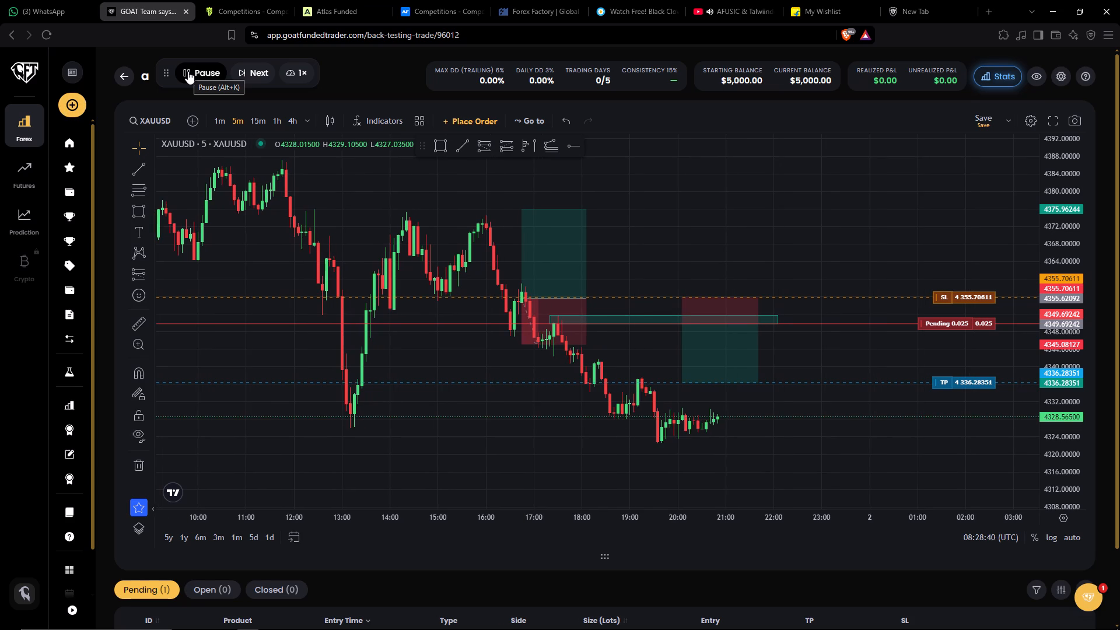
pyautogui.click(294, 75)
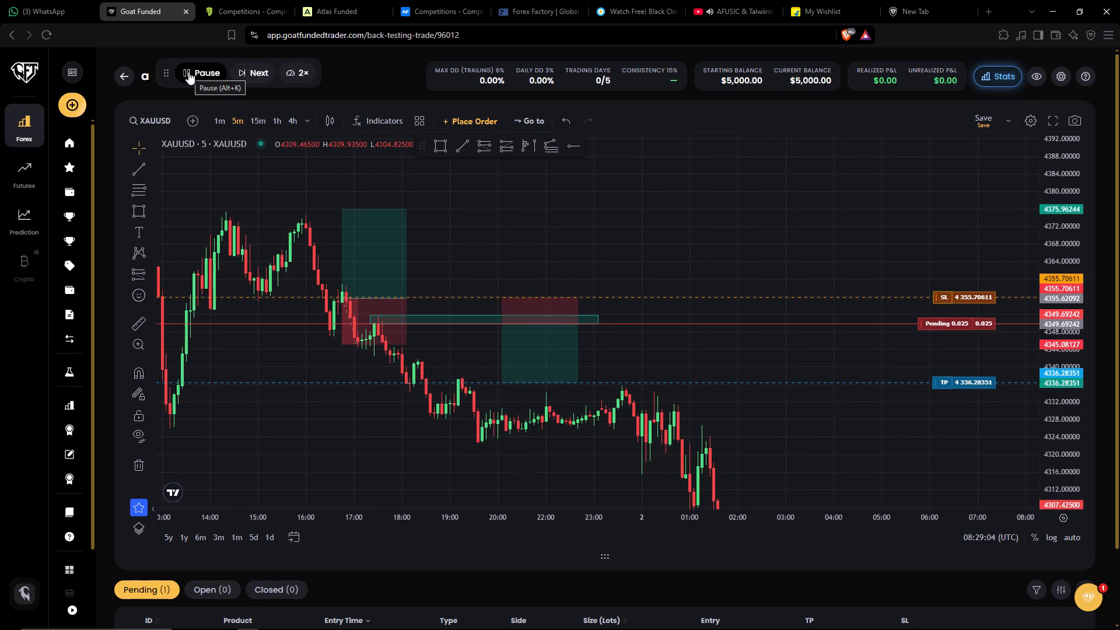
pyautogui.click(188, 72)
# Examine the XAUUSD decline against the pending sell order's levels on the 5-minute and 15-minute charts.
pyautogui.moveTo(806, 460); pyautogui.dragTo(857, 367)
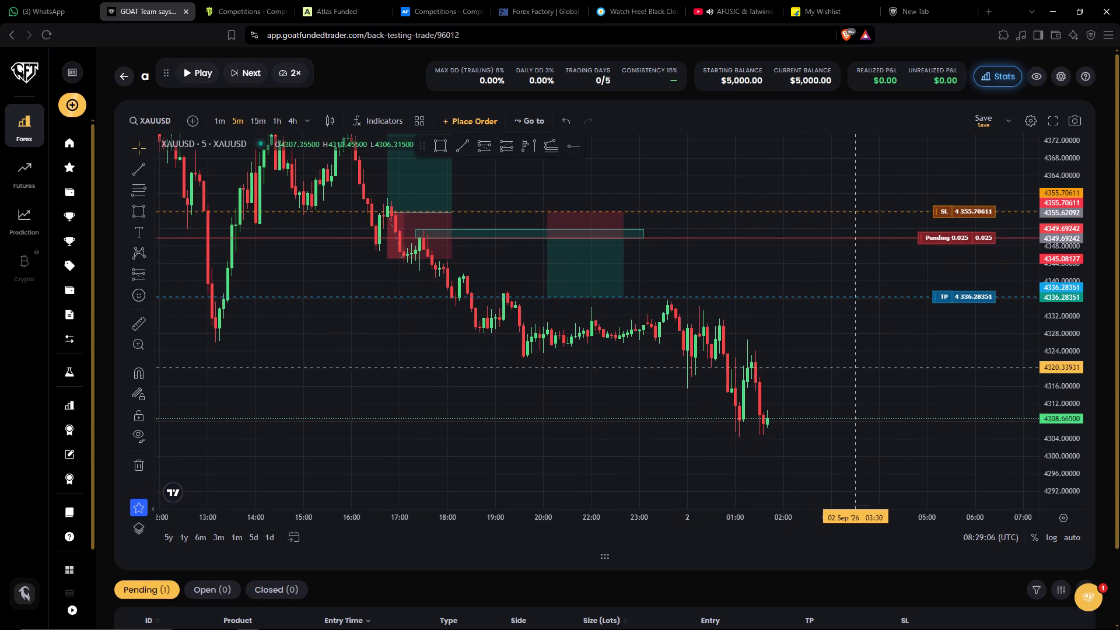
pyautogui.click(258, 120)
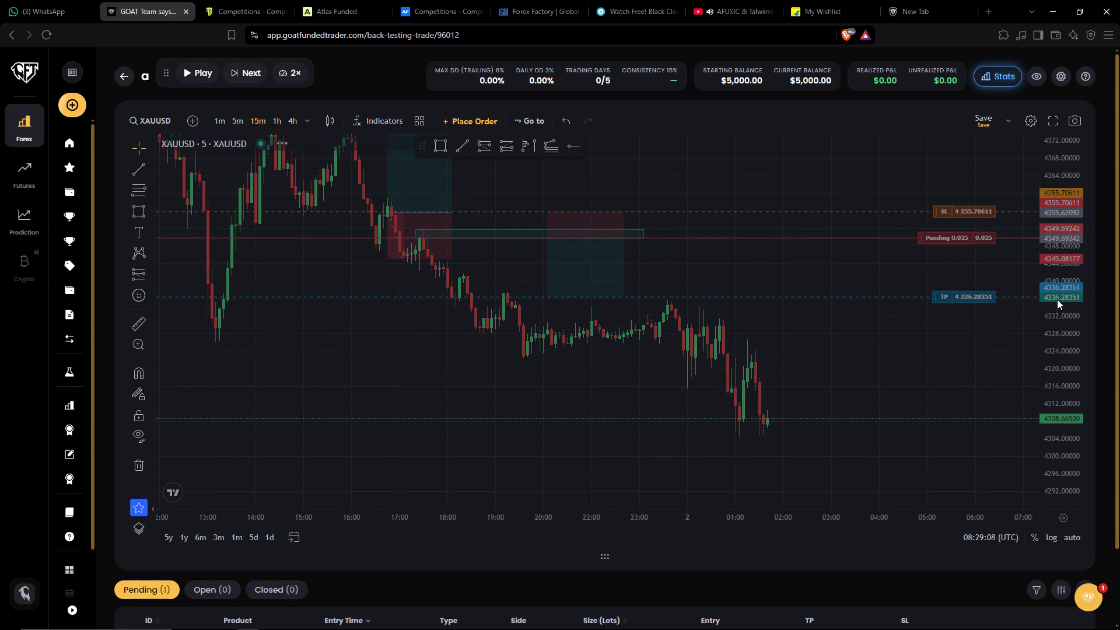
pyautogui.moveTo(1058, 295); pyautogui.dragTo(1020, 388)
pyautogui.moveTo(691, 409); pyautogui.dragTo(719, 414)
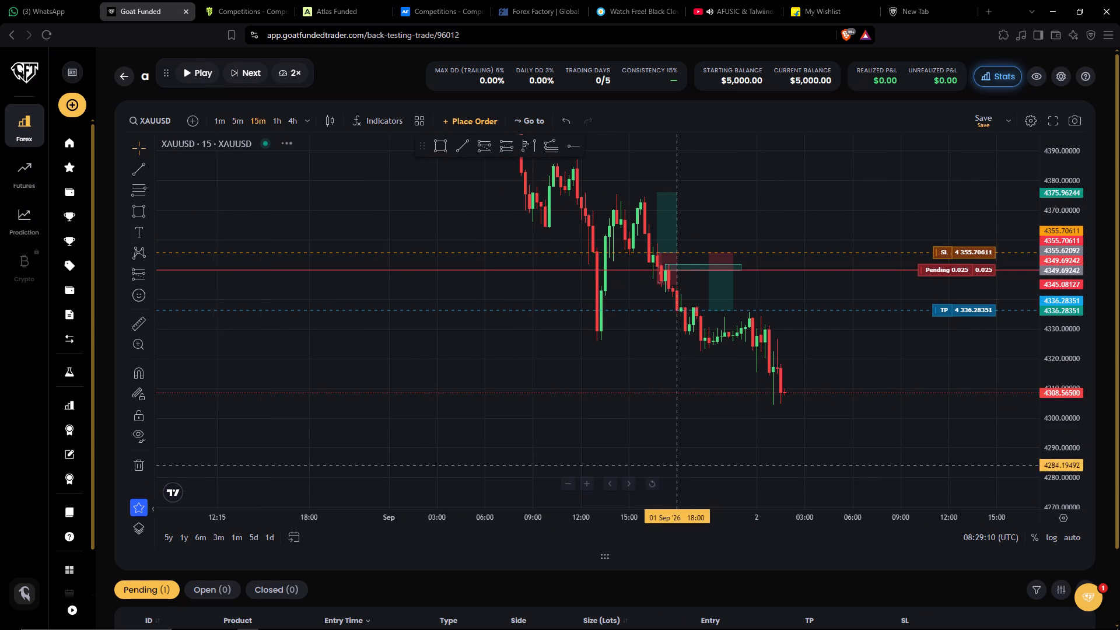
pyautogui.moveTo(628, 514); pyautogui.dragTo(738, 531)
pyautogui.moveTo(806, 449); pyautogui.dragTo(815, 472)
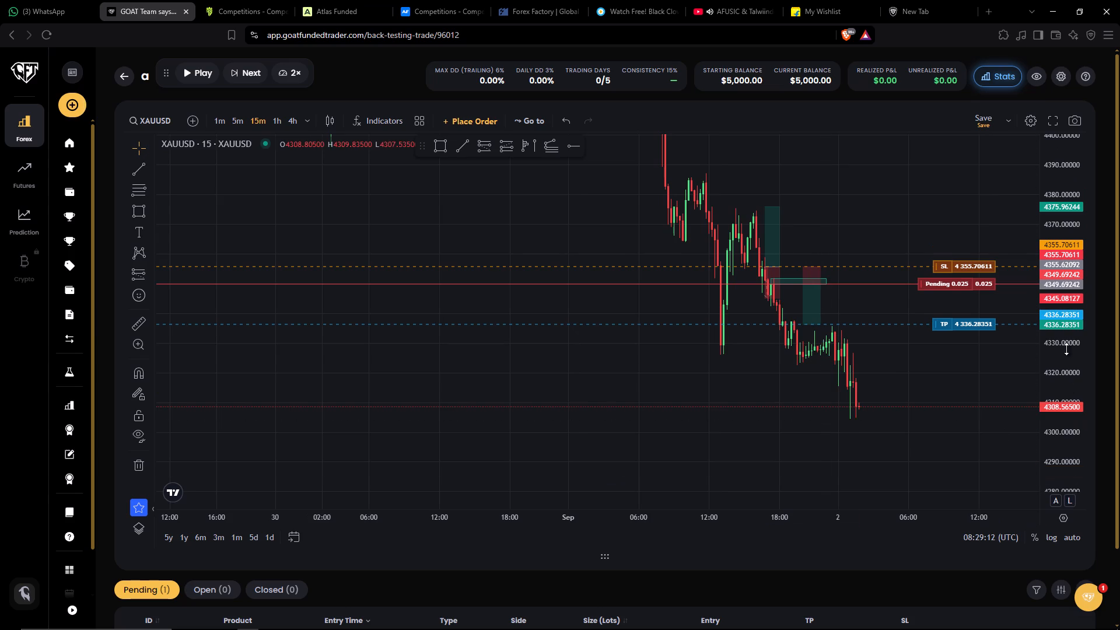
pyautogui.moveTo(1067, 350); pyautogui.dragTo(919, 488)
pyautogui.moveTo(640, 425); pyautogui.dragTo(833, 441)
pyautogui.moveTo(678, 518); pyautogui.dragTo(859, 517)
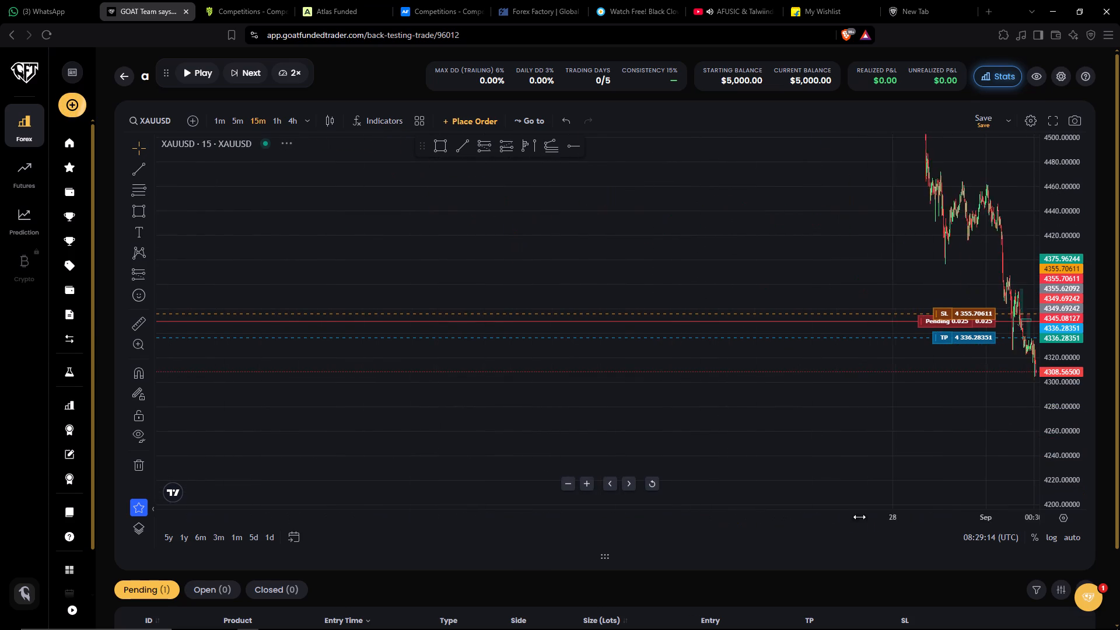
pyautogui.moveTo(859, 517); pyautogui.dragTo(630, 496)
pyautogui.moveTo(1010, 435); pyautogui.dragTo(624, 375)
pyautogui.moveTo(1061, 466); pyautogui.dragTo(1069, 274)
pyautogui.moveTo(755, 381); pyautogui.dragTo(755, 383)
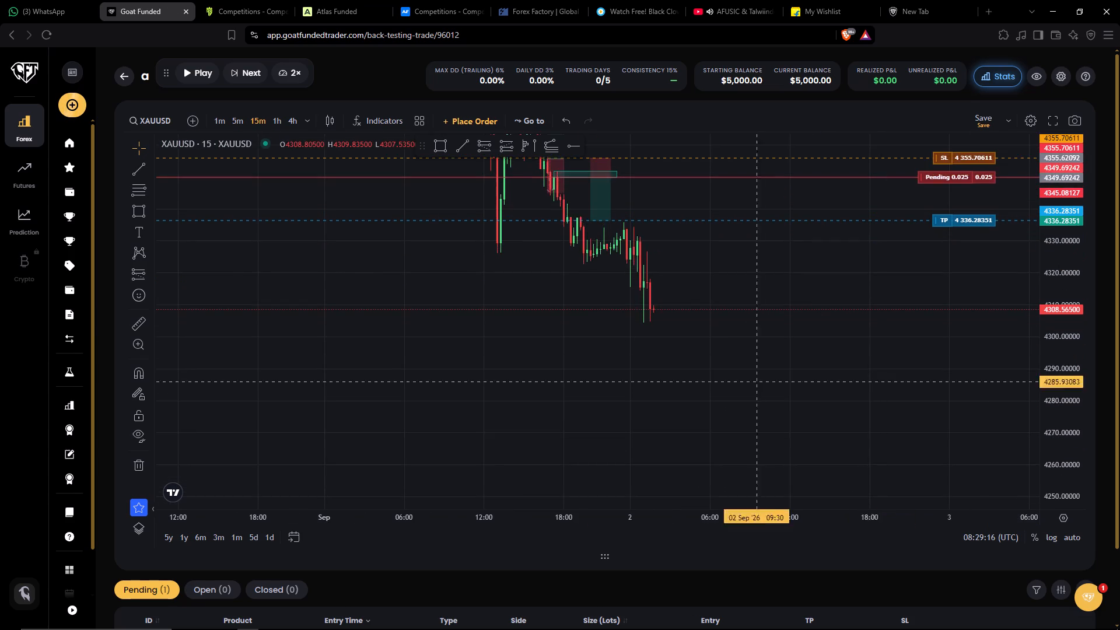
pyautogui.moveTo(755, 383); pyautogui.dragTo(861, 460)
pyautogui.click(230, 114)
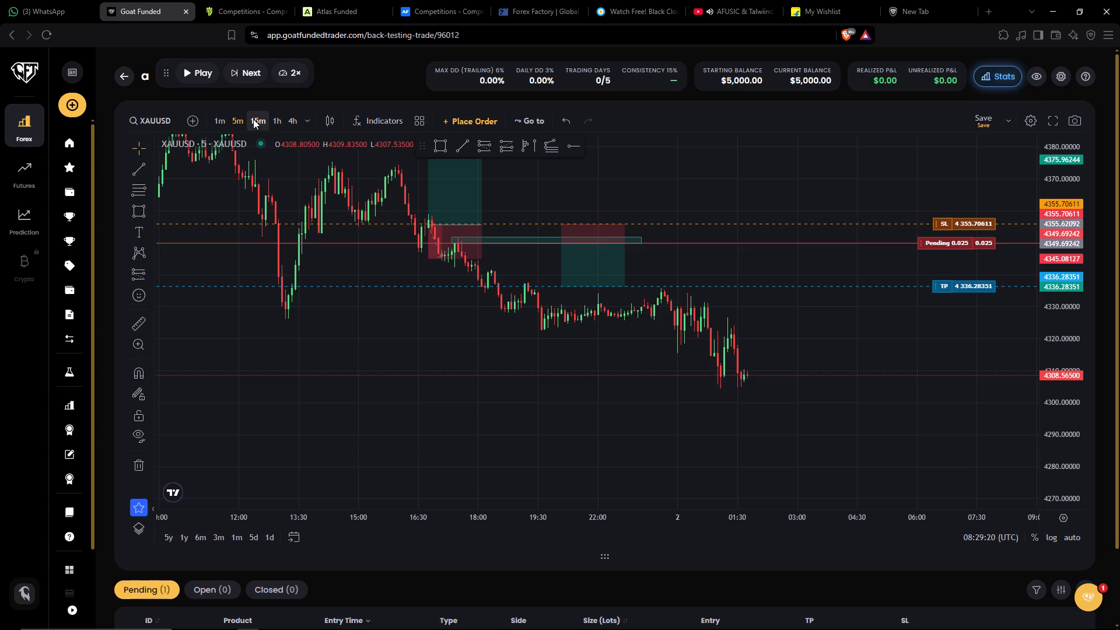
# On the 15-minute chart, play the replay forward to about 06:00 on 2 September and pause it.
pyautogui.click(253, 119)
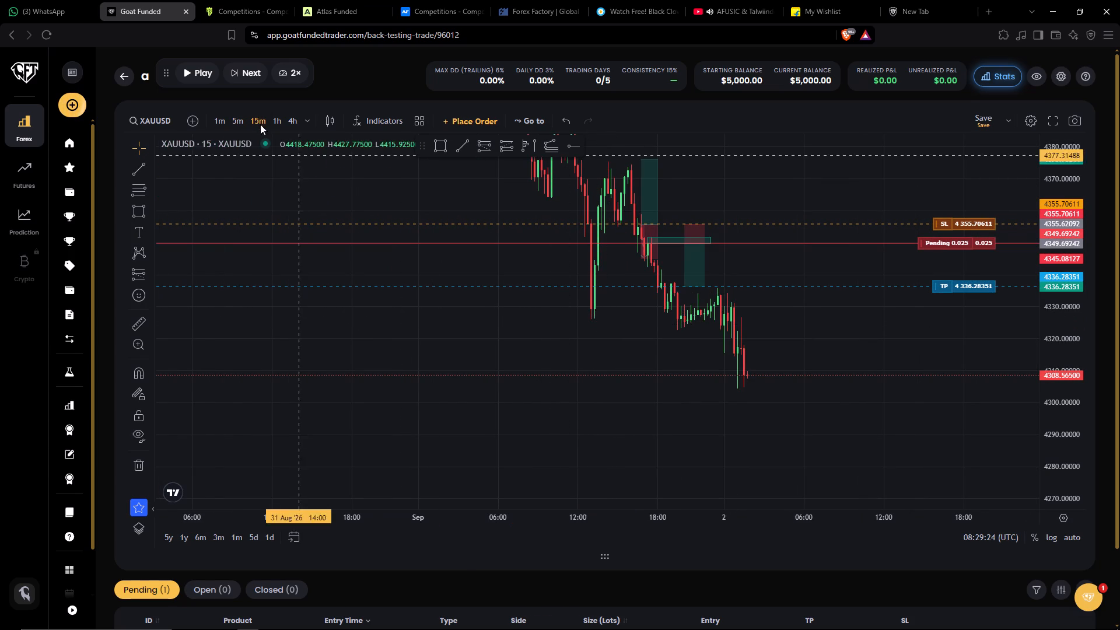
pyautogui.click(192, 72)
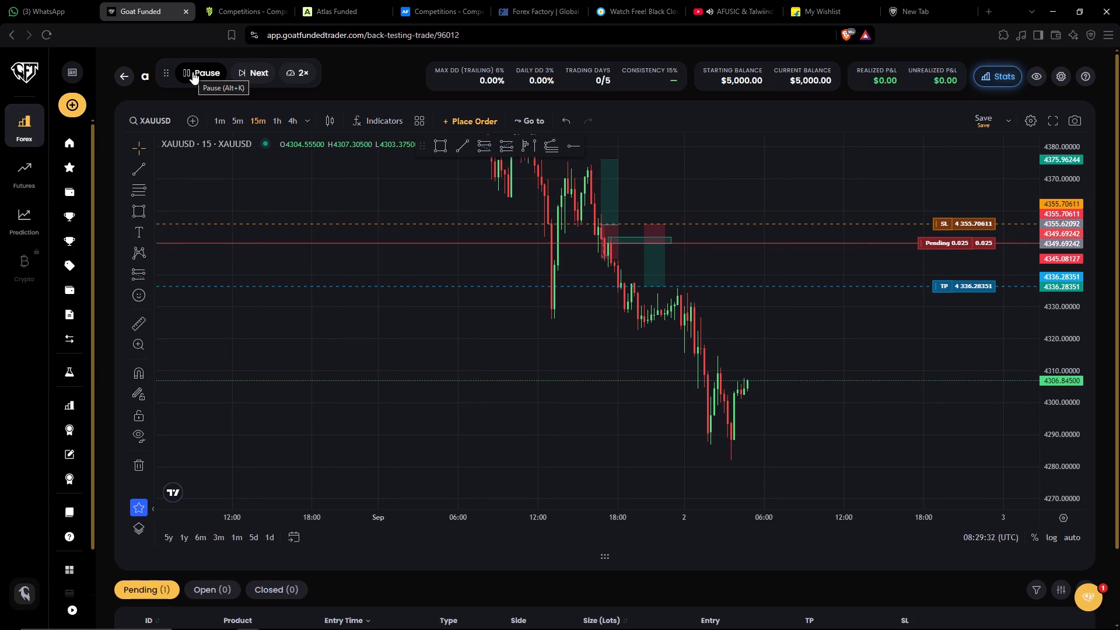
pyautogui.click(192, 72)
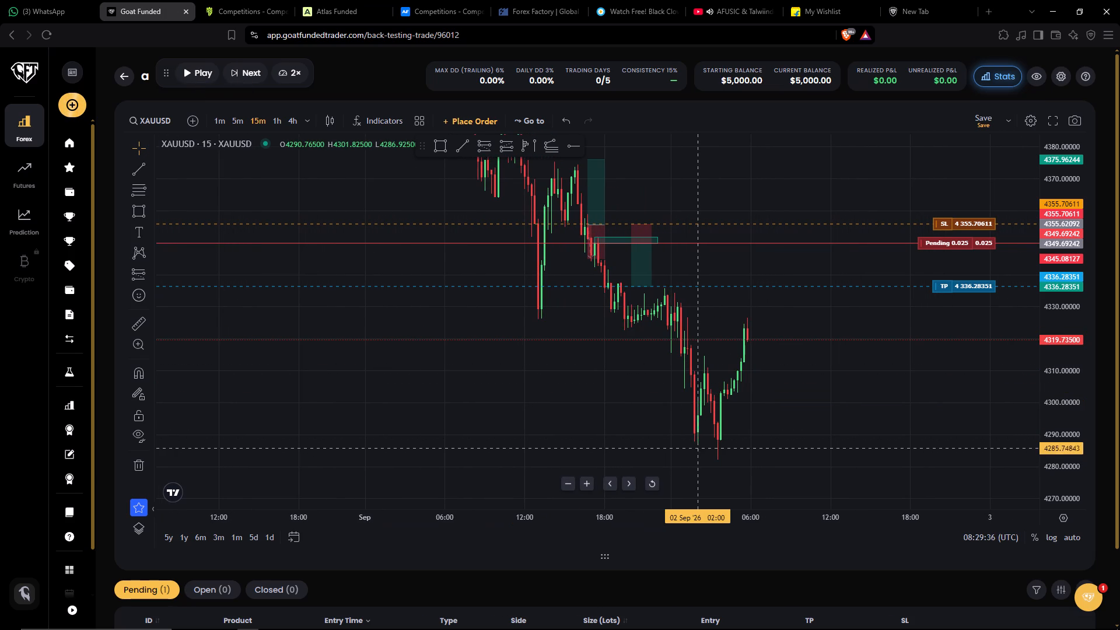
# On the 5-minute chart, draw a rectangle zone from about 4312.07 to 4314.6, spanning about 02:25 to 08:45 on 2 September.
pyautogui.click(243, 114)
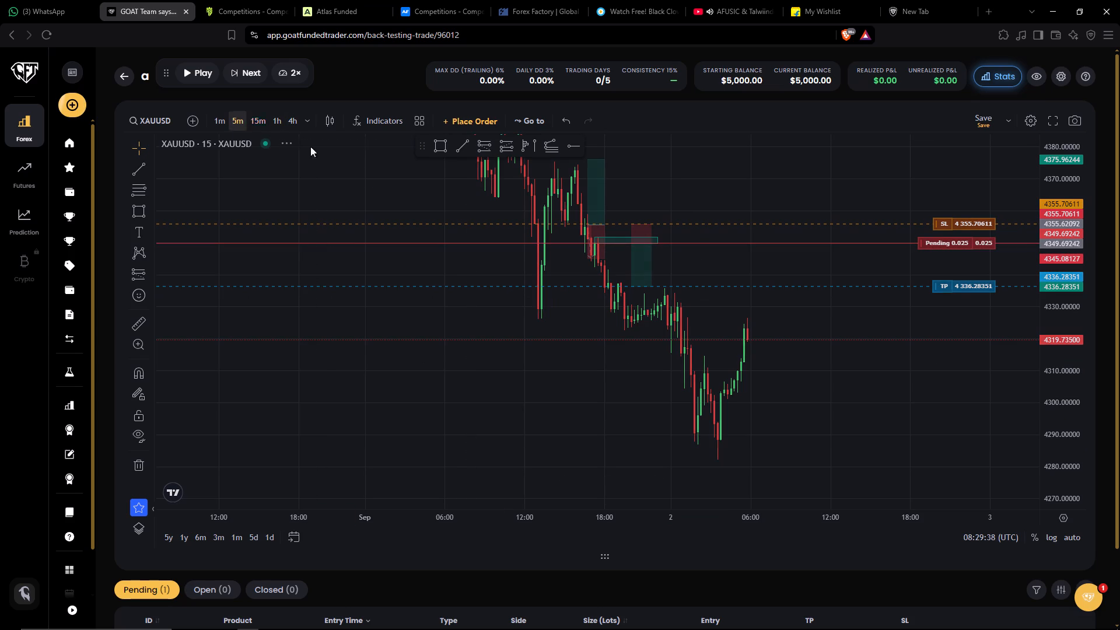
pyautogui.moveTo(779, 403); pyautogui.dragTo(855, 386)
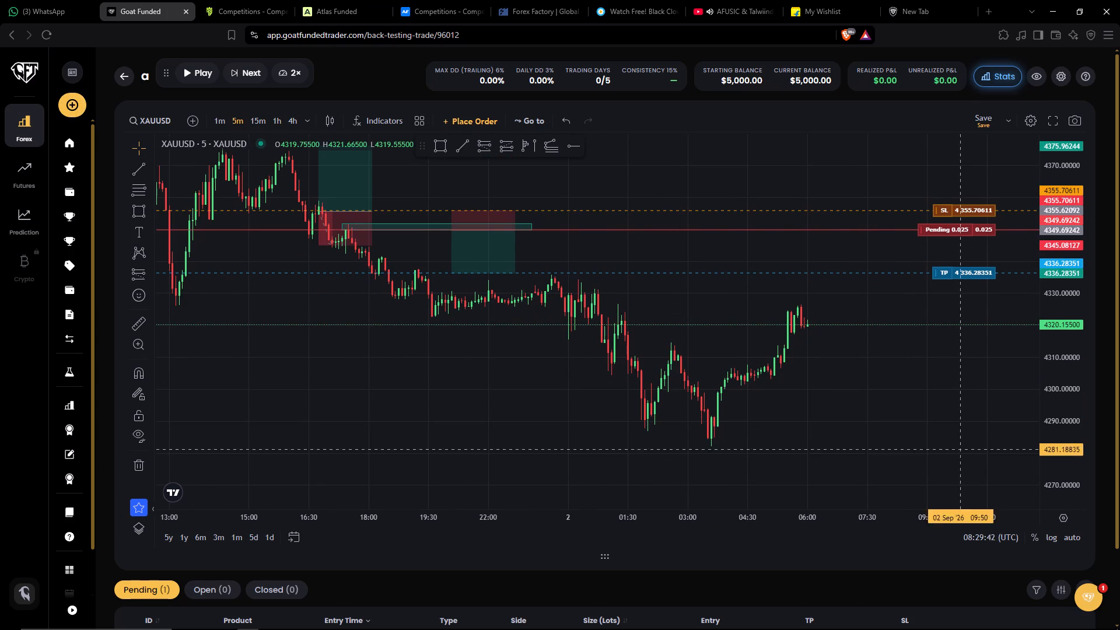
pyautogui.moveTo(1071, 454); pyautogui.dragTo(1073, 300)
pyautogui.moveTo(954, 397); pyautogui.dragTo(925, 299)
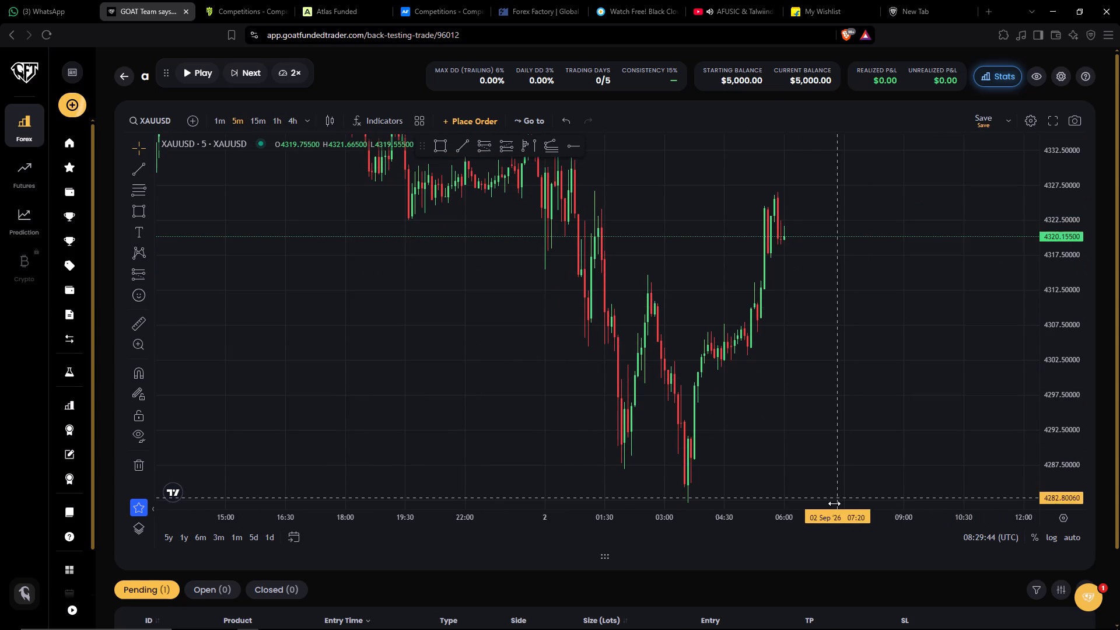
pyautogui.moveTo(823, 523); pyautogui.dragTo(694, 508)
pyautogui.moveTo(733, 419); pyautogui.dragTo(844, 423)
pyautogui.moveTo(1053, 306); pyautogui.dragTo(1040, 370)
pyautogui.moveTo(965, 372); pyautogui.dragTo(898, 384)
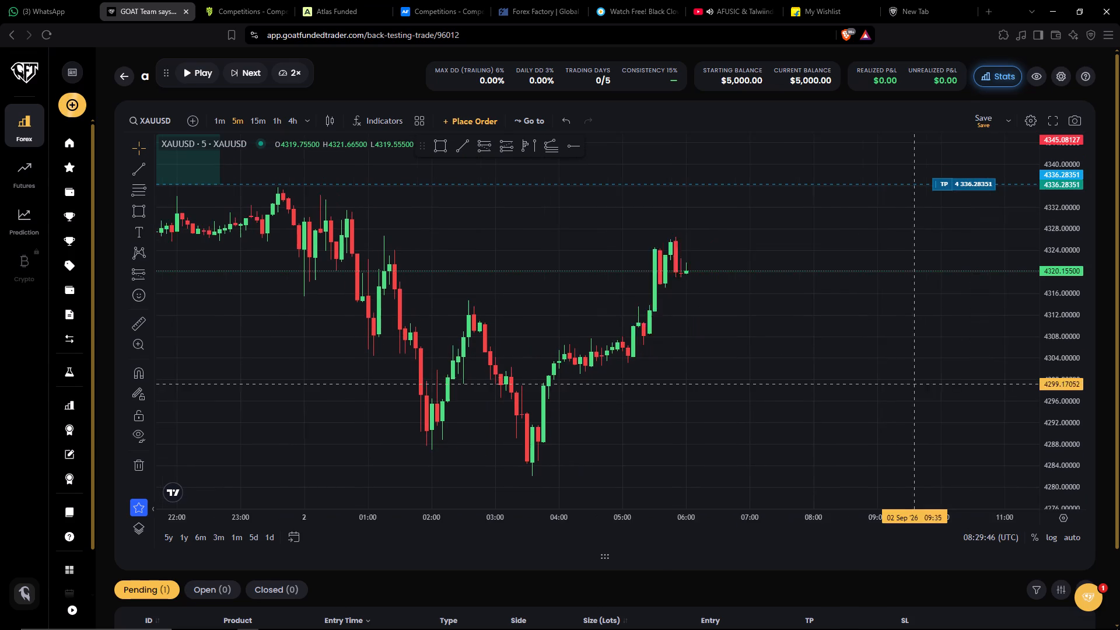
pyautogui.click(438, 148)
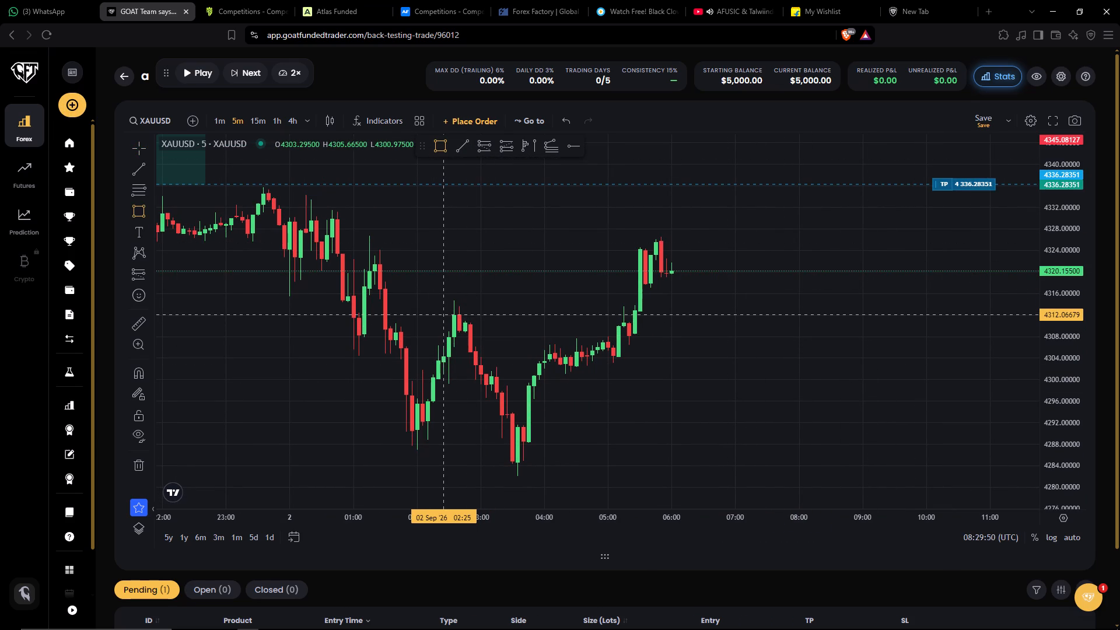
pyautogui.click(442, 314)
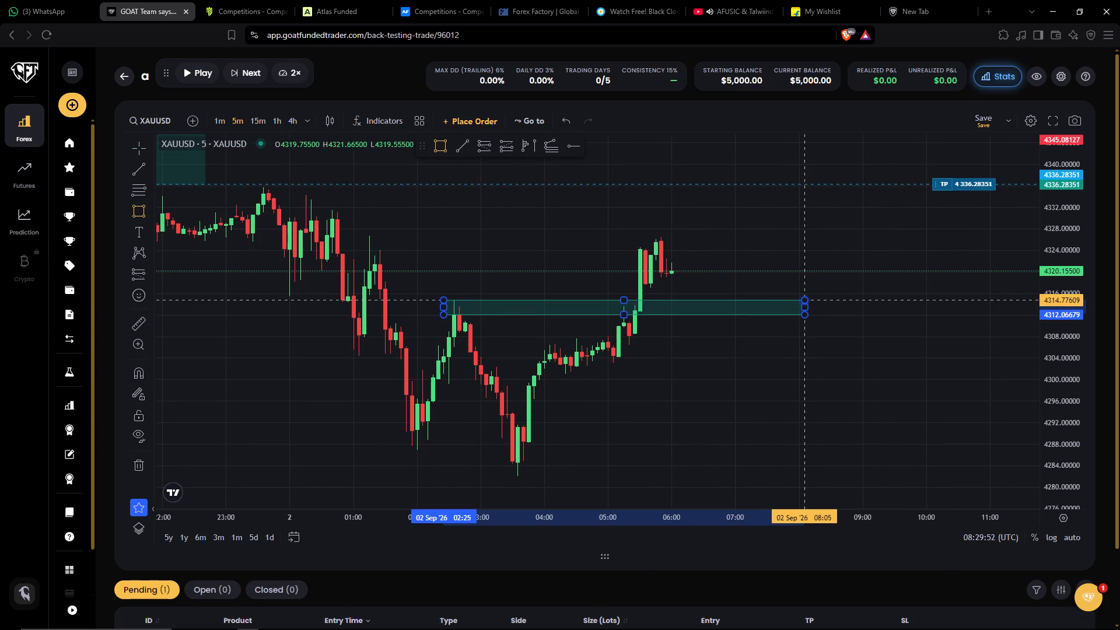
pyautogui.click(845, 301)
pyautogui.click(821, 379)
pyautogui.moveTo(796, 381); pyautogui.dragTo(777, 394)
# Draw a long position with its entry at 4314.55935 on the zone's upper edge at 06:35, leaving it as an annotation.
pyautogui.click(506, 146)
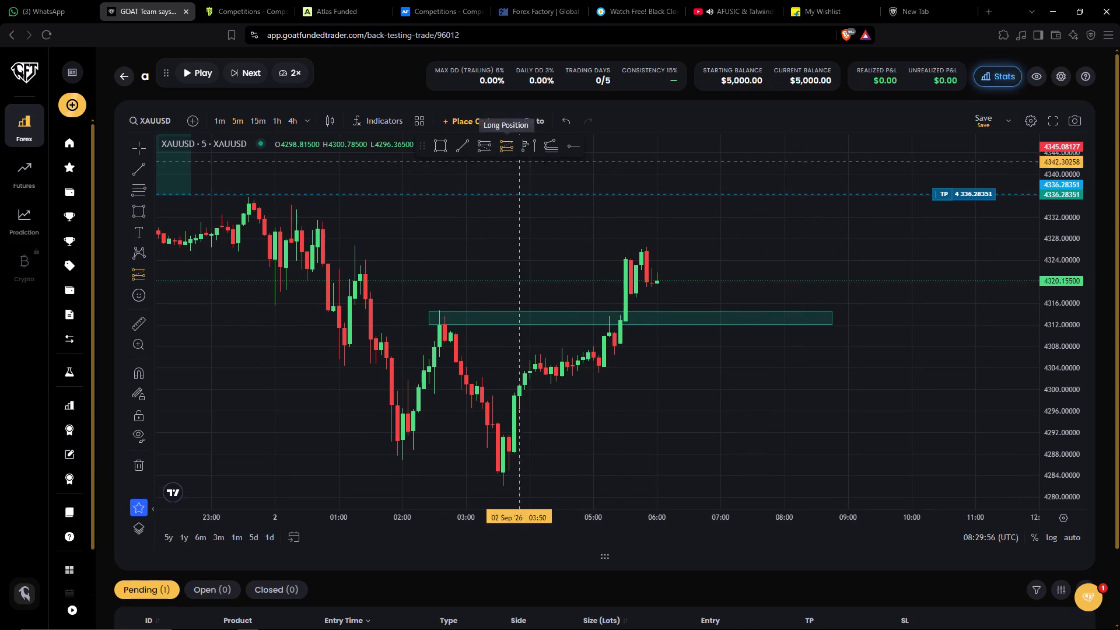
pyautogui.click(693, 311)
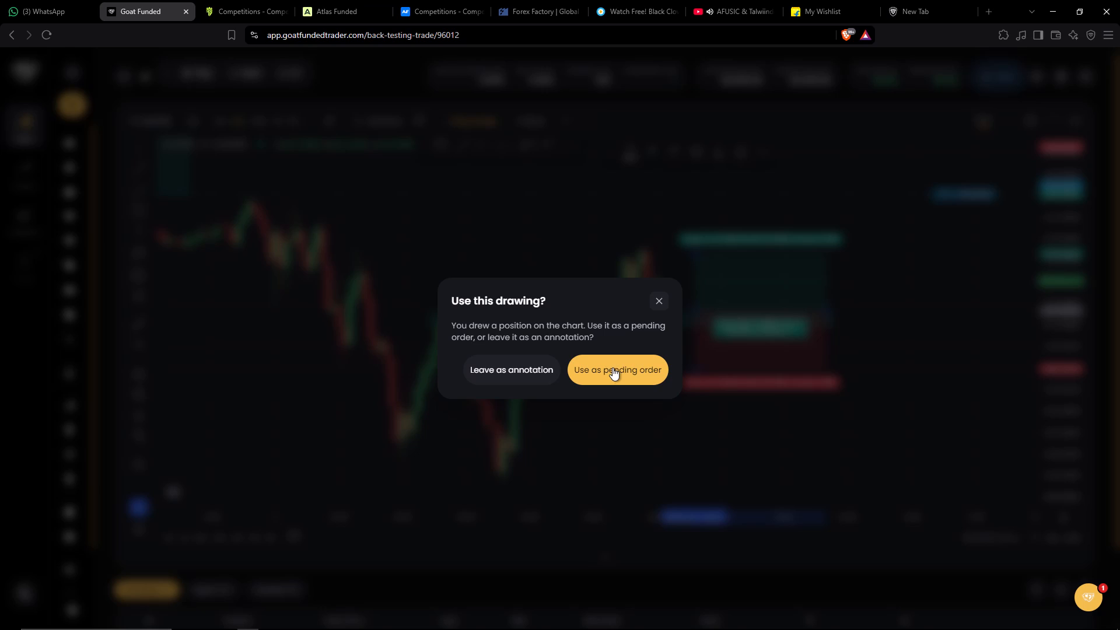
pyautogui.click(529, 367)
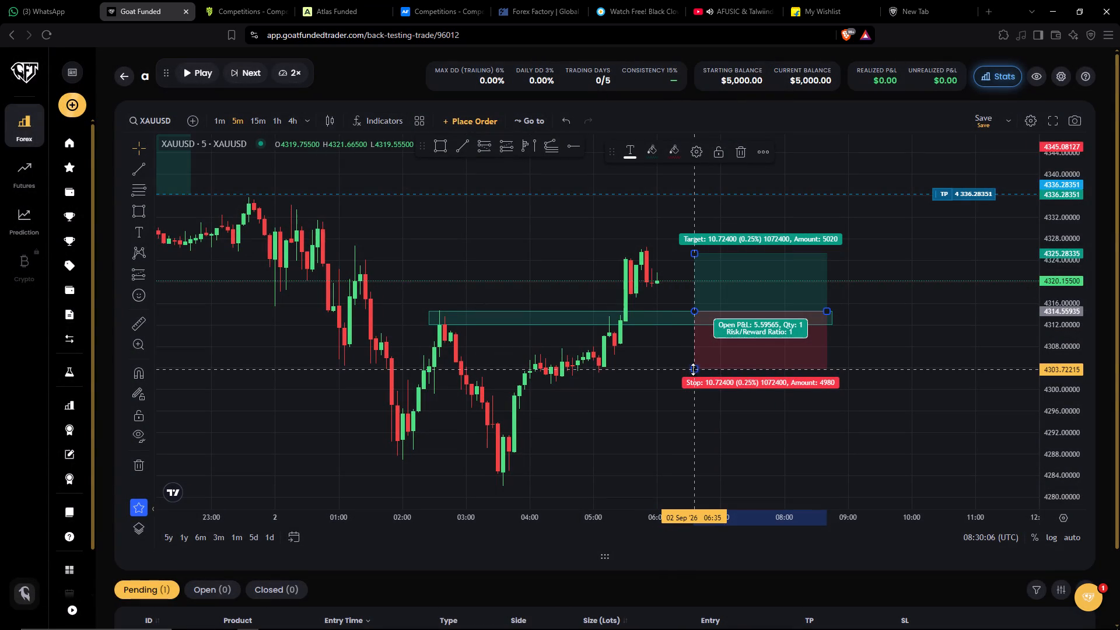
# On the 1-minute chart, raise the long position's stop to 4306.49635.
pyautogui.click(220, 123)
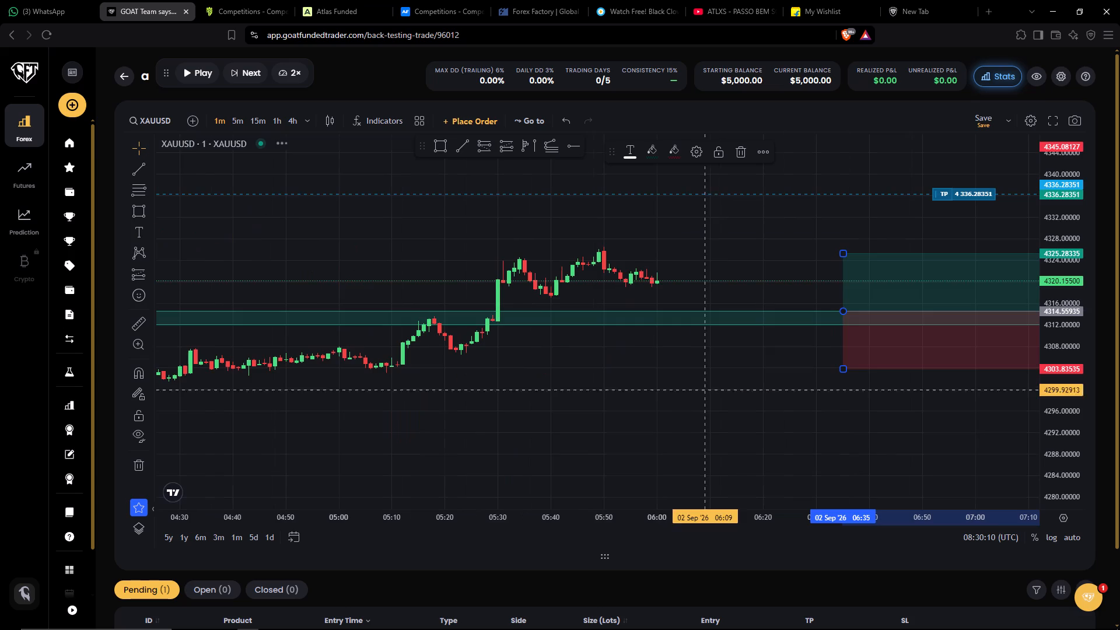
pyautogui.moveTo(594, 518); pyautogui.dragTo(647, 503)
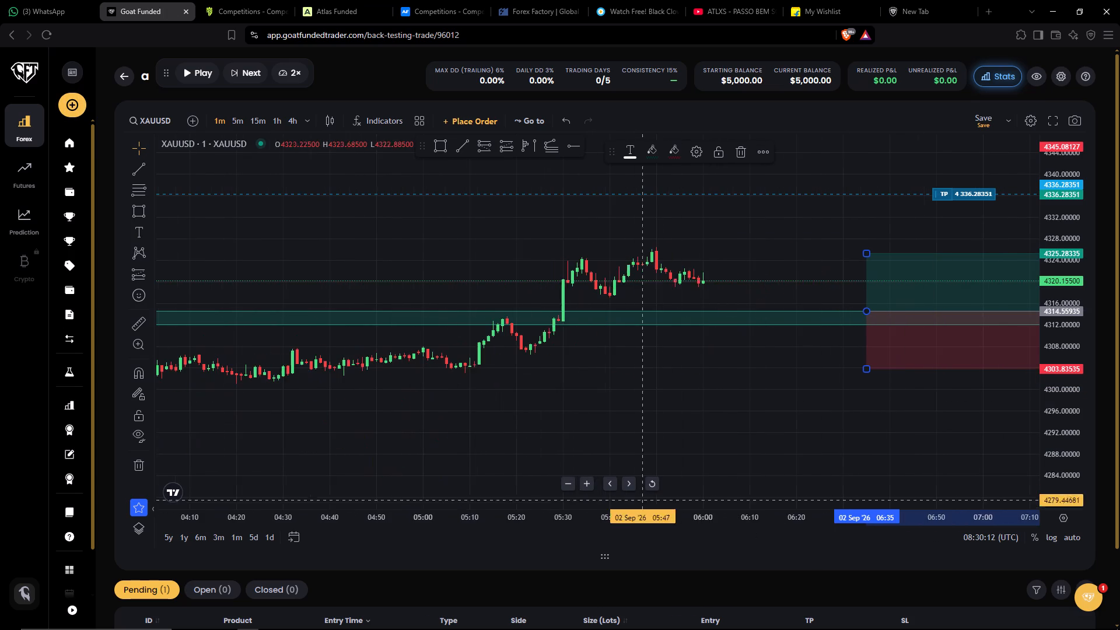
pyautogui.moveTo(787, 426); pyautogui.dragTo(650, 402)
pyautogui.moveTo(1060, 452); pyautogui.dragTo(1087, 282)
pyautogui.moveTo(546, 400); pyautogui.dragTo(567, 457)
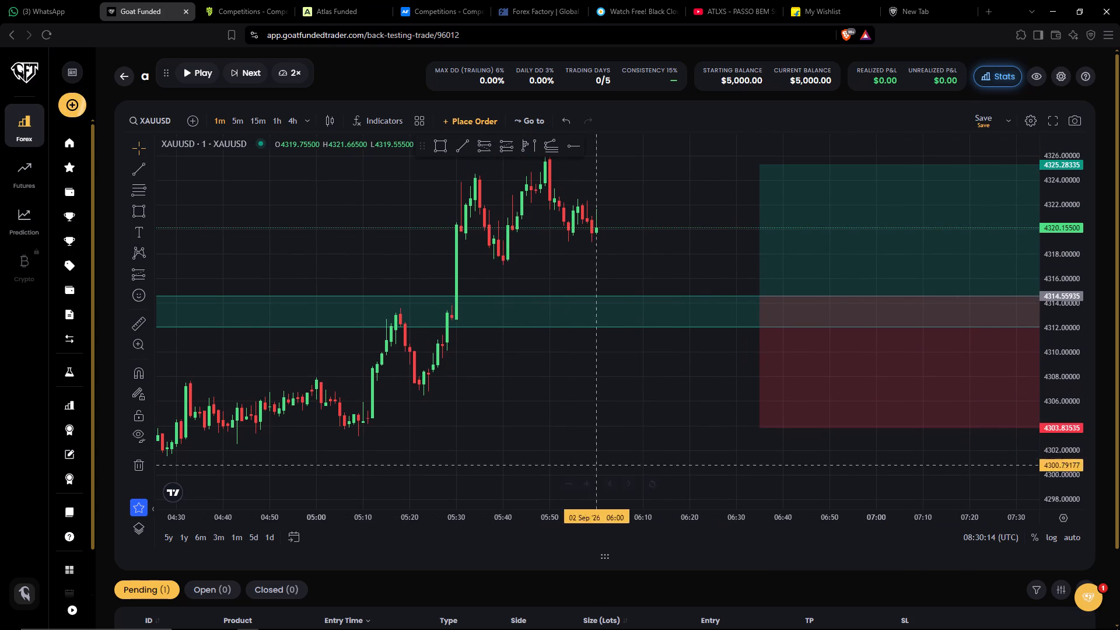
pyautogui.moveTo(761, 427); pyautogui.dragTo(752, 398)
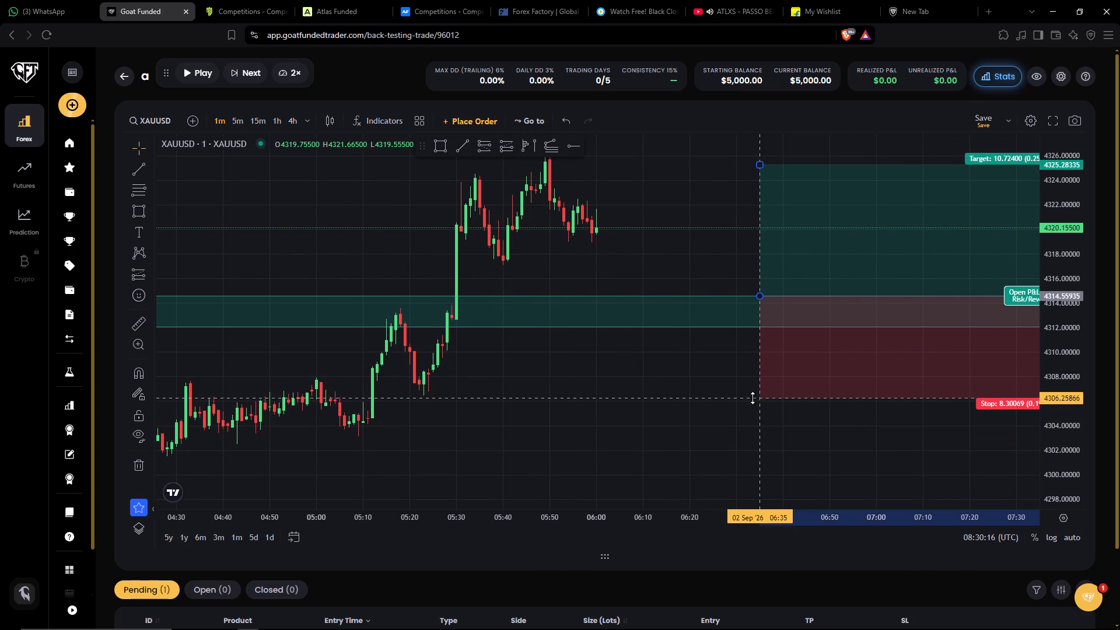
pyautogui.moveTo(752, 398); pyautogui.dragTo(753, 395)
# Raise the long position's target to 4327.74592.
pyautogui.moveTo(828, 442); pyautogui.dragTo(712, 437)
pyautogui.moveTo(543, 376); pyautogui.dragTo(501, 428)
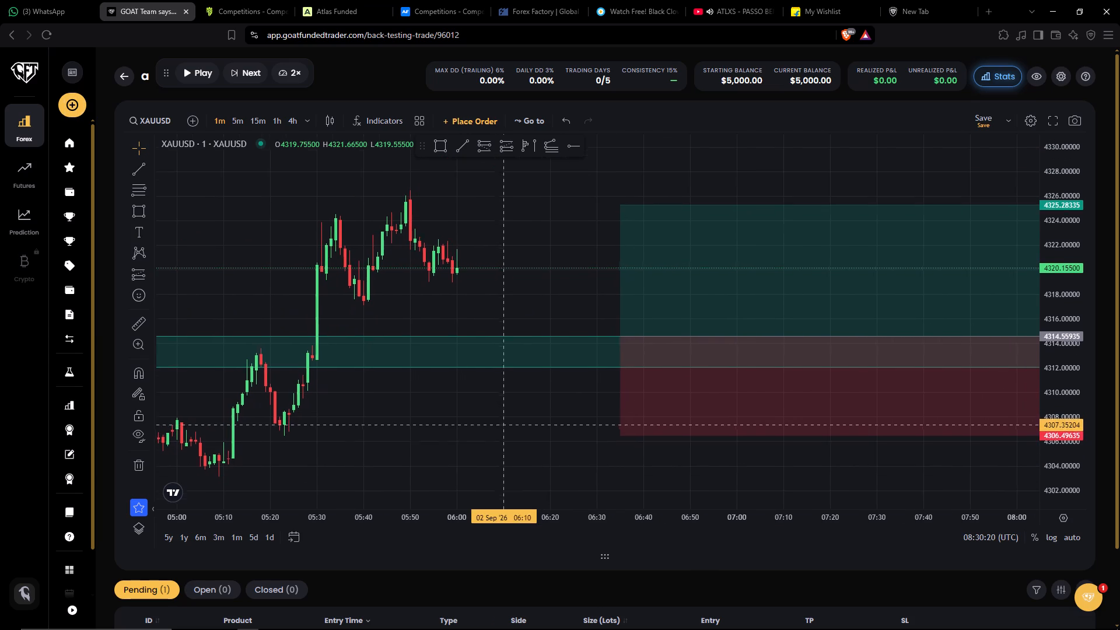
pyautogui.moveTo(501, 428); pyautogui.dragTo(499, 435)
pyautogui.moveTo(577, 256); pyautogui.dragTo(577, 299)
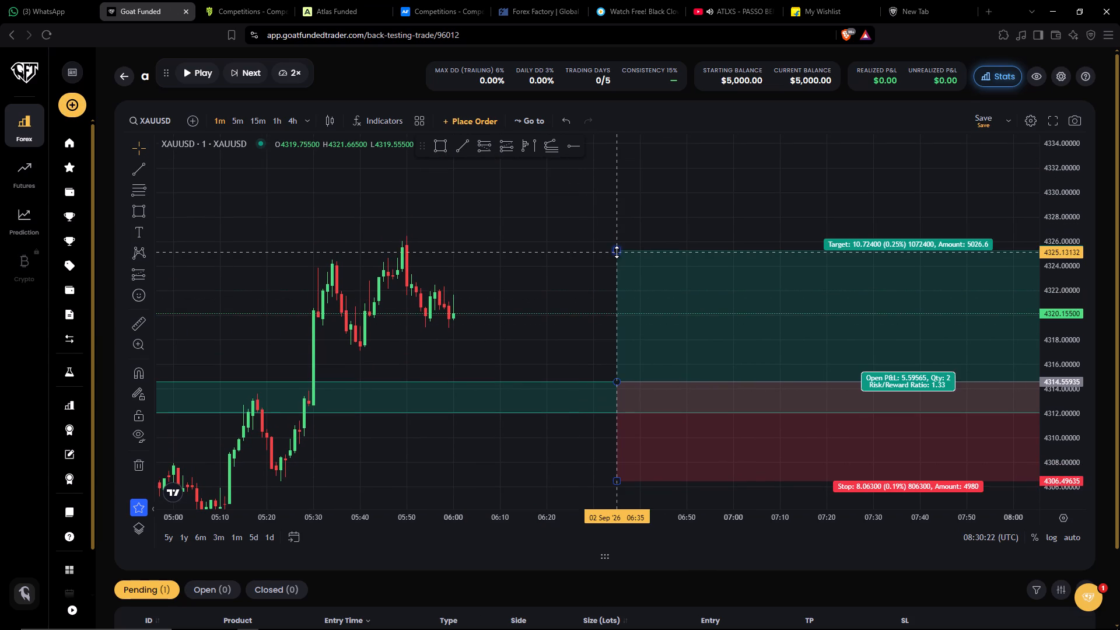
pyautogui.moveTo(617, 252); pyautogui.dragTo(616, 242)
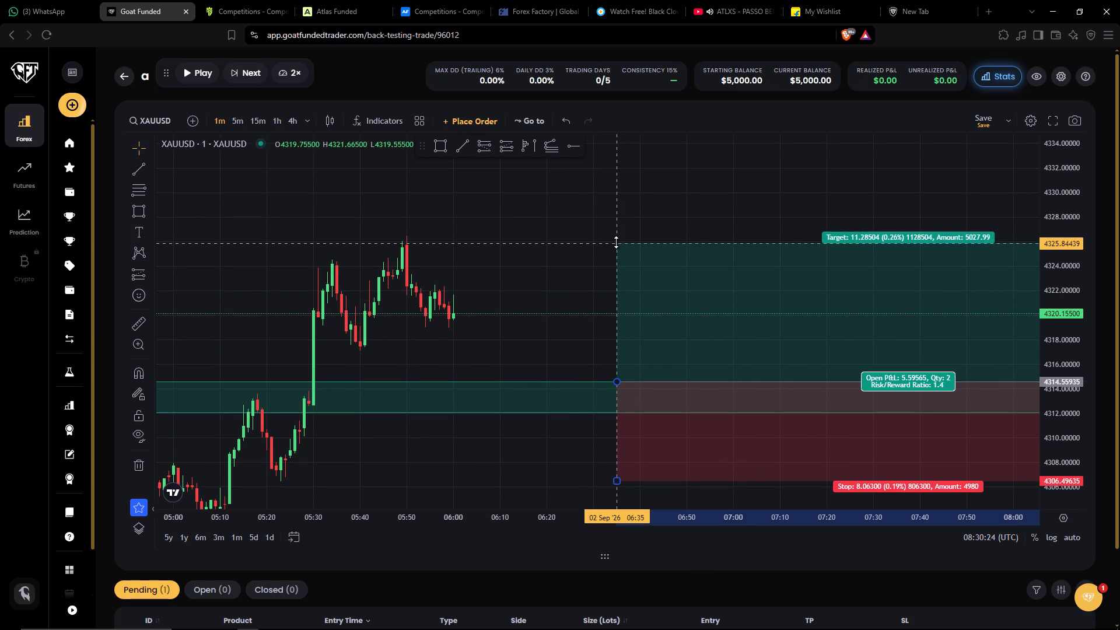
pyautogui.moveTo(616, 242); pyautogui.dragTo(615, 220)
pyautogui.moveTo(561, 269); pyautogui.dragTo(496, 253)
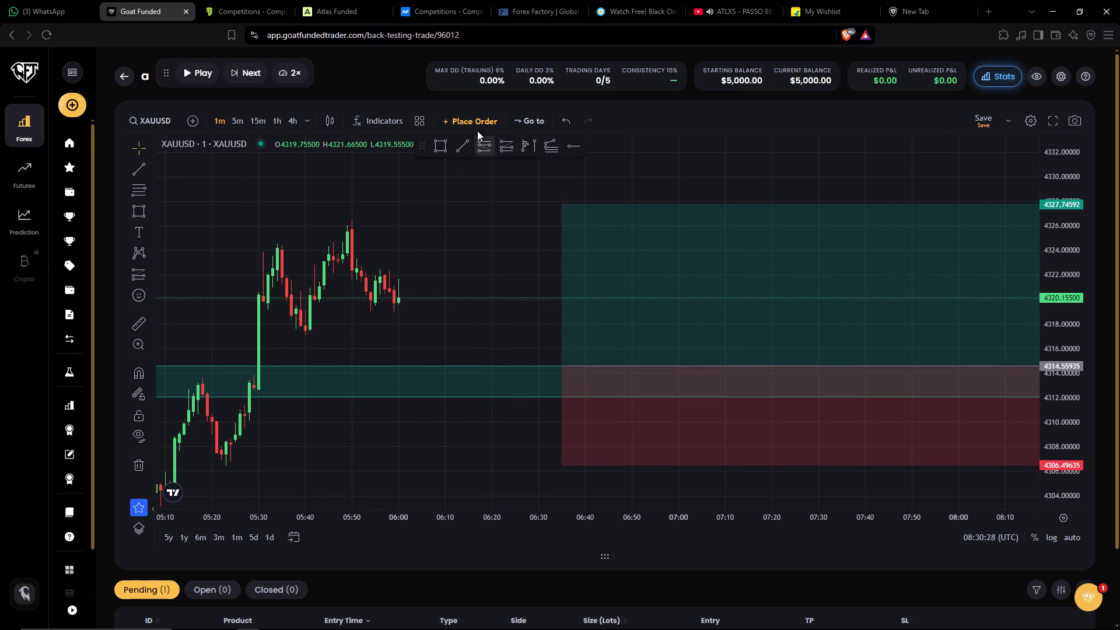
# Place a buy limit order risking 0.3% of initial balance: 0.019 lots, entry 4314.55935, stop loss 4306.49635, take profit 4327.74592.
pyautogui.click(470, 123)
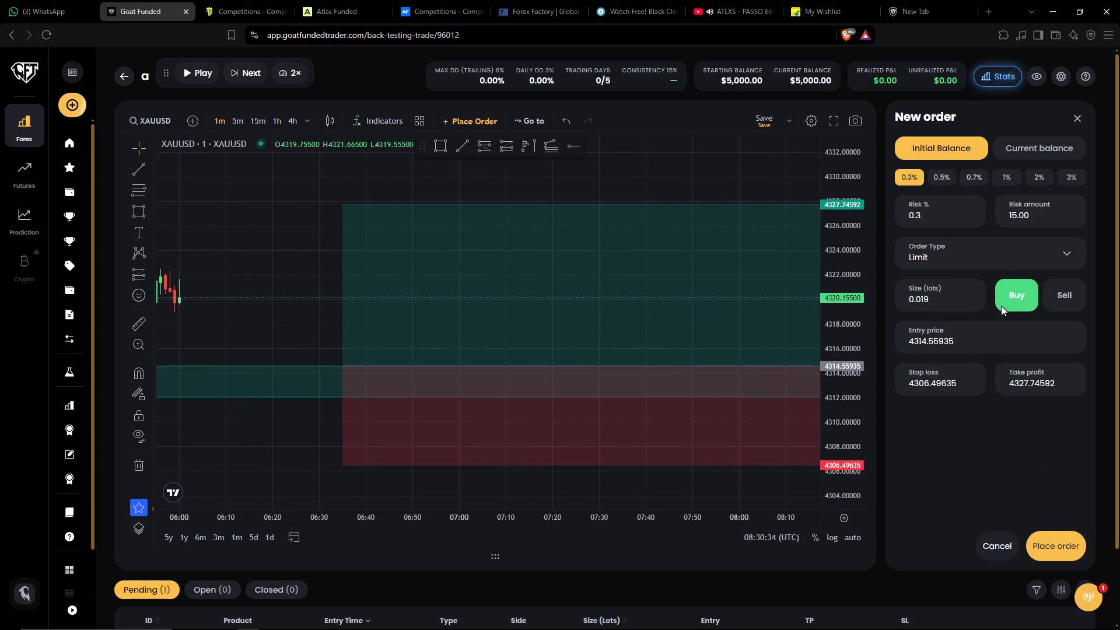
pyautogui.click(1054, 542)
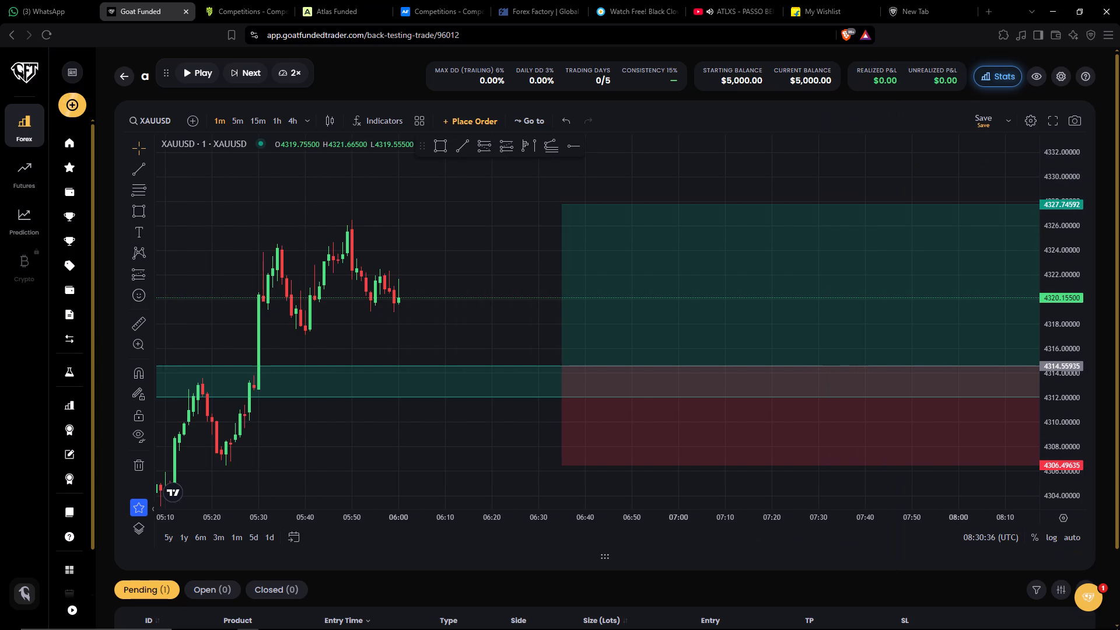
# On the 1-minute chart, play the replay forward to about 06:15 on 2 September and pause it.
pyautogui.moveTo(477, 428); pyautogui.dragTo(489, 382)
pyautogui.moveTo(495, 392); pyautogui.dragTo(517, 436)
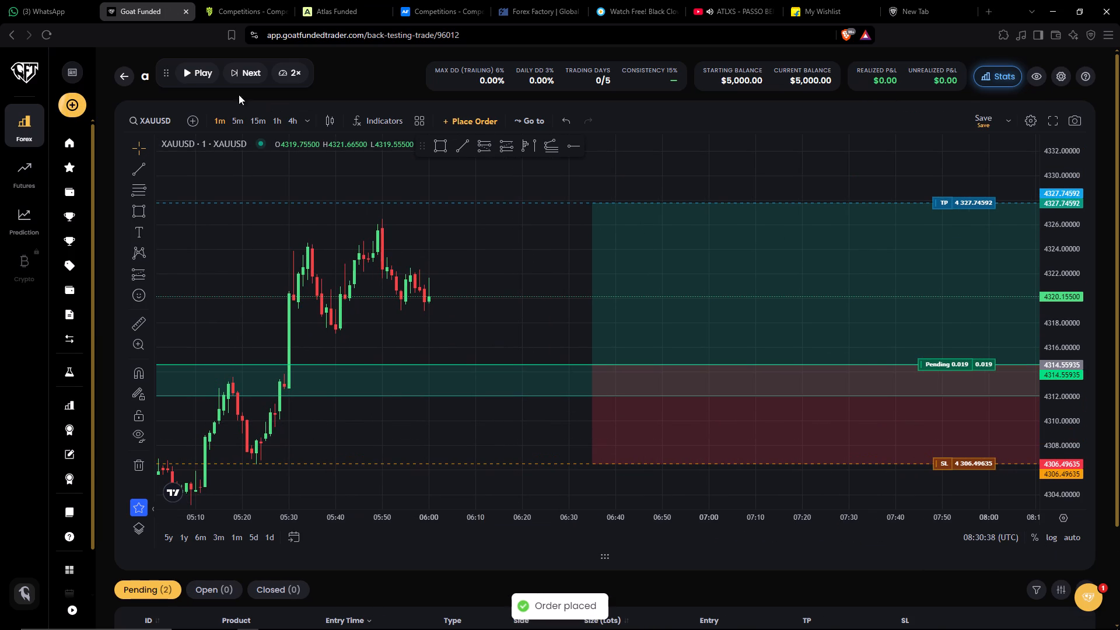
pyautogui.click(184, 70)
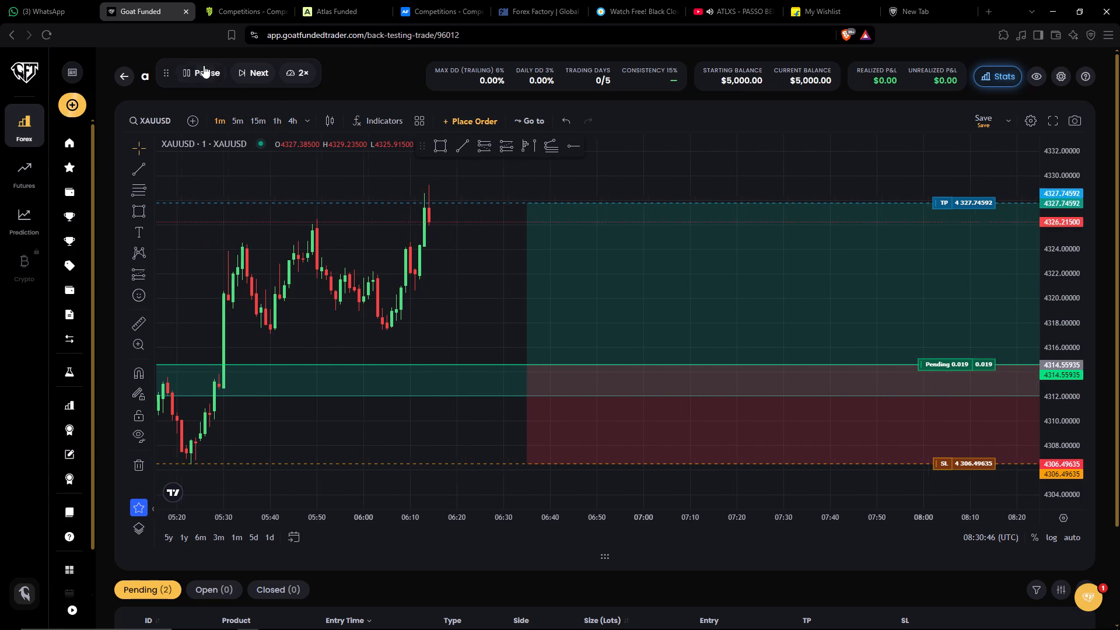
pyautogui.click(187, 71)
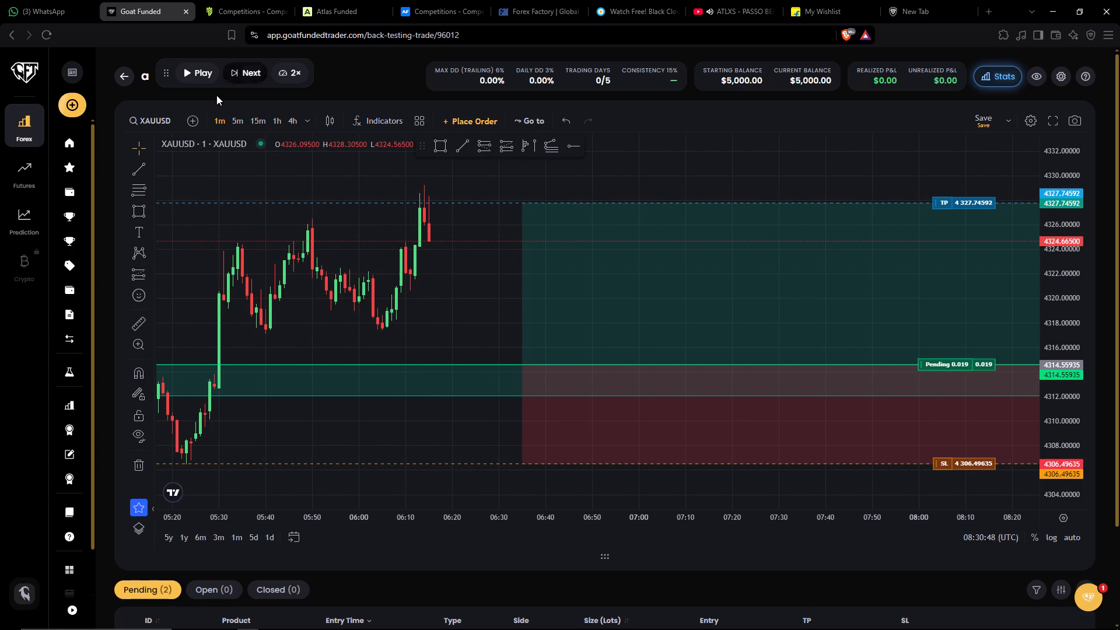
# Switch to the 5-minute chart and play the replay forward to about 07:10 on 2 September, until the buy trade closes.
pyautogui.click(234, 120)
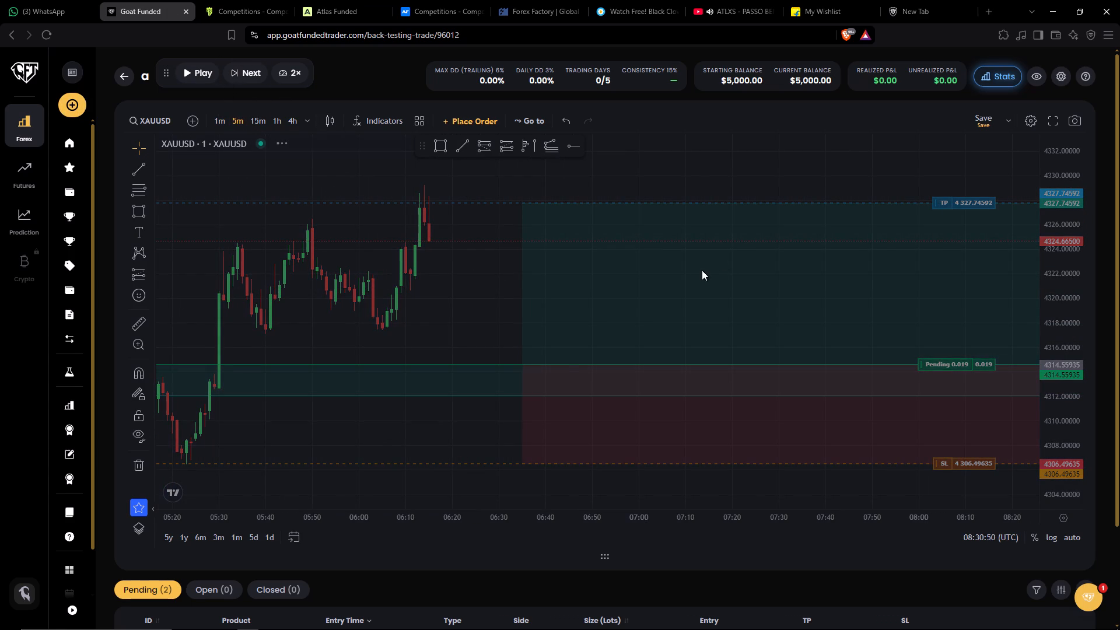
pyautogui.moveTo(664, 304); pyautogui.dragTo(803, 295)
pyautogui.moveTo(1067, 292); pyautogui.dragTo(1047, 383)
pyautogui.moveTo(778, 452); pyautogui.dragTo(850, 419)
pyautogui.moveTo(1064, 311); pyautogui.dragTo(1049, 382)
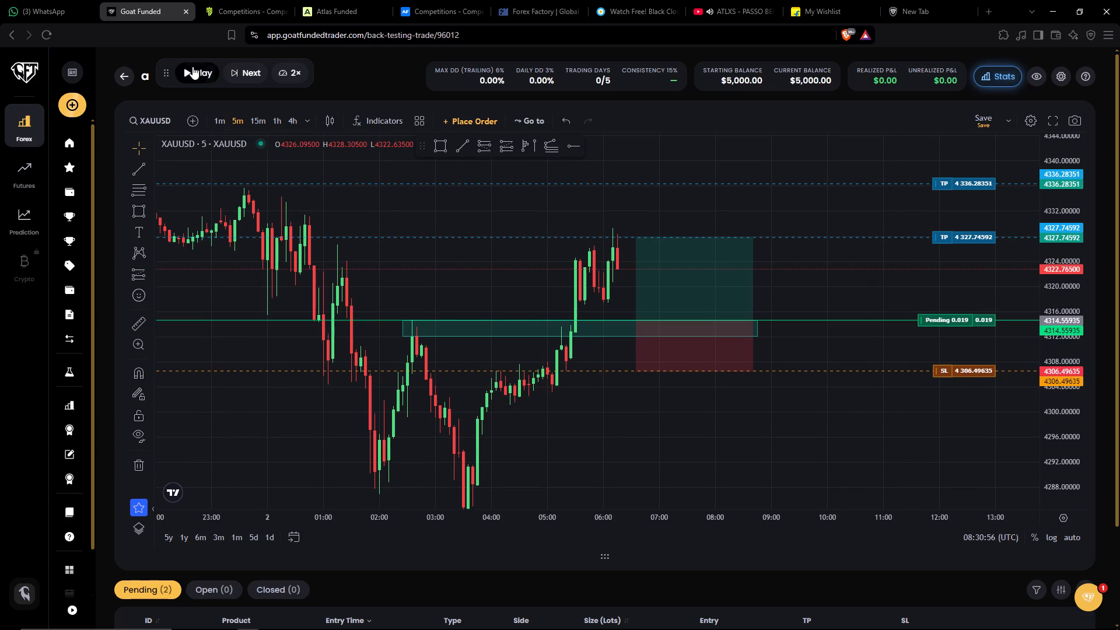
pyautogui.click(183, 71)
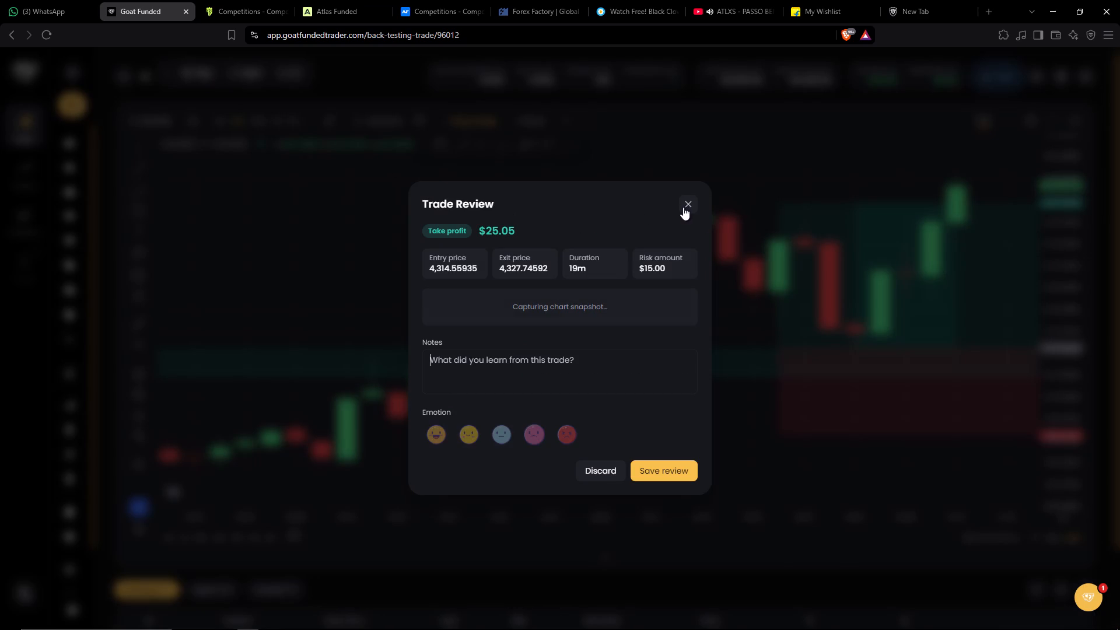
# Save the trade review with the grinning emotion and the note "perfect".
pyautogui.click(437, 435)
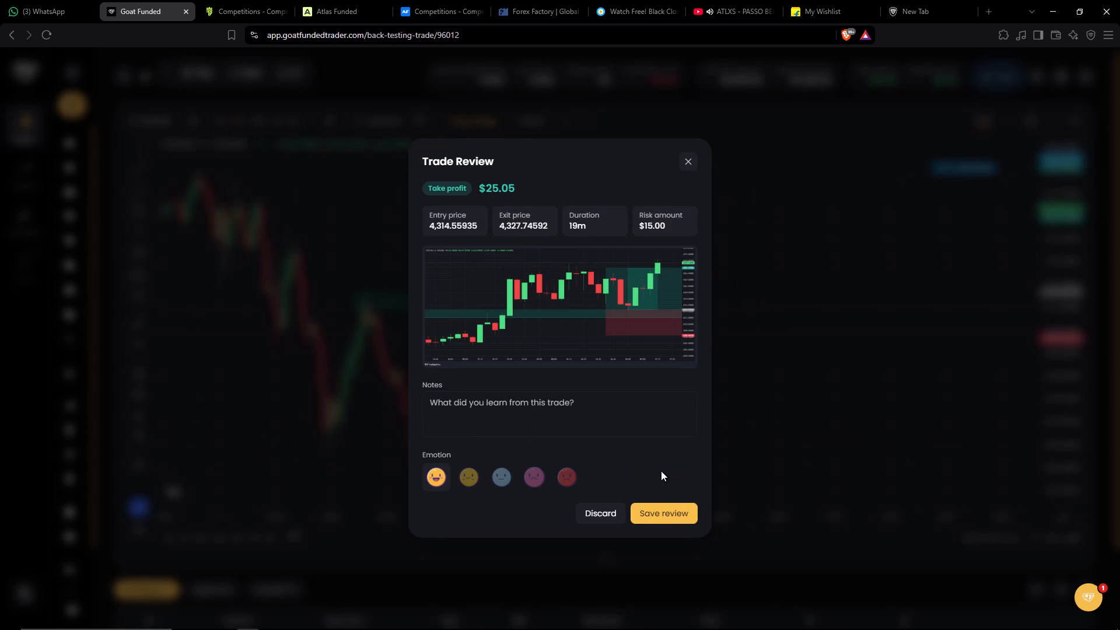
pyautogui.click(480, 405)
pyautogui.press('p')
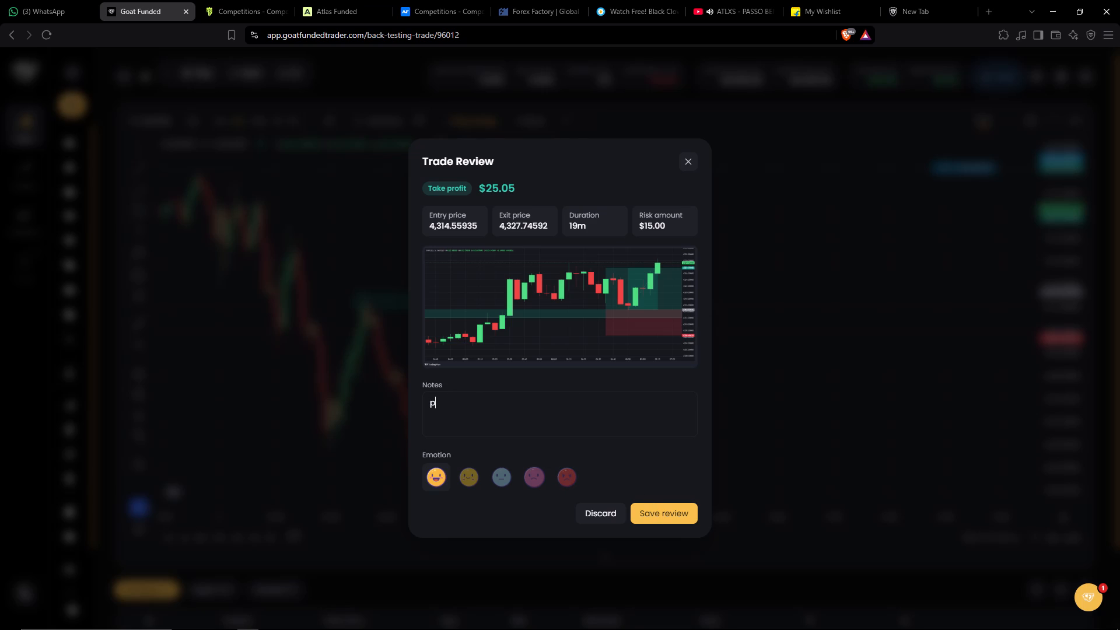
pyautogui.write('erfect')
pyautogui.click(671, 519)
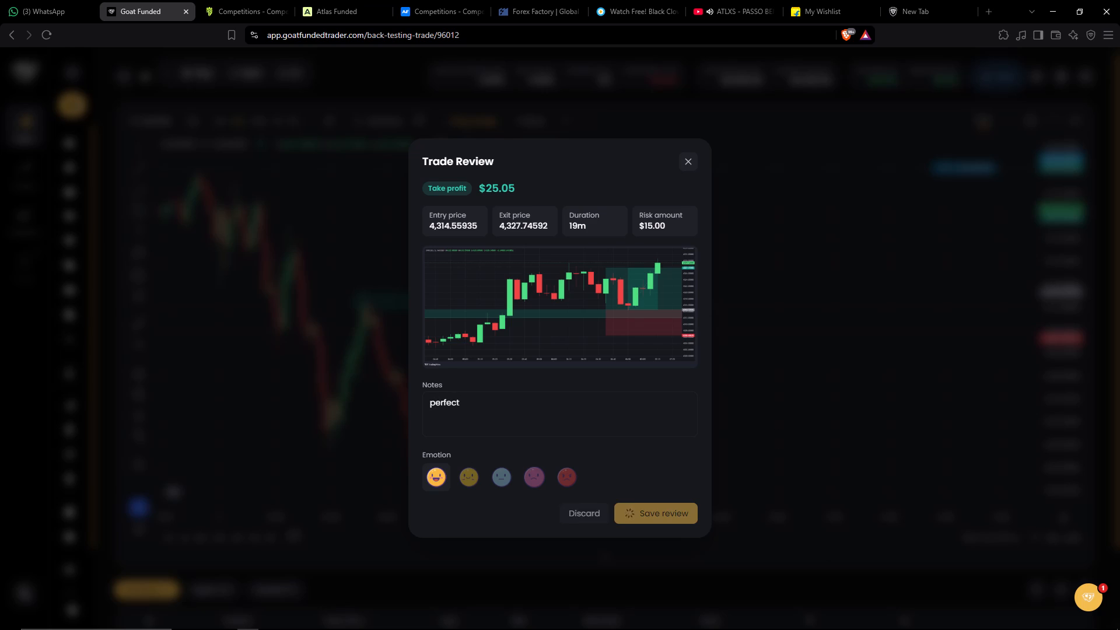
# Examine the XAUUSD rise on the 5-minute chart against the remaining pending sell order's entry, stop loss and take profit levels.
pyautogui.moveTo(741, 400); pyautogui.dragTo(791, 403)
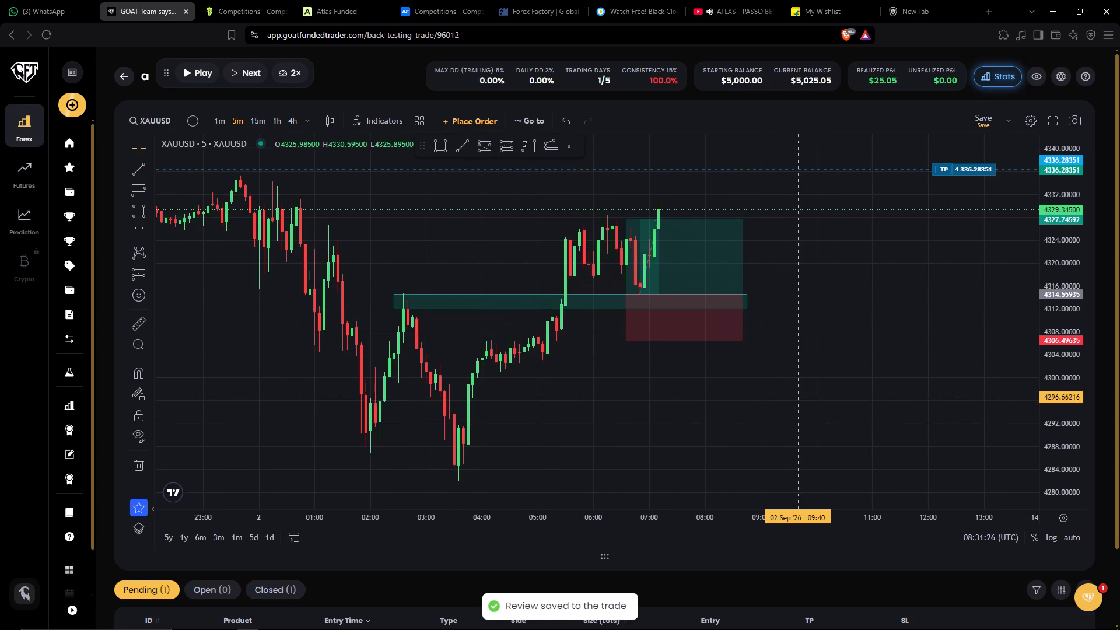
pyautogui.moveTo(777, 395); pyautogui.dragTo(804, 402)
pyautogui.moveTo(792, 384); pyautogui.dragTo(792, 429)
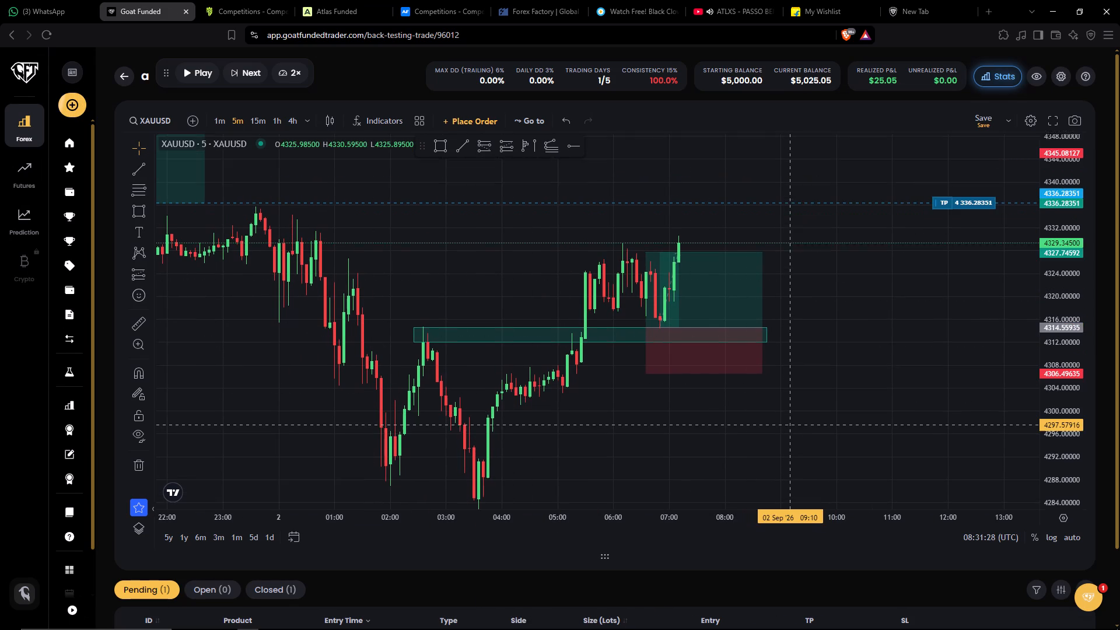
pyautogui.moveTo(792, 429); pyautogui.dragTo(849, 428)
pyautogui.moveTo(715, 510); pyautogui.dragTo(789, 489)
pyautogui.moveTo(832, 451); pyautogui.dragTo(783, 447)
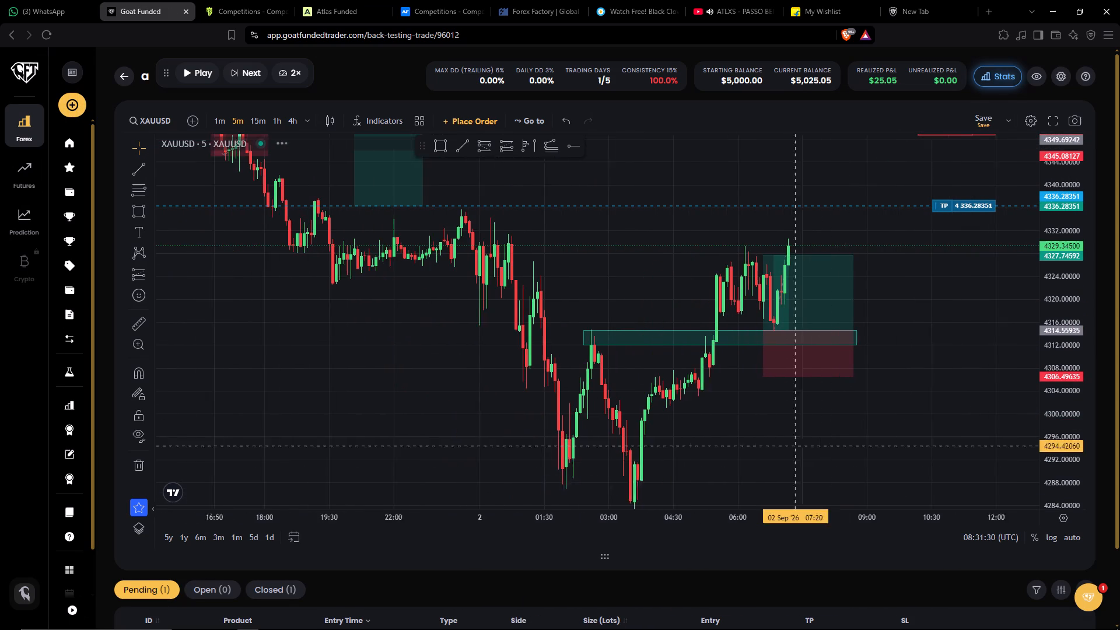
pyautogui.moveTo(1060, 282); pyautogui.dragTo(1005, 404)
pyautogui.moveTo(940, 409); pyautogui.dragTo(942, 423)
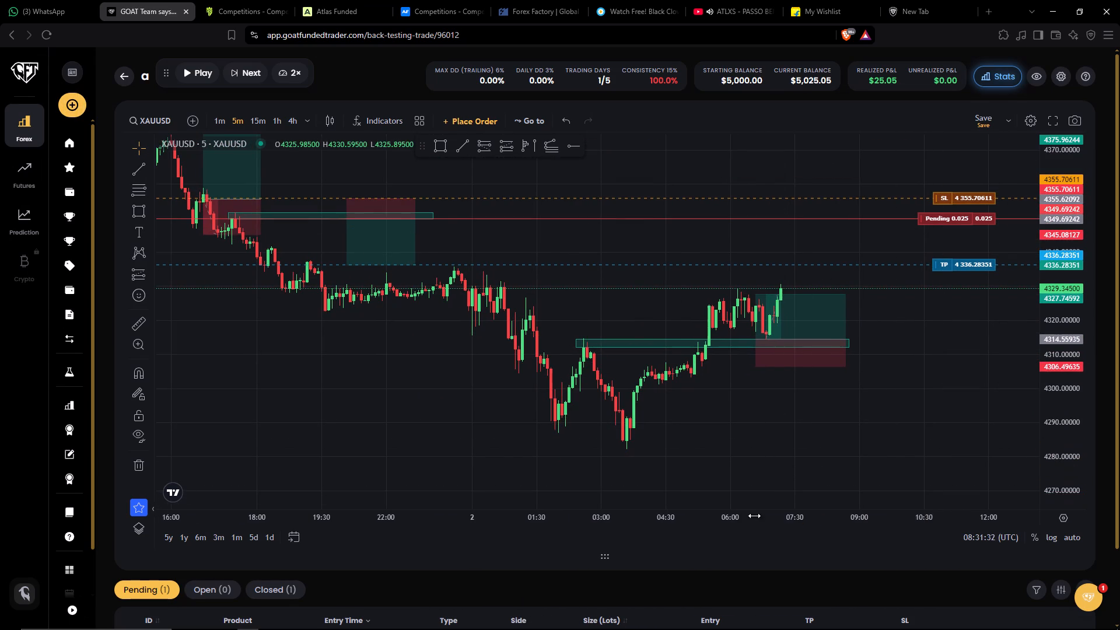
pyautogui.moveTo(754, 516); pyautogui.dragTo(843, 501)
pyautogui.moveTo(891, 435); pyautogui.dragTo(802, 447)
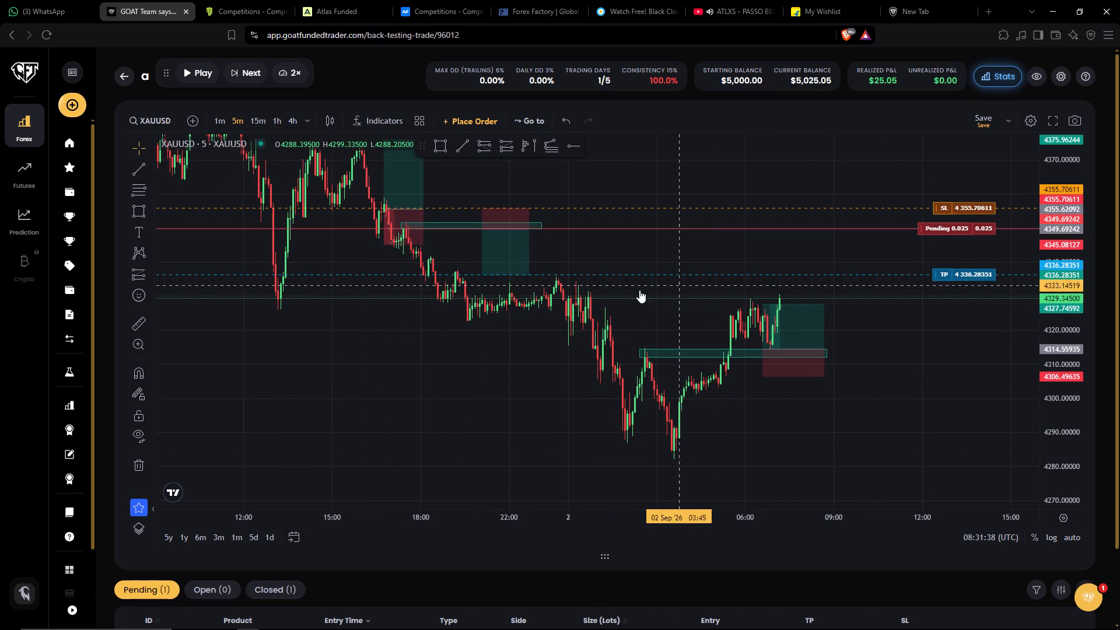
# Cancel the pending XAUUSD sell limit order with entry 4349.69242 from the pending orders list.
pyautogui.click(944, 227)
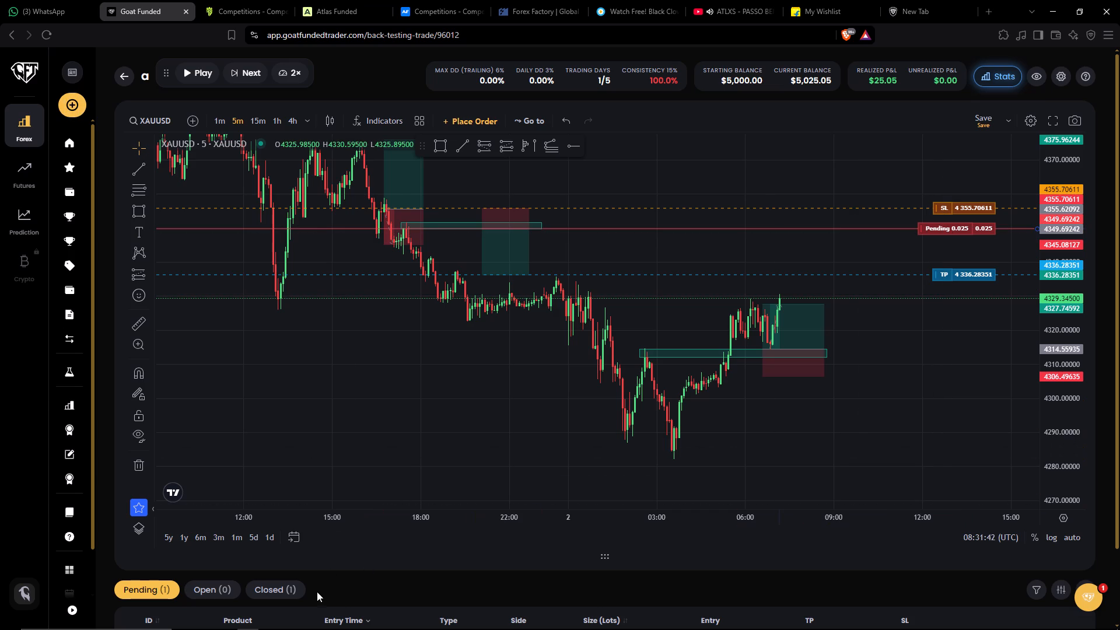
pyautogui.moveTo(607, 559); pyautogui.dragTo(661, 392)
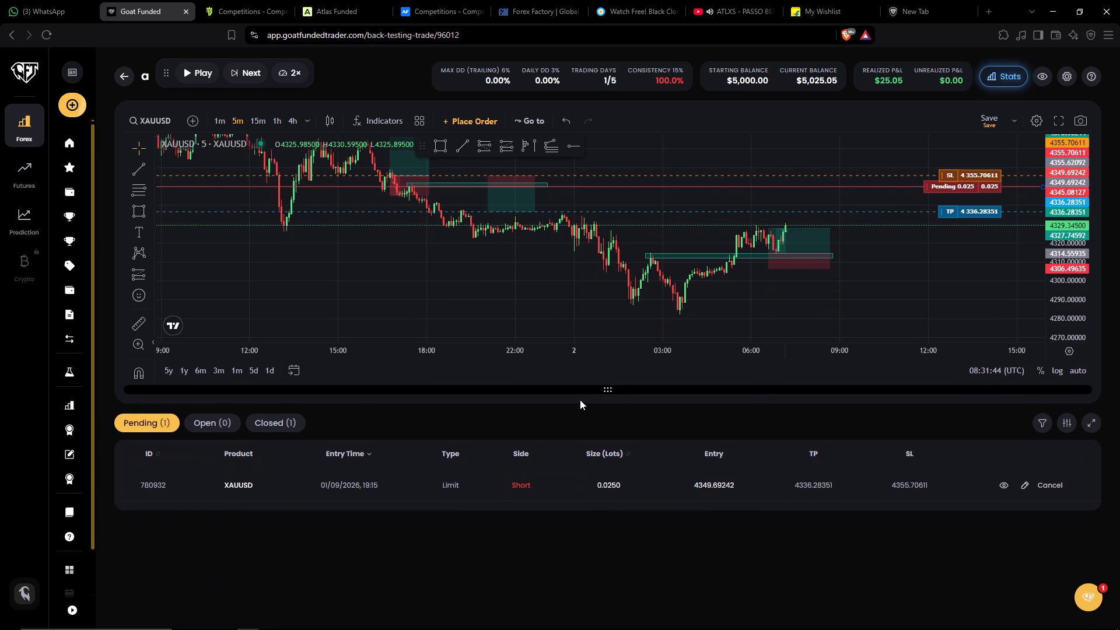
pyautogui.click(1046, 482)
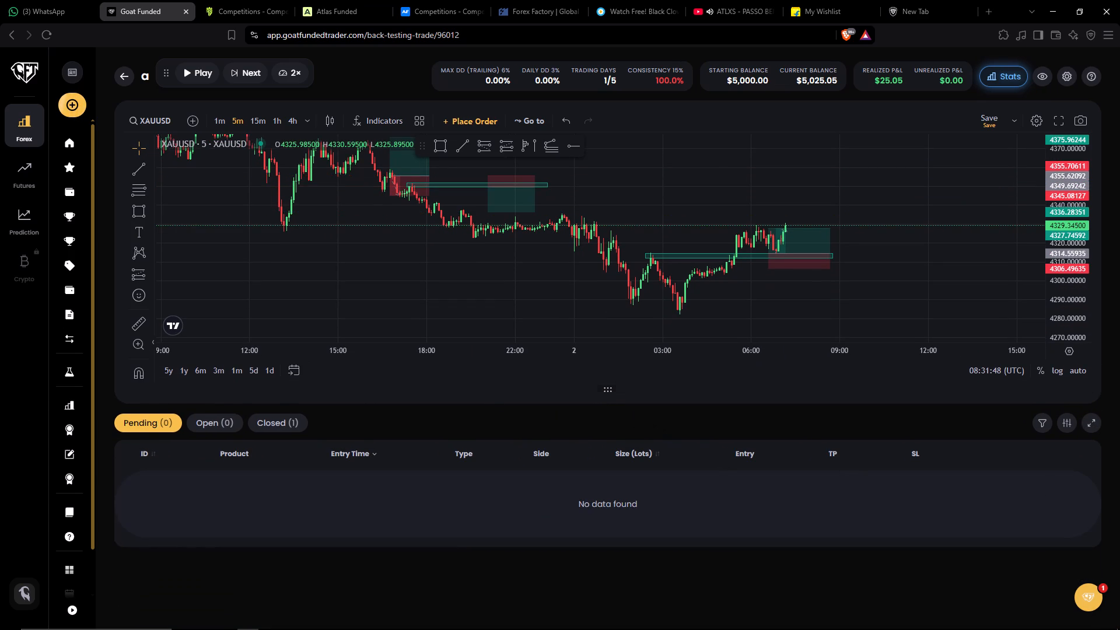
pyautogui.moveTo(612, 388); pyautogui.dragTo(612, 571)
# Examine the 5-minute XAUUSD price action around the closed buy trade and the 2 September low.
pyautogui.moveTo(827, 443); pyautogui.dragTo(763, 474)
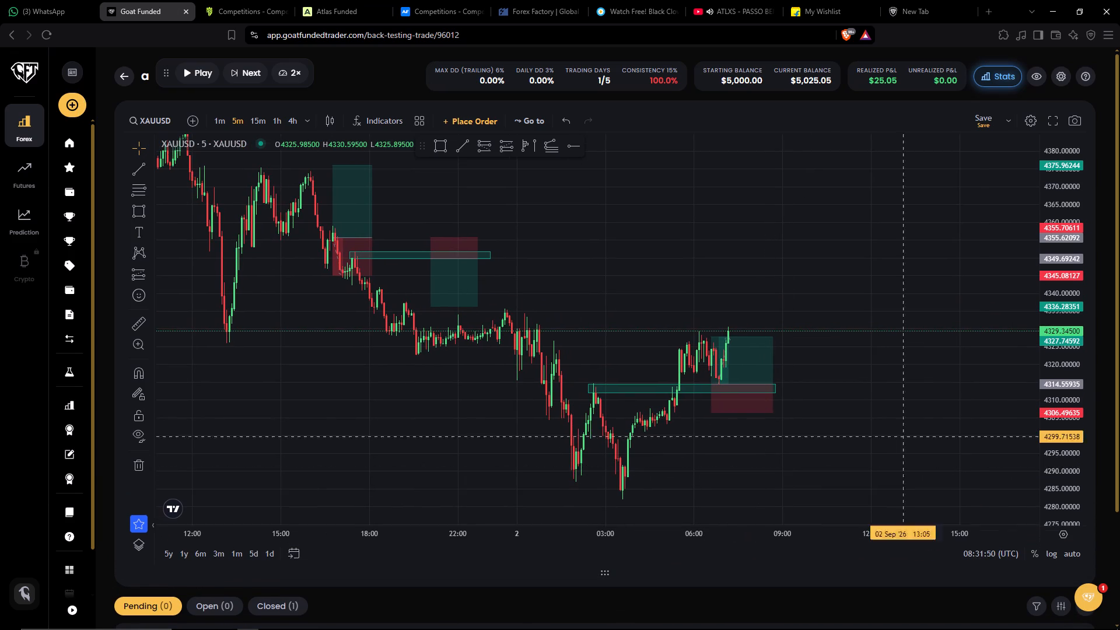
pyautogui.moveTo(1054, 470); pyautogui.dragTo(1060, 412)
pyautogui.moveTo(954, 412); pyautogui.dragTo(1028, 347)
pyautogui.moveTo(810, 538); pyautogui.dragTo(731, 528)
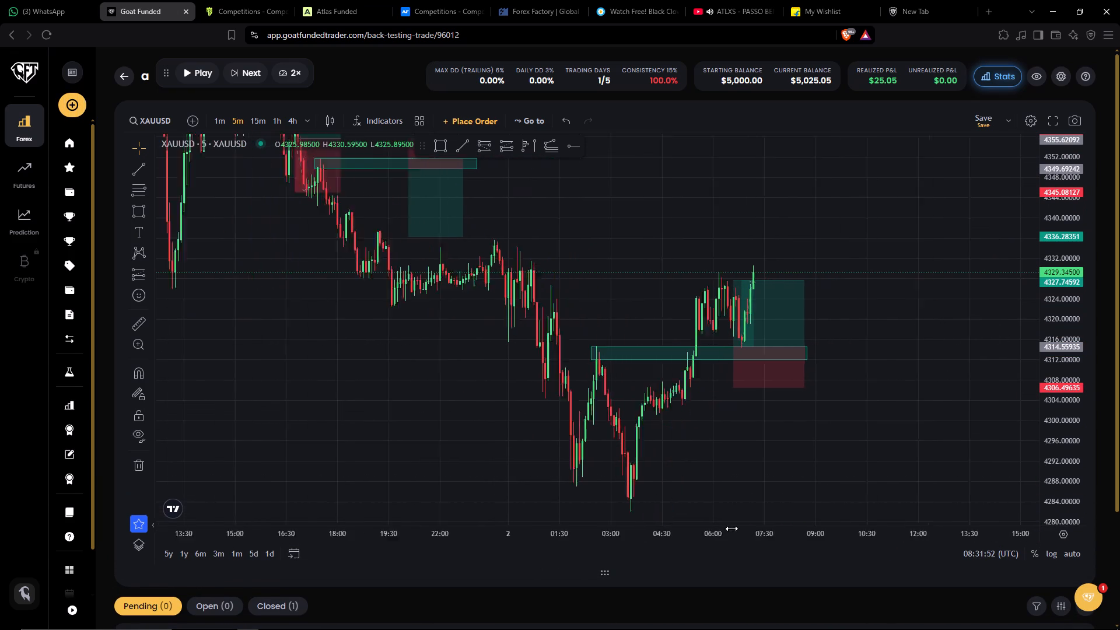
pyautogui.moveTo(731, 528); pyautogui.dragTo(694, 527)
pyautogui.moveTo(743, 464); pyautogui.dragTo(759, 489)
pyautogui.moveTo(689, 442); pyautogui.dragTo(792, 444)
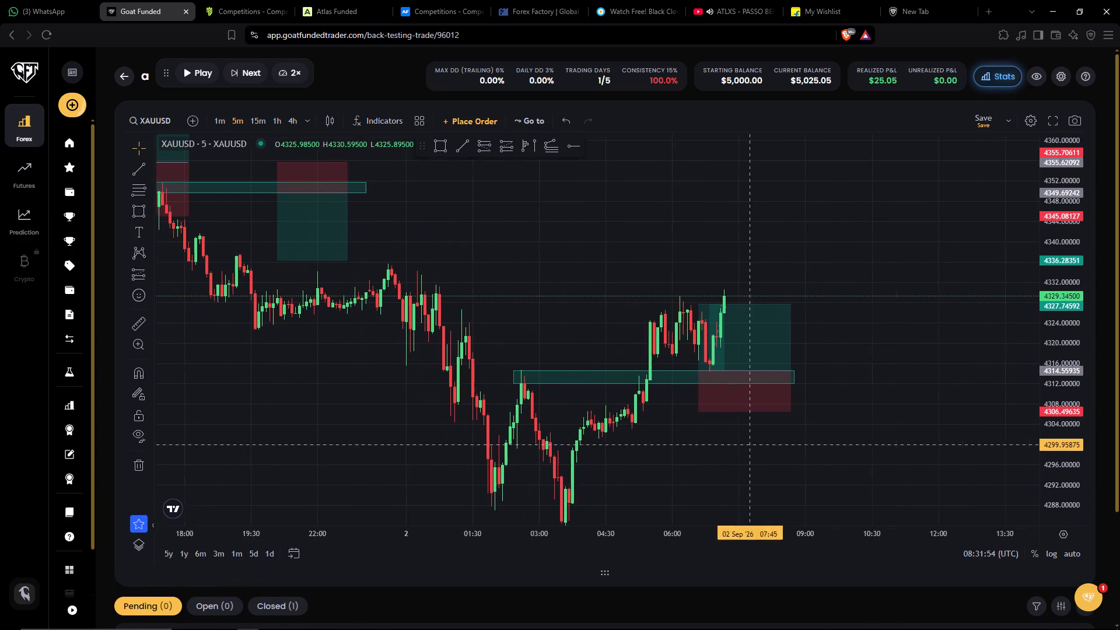
pyautogui.moveTo(792, 444); pyautogui.dragTo(797, 444)
pyautogui.moveTo(714, 533); pyautogui.dragTo(773, 535)
pyautogui.moveTo(831, 478); pyautogui.dragTo(790, 460)
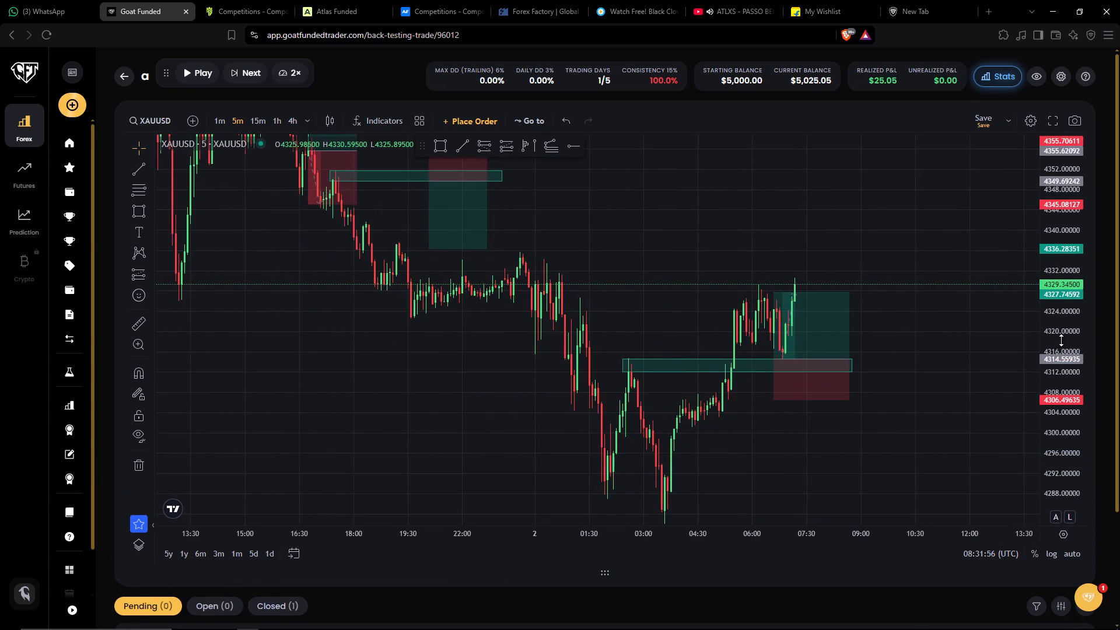
pyautogui.moveTo(1062, 339); pyautogui.dragTo(1043, 404)
pyautogui.moveTo(978, 421); pyautogui.dragTo(901, 426)
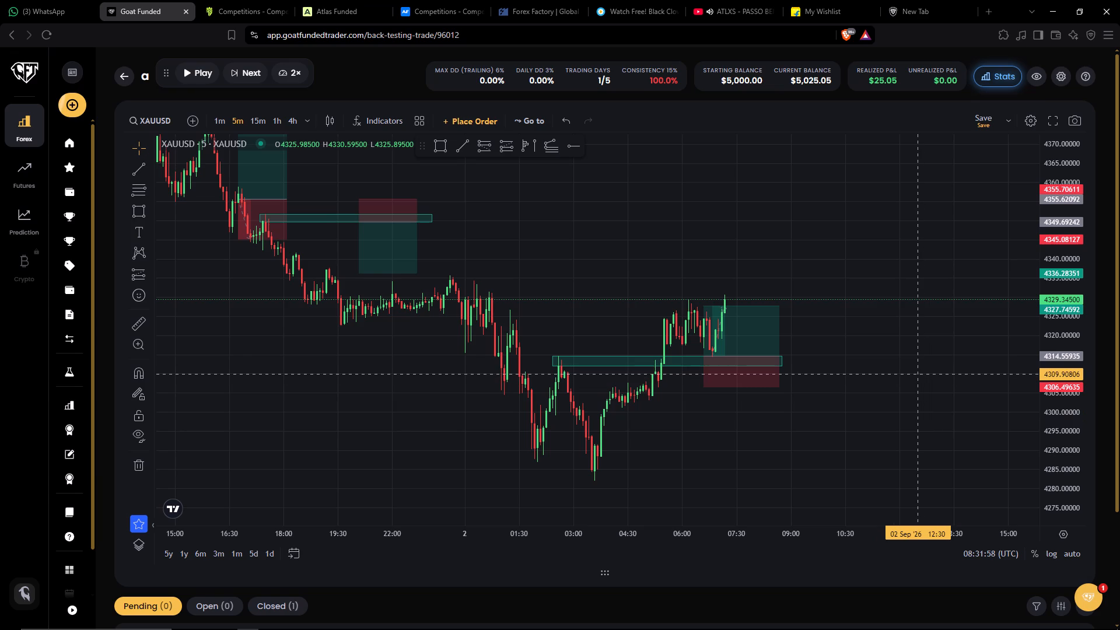
# Jump the replay forward to 3 September 2026, 07:10 UTC, using a custom jump.
pyautogui.click(514, 124)
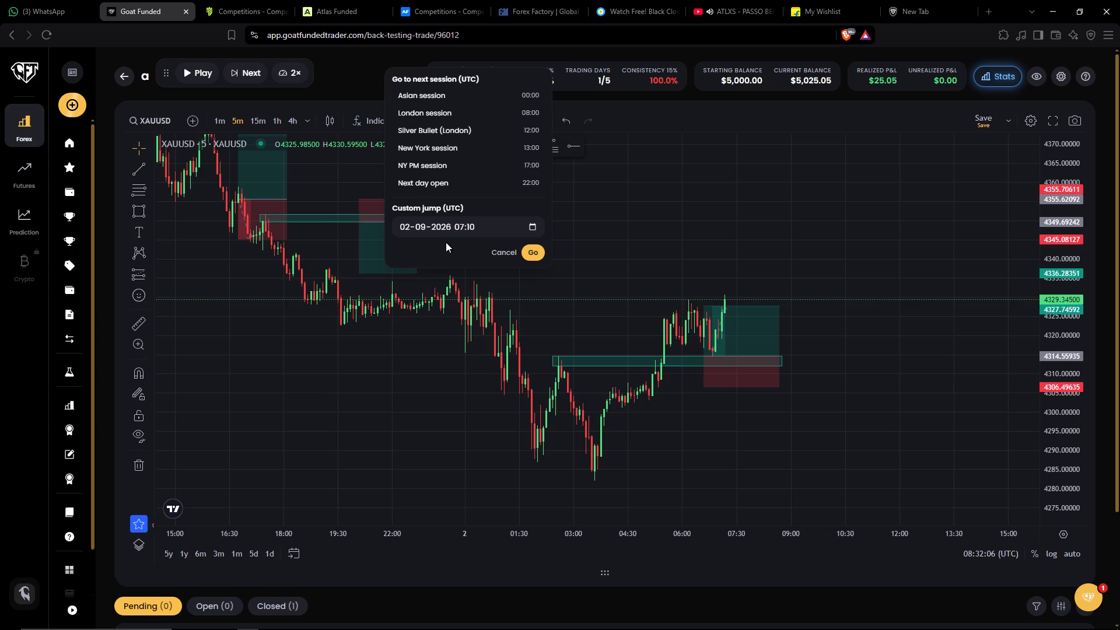
pyautogui.click(408, 227)
pyautogui.press('BackSpace')
pyautogui.write('03')
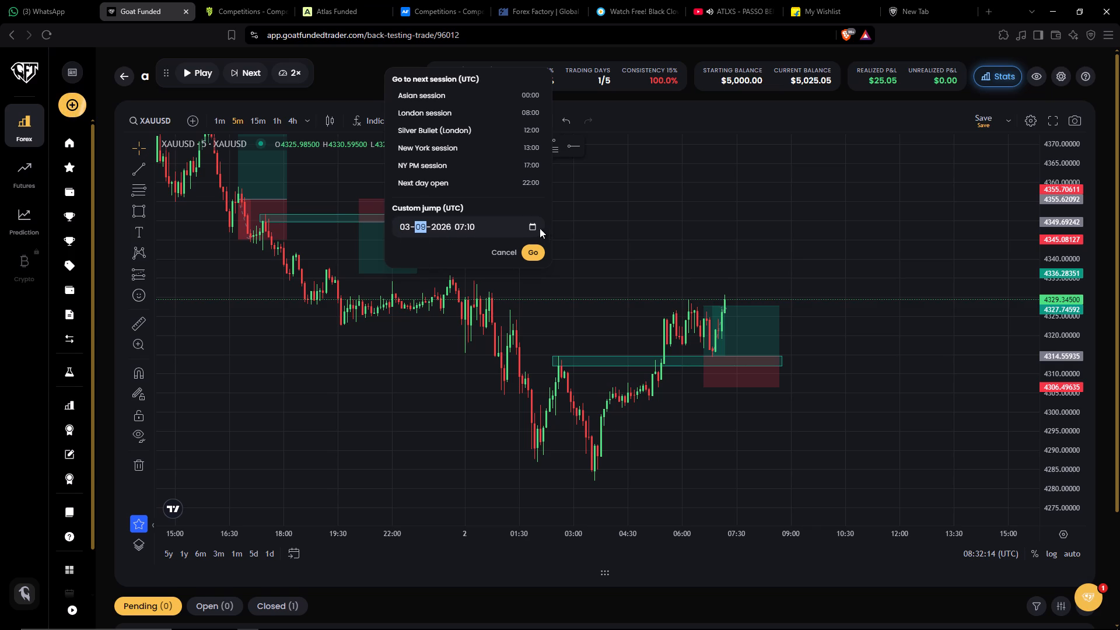
pyautogui.click(531, 250)
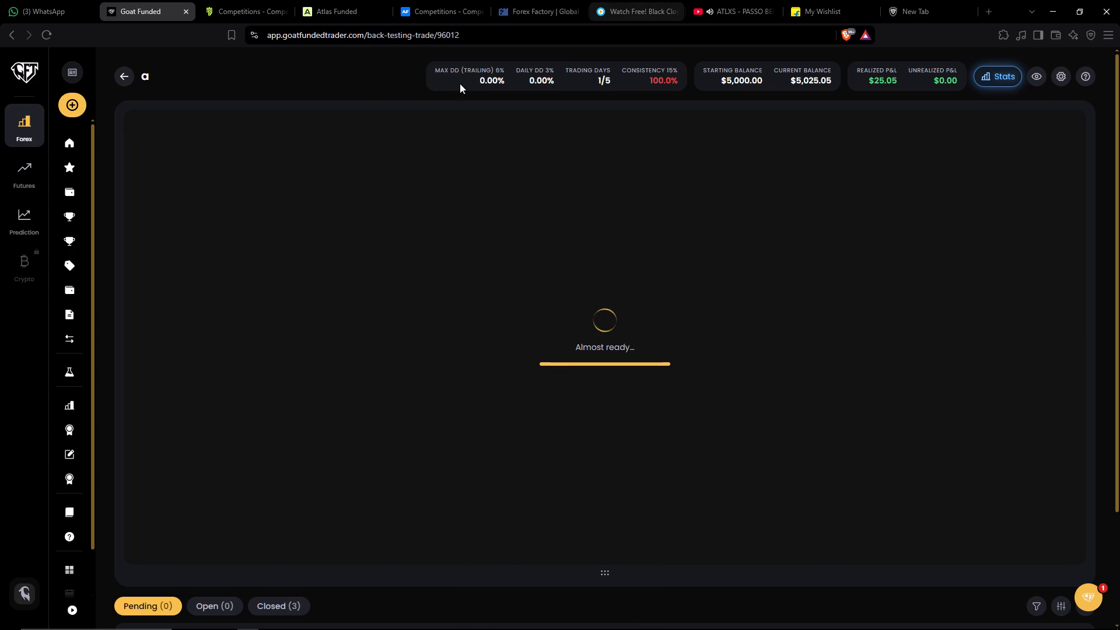
# Examine the 5-minute XAUUSD rise from 2 September into the morning of 3 September.
pyautogui.moveTo(646, 362); pyautogui.dragTo(428, 365)
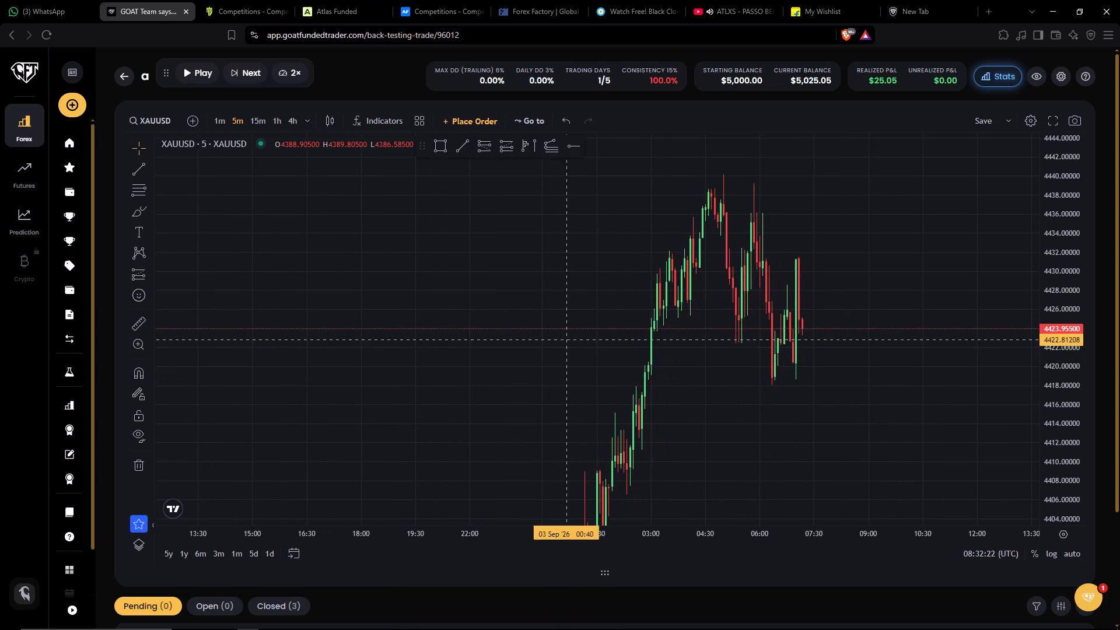
pyautogui.moveTo(696, 407); pyautogui.dragTo(758, 386)
pyautogui.moveTo(751, 530); pyautogui.dragTo(463, 506)
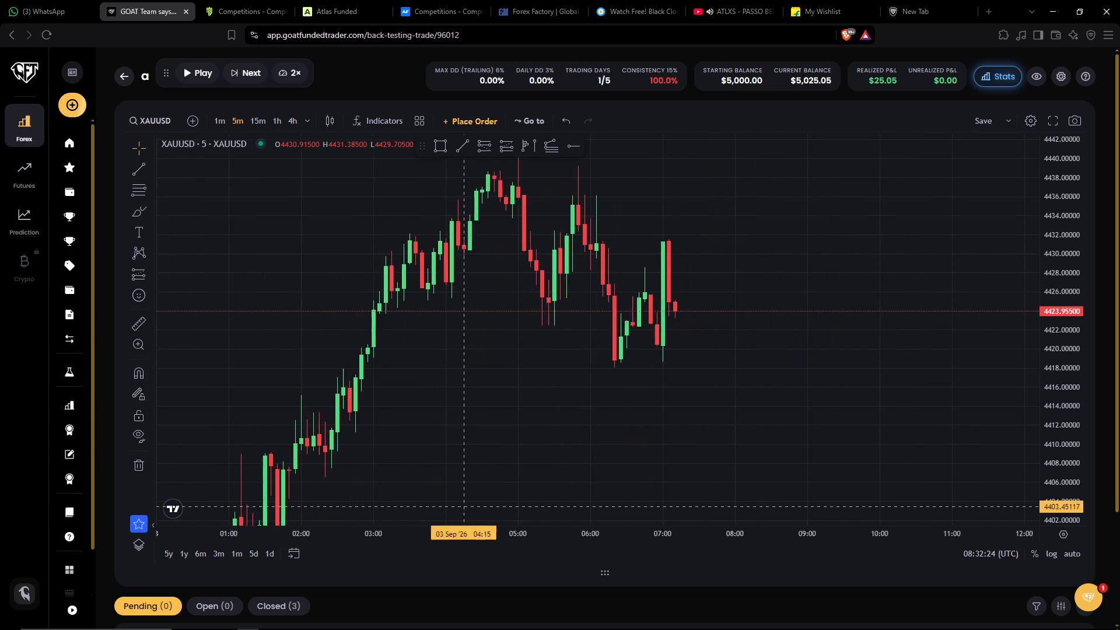
pyautogui.moveTo(463, 506); pyautogui.dragTo(639, 493)
pyautogui.moveTo(1072, 274); pyautogui.dragTo(988, 409)
pyautogui.moveTo(874, 457); pyautogui.dragTo(874, 376)
pyautogui.moveTo(655, 530); pyautogui.dragTo(792, 503)
pyautogui.moveTo(818, 425); pyautogui.dragTo(814, 279)
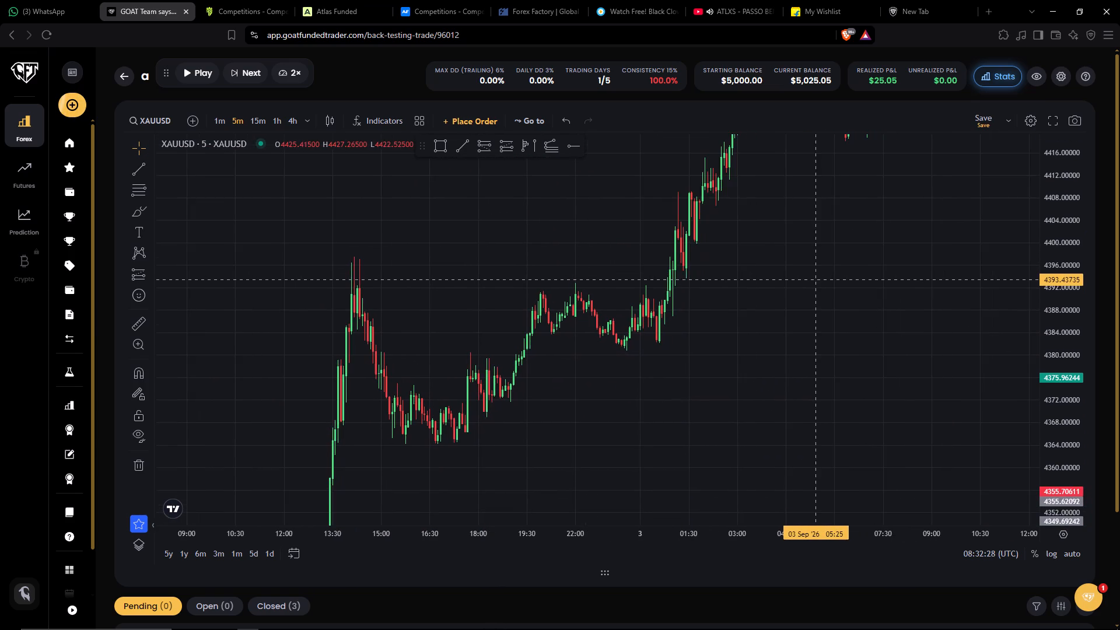
pyautogui.moveTo(814, 279); pyautogui.dragTo(810, 278)
pyautogui.moveTo(827, 295); pyautogui.dragTo(855, 224)
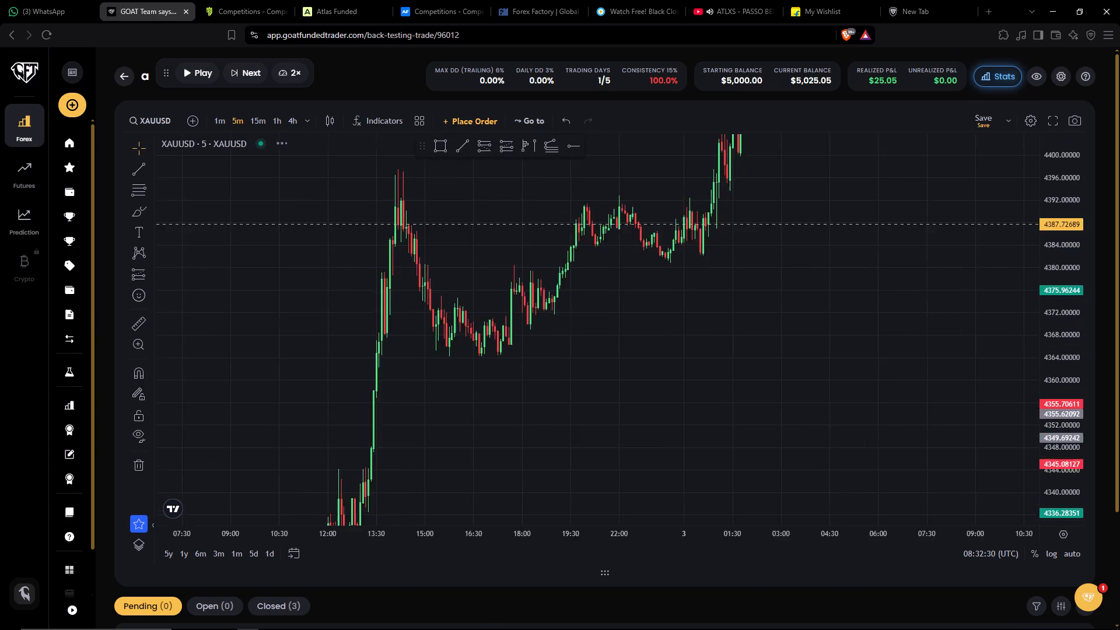
pyautogui.moveTo(855, 224); pyautogui.dragTo(1021, 119)
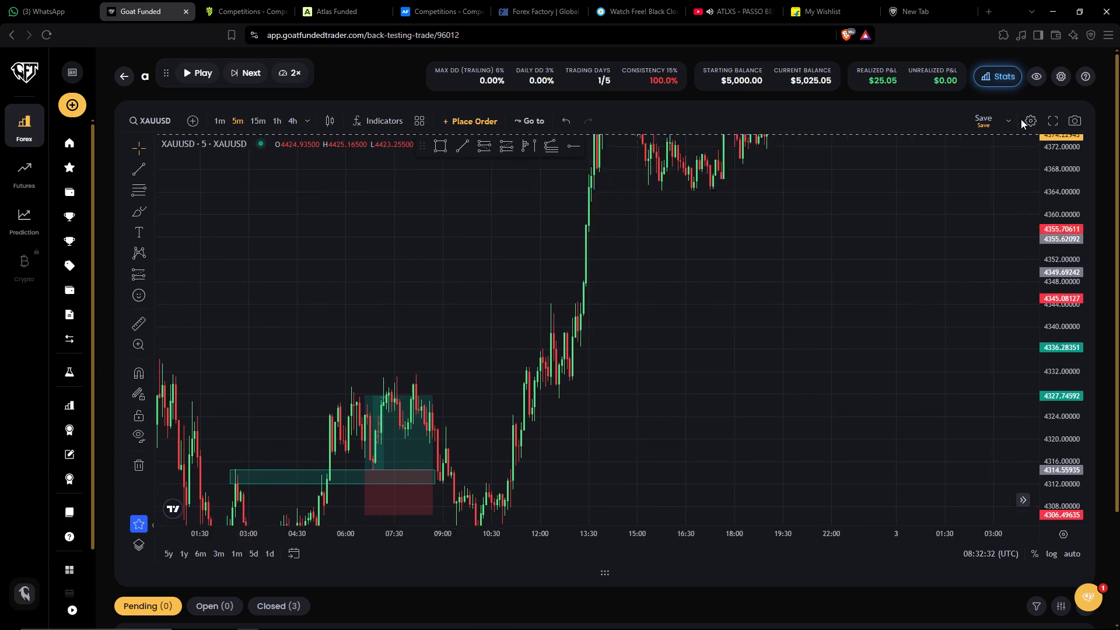
pyautogui.moveTo(1021, 119); pyautogui.dragTo(768, 314)
pyautogui.moveTo(769, 307); pyautogui.dragTo(716, 383)
pyautogui.moveTo(726, 295); pyautogui.dragTo(730, 381)
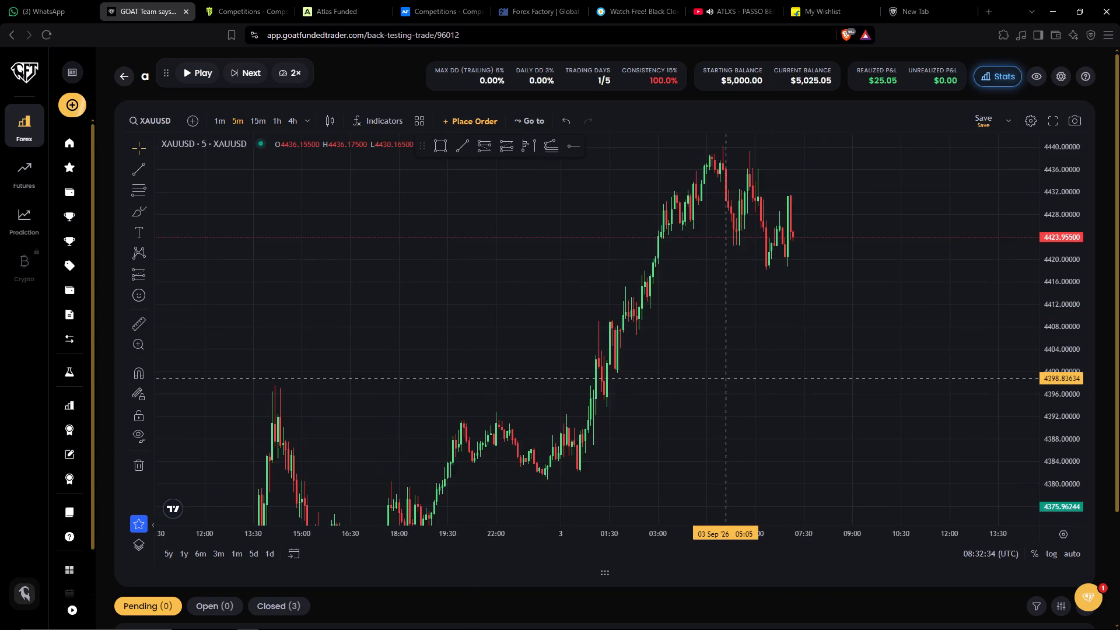
pyautogui.moveTo(730, 381); pyautogui.dragTo(818, 391)
# Switch to the 15-minute chart and examine the XAUUSD swings from 30 August to 3 September.
pyautogui.click(256, 122)
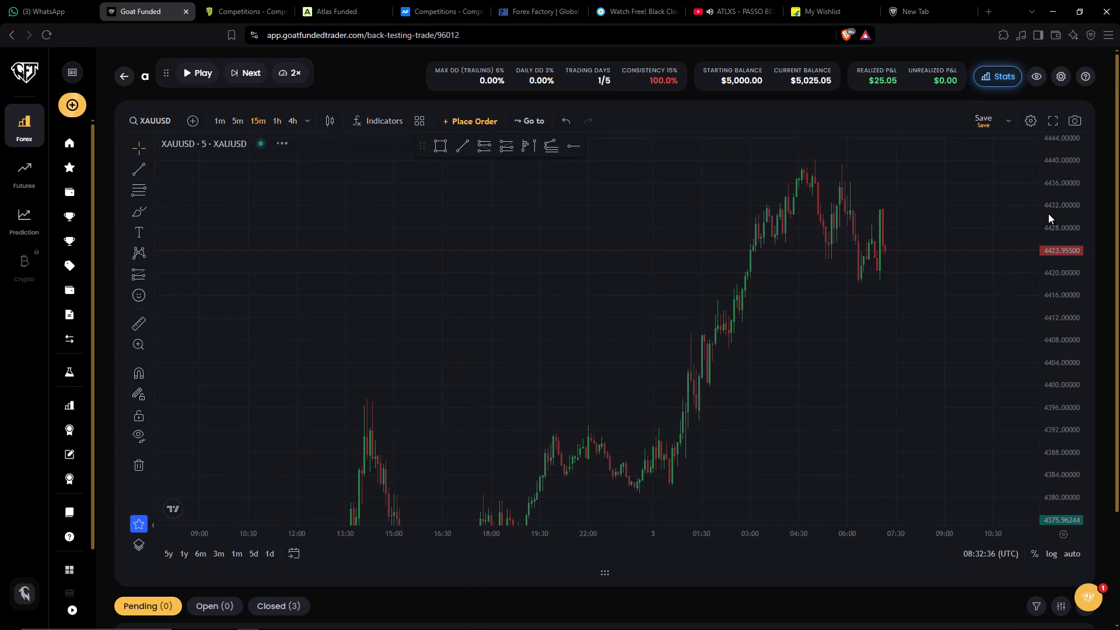
pyautogui.moveTo(1076, 285); pyautogui.dragTo(1059, 459)
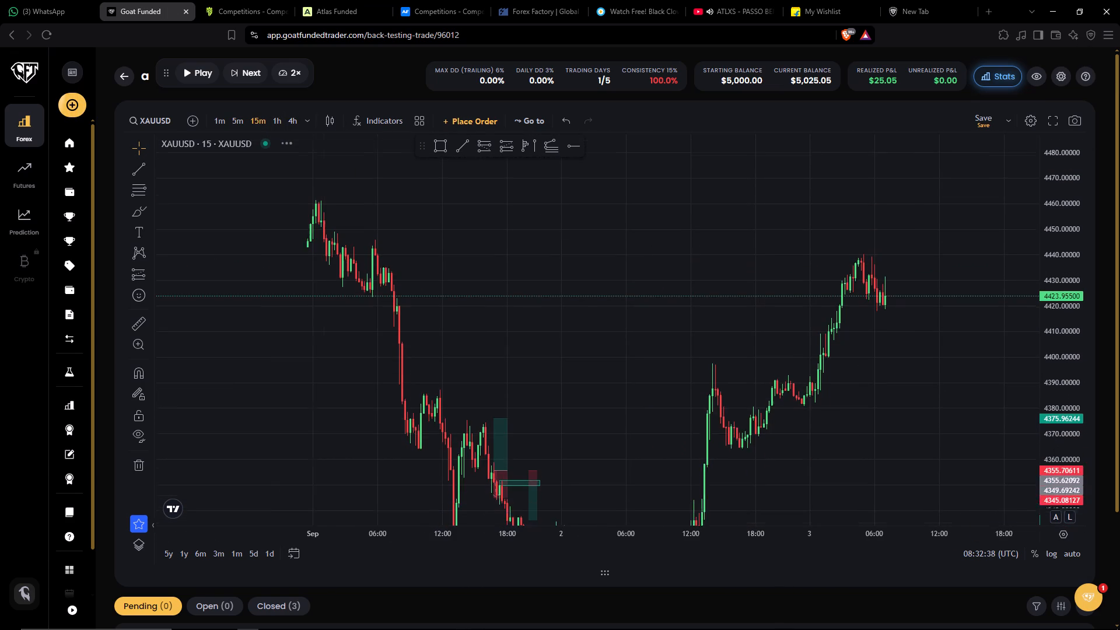
pyautogui.moveTo(927, 430); pyautogui.dragTo(930, 326)
pyautogui.moveTo(853, 409); pyautogui.dragTo(912, 446)
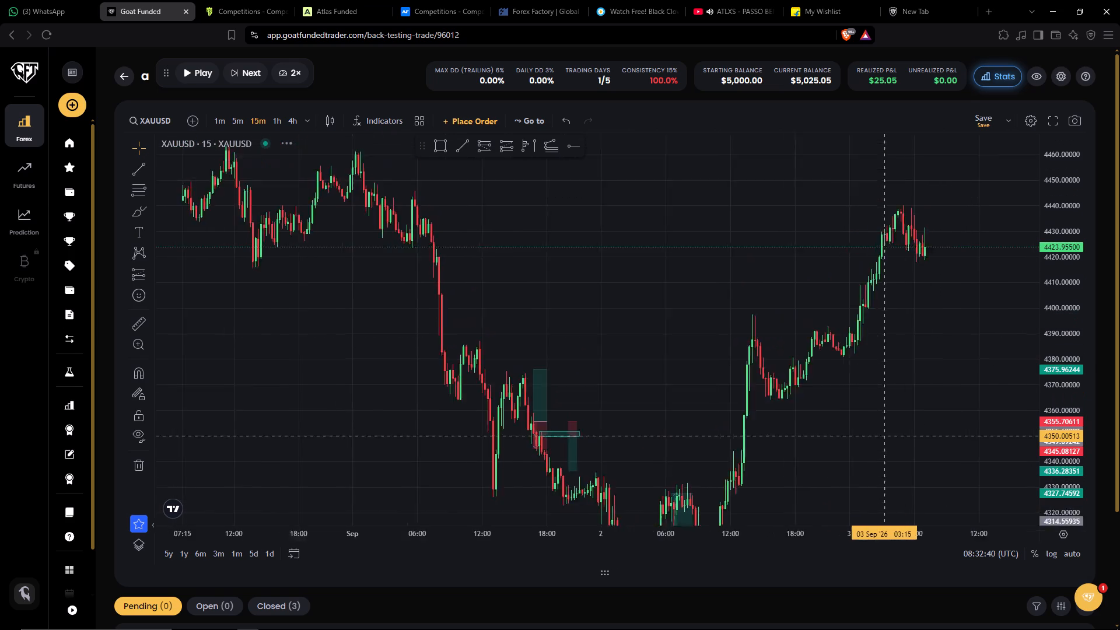
pyautogui.moveTo(912, 446); pyautogui.dragTo(923, 443)
pyautogui.moveTo(646, 314); pyautogui.dragTo(690, 314)
pyautogui.moveTo(1063, 308); pyautogui.dragTo(996, 416)
pyautogui.moveTo(838, 437); pyautogui.dragTo(891, 435)
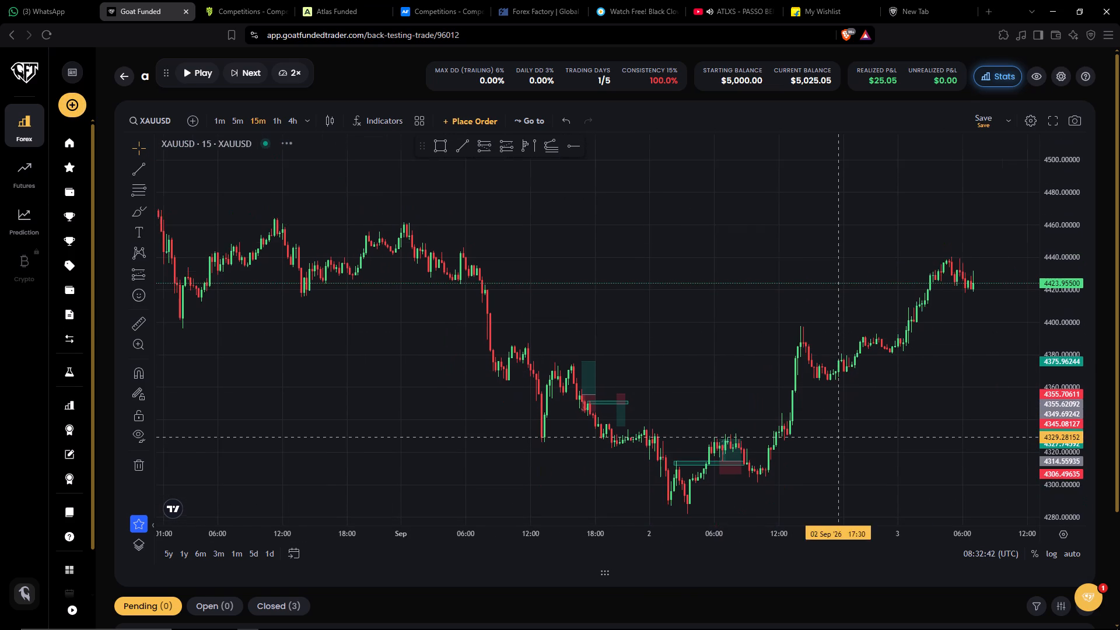
pyautogui.moveTo(783, 533); pyautogui.dragTo(892, 503)
pyautogui.moveTo(971, 446); pyautogui.dragTo(828, 458)
pyautogui.moveTo(726, 265); pyautogui.dragTo(706, 276)
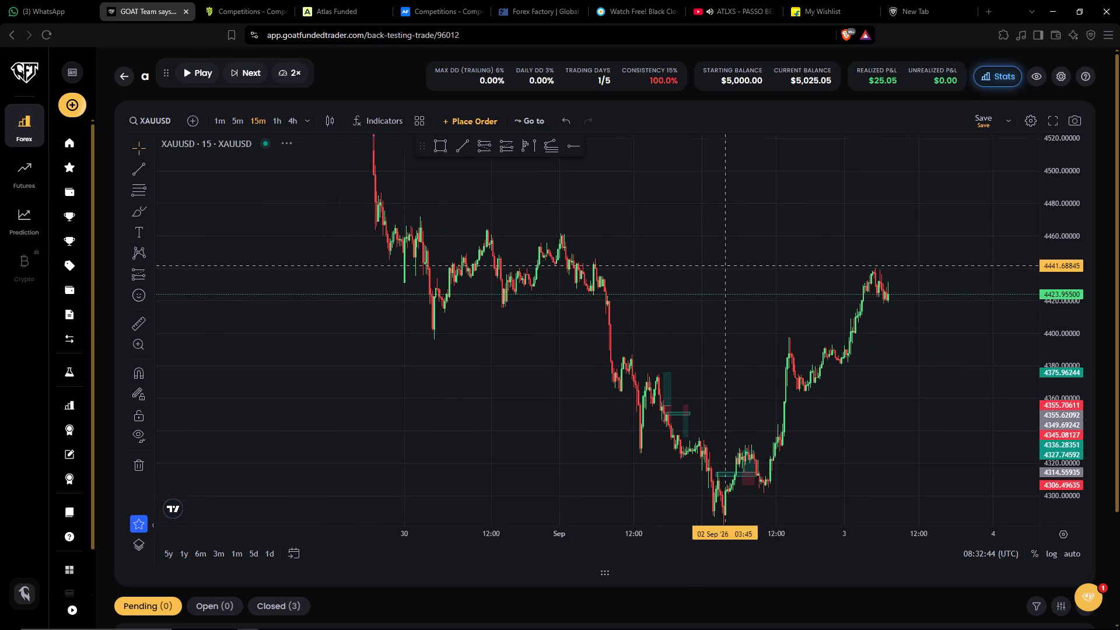
pyautogui.moveTo(706, 276); pyautogui.dragTo(659, 242)
pyautogui.moveTo(675, 282); pyautogui.dragTo(690, 222)
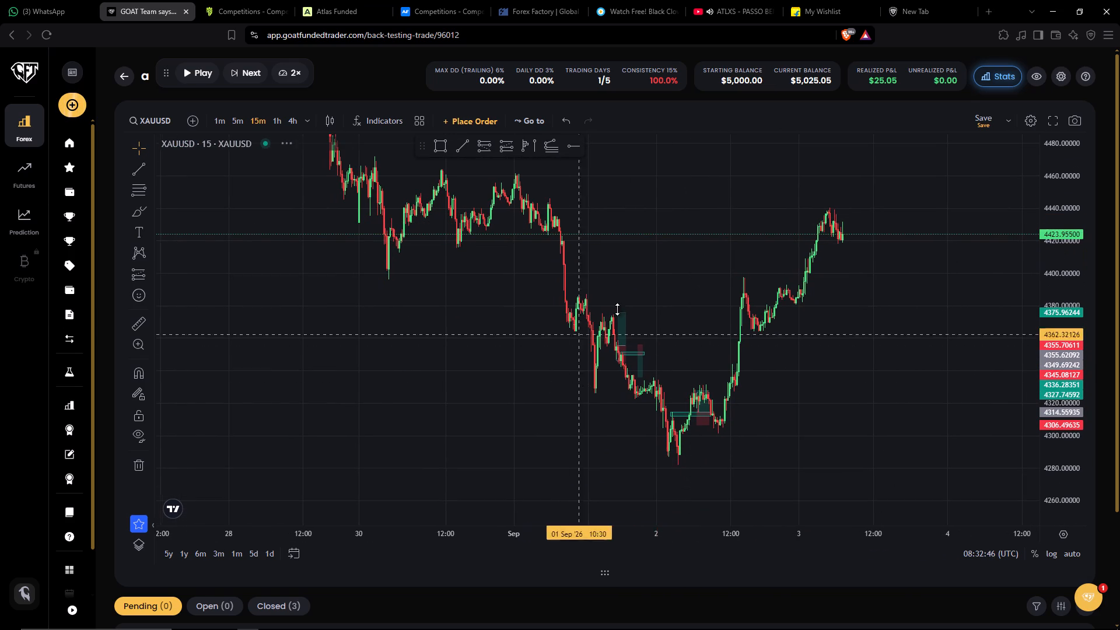
pyautogui.moveTo(902, 419); pyautogui.dragTo(932, 391)
pyautogui.moveTo(801, 532); pyautogui.dragTo(621, 508)
pyautogui.moveTo(665, 398); pyautogui.dragTo(800, 405)
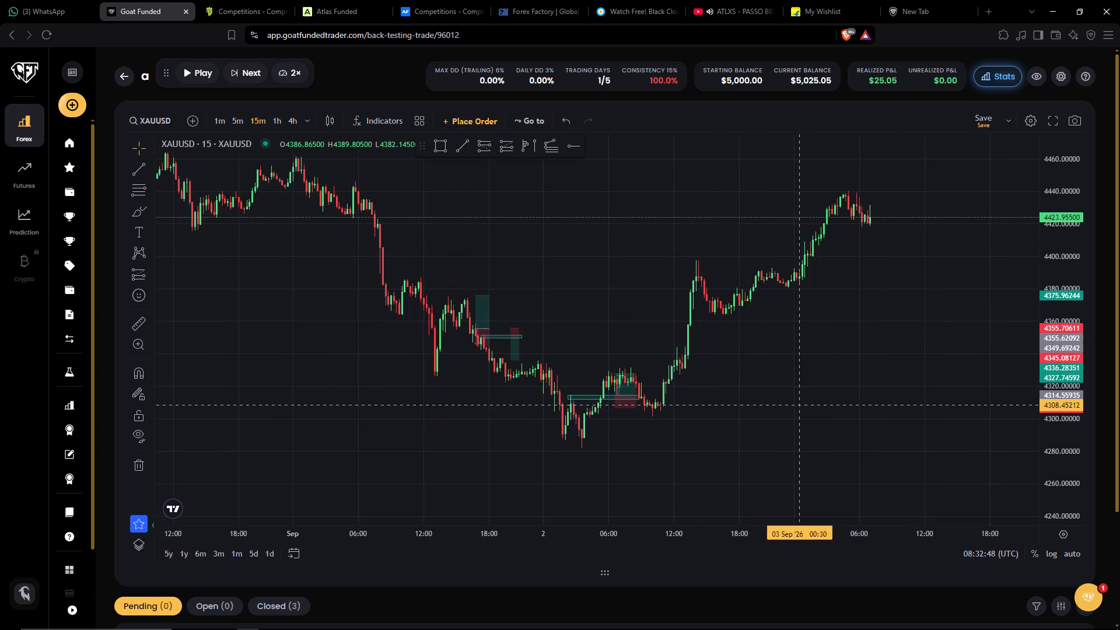
pyautogui.moveTo(800, 405); pyautogui.dragTo(975, 379)
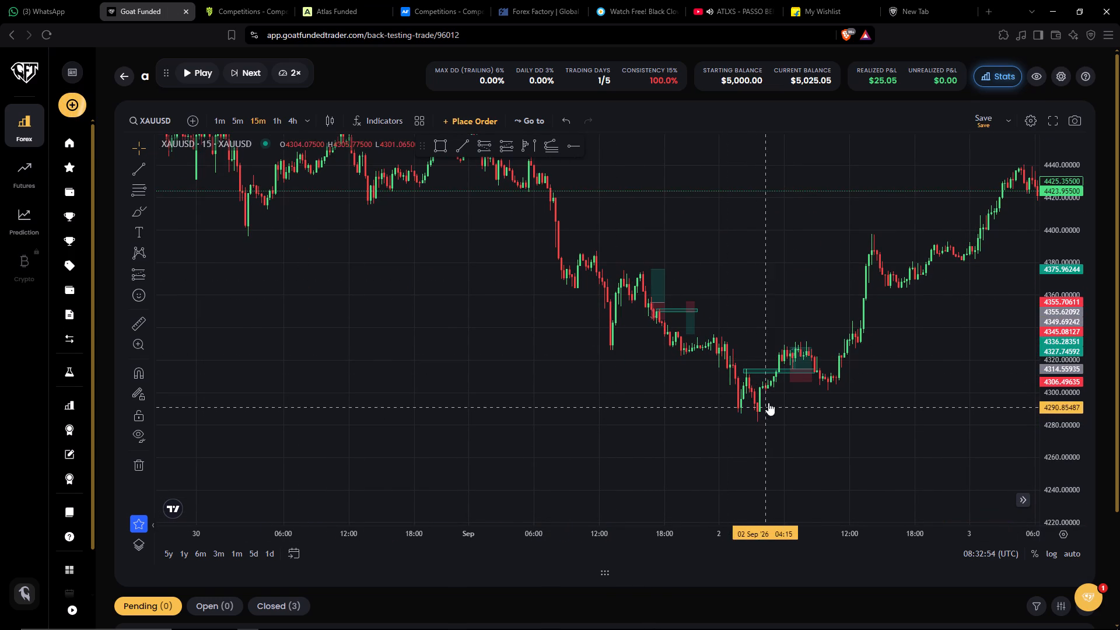
pyautogui.moveTo(938, 339); pyautogui.dragTo(666, 393)
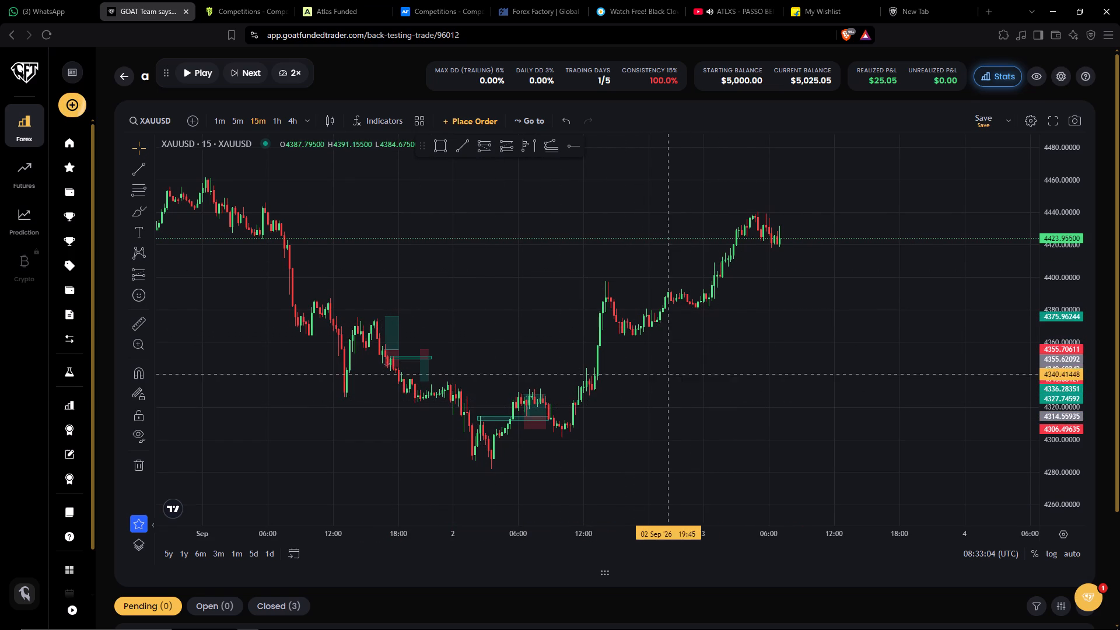
pyautogui.moveTo(677, 379); pyautogui.dragTo(838, 427)
pyautogui.moveTo(594, 313); pyautogui.dragTo(686, 300)
pyautogui.moveTo(584, 534); pyautogui.dragTo(631, 523)
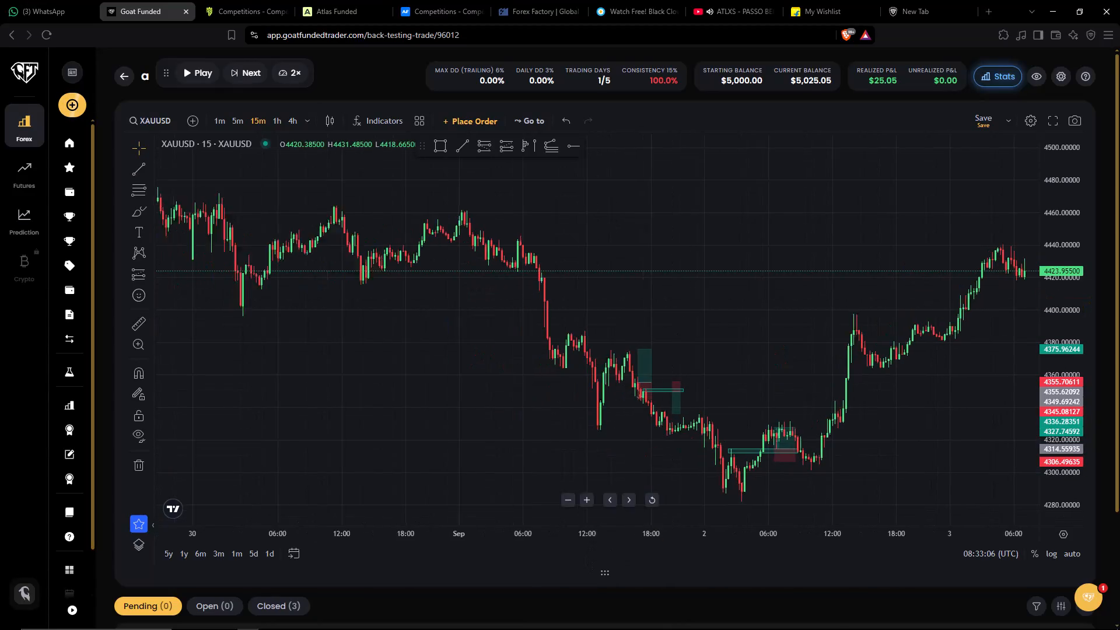
pyautogui.moveTo(631, 523); pyautogui.dragTo(734, 492)
pyautogui.moveTo(814, 305); pyautogui.dragTo(533, 366)
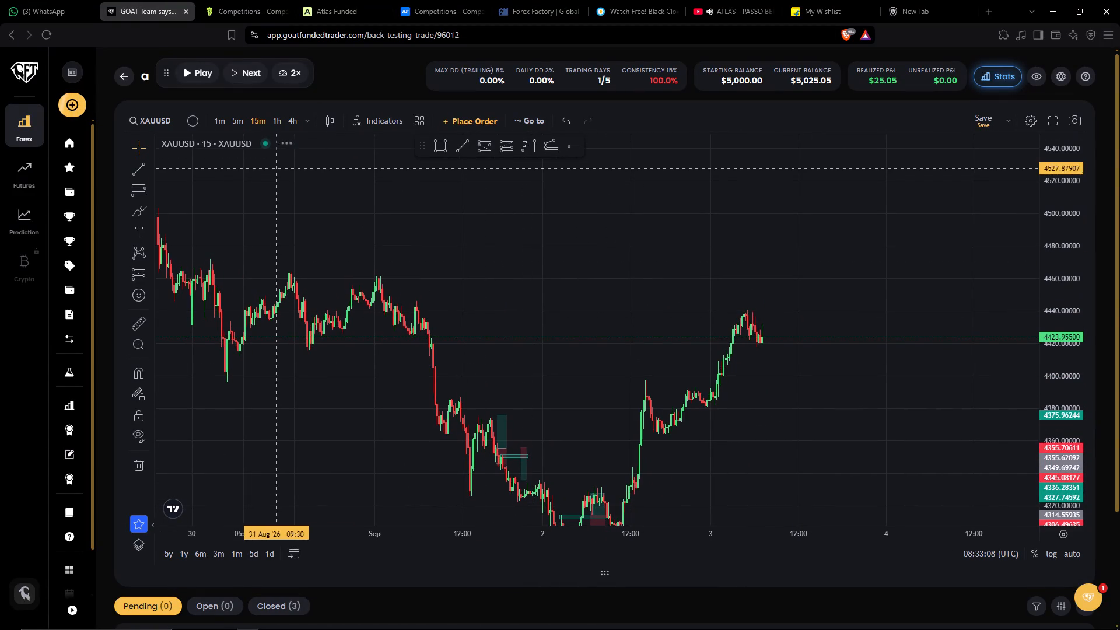
# Switch to the 1-hour chart and examine the broader XAUUSD decline and recovery leading to 3 September.
pyautogui.click(281, 117)
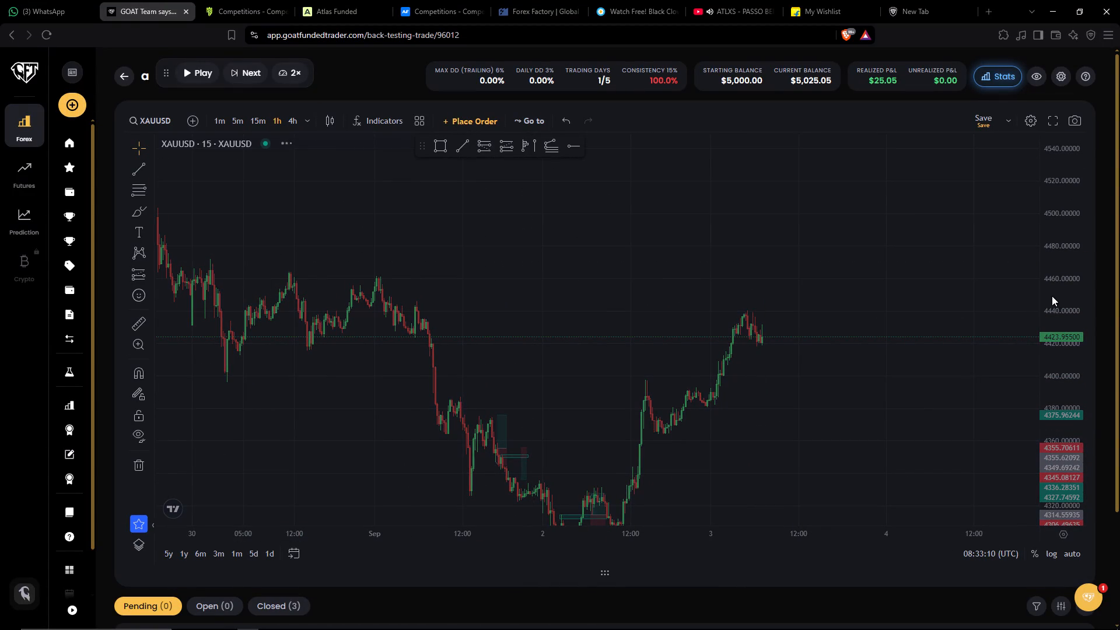
pyautogui.moveTo(1055, 300); pyautogui.dragTo(995, 495)
pyautogui.moveTo(874, 450); pyautogui.dragTo(944, 386)
pyautogui.moveTo(831, 540); pyautogui.dragTo(715, 529)
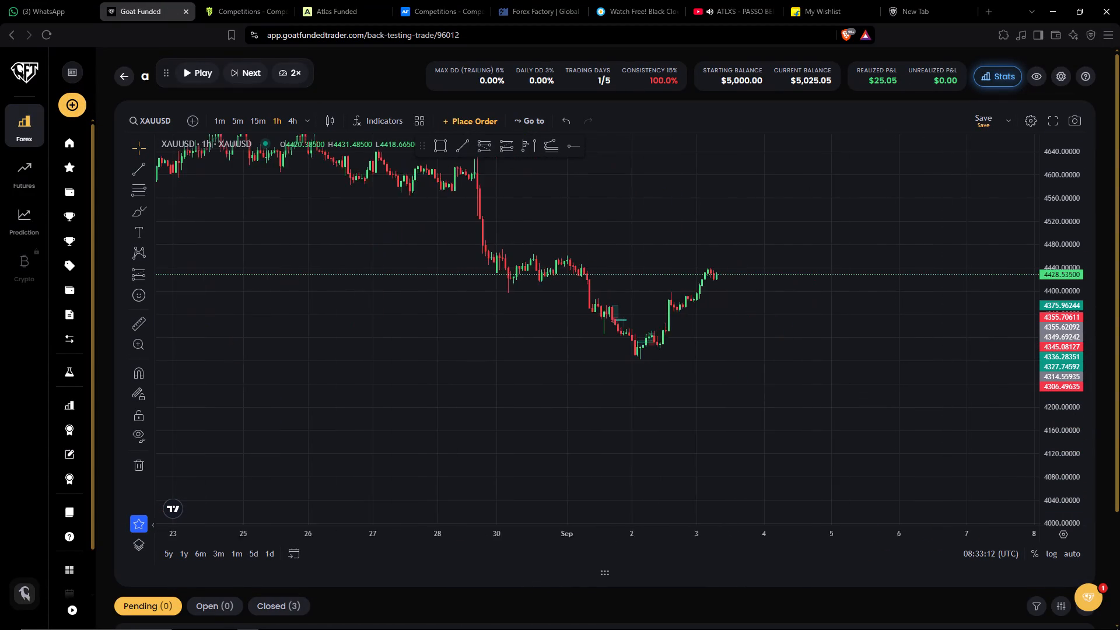
pyautogui.moveTo(707, 400); pyautogui.dragTo(840, 463)
pyautogui.moveTo(1052, 479); pyautogui.dragTo(1084, 296)
pyautogui.moveTo(881, 433); pyautogui.dragTo(913, 379)
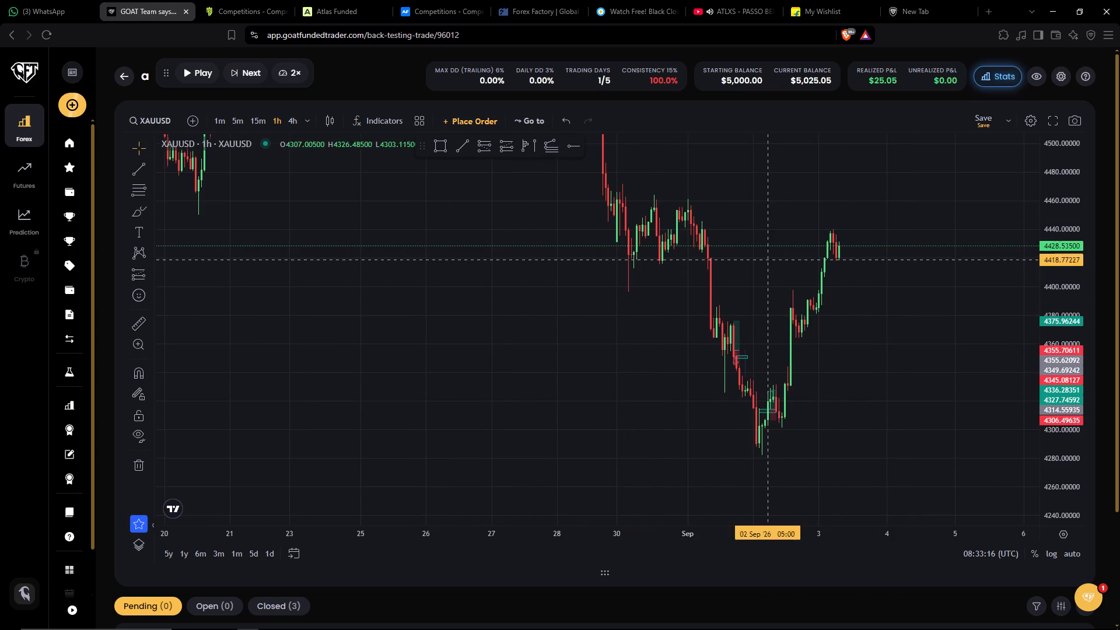
# Switch to the 5-minute chart and examine the XAUUSD swings and earlier marked trades from 31 August to 3 September.
pyautogui.click(236, 121)
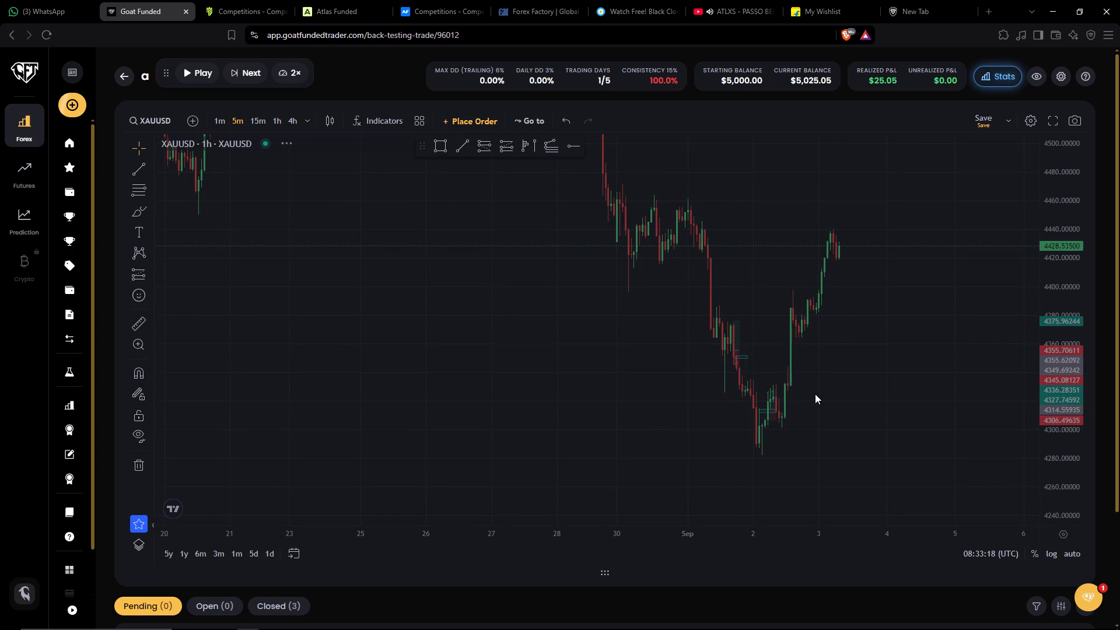
pyautogui.moveTo(580, 530); pyautogui.dragTo(619, 530)
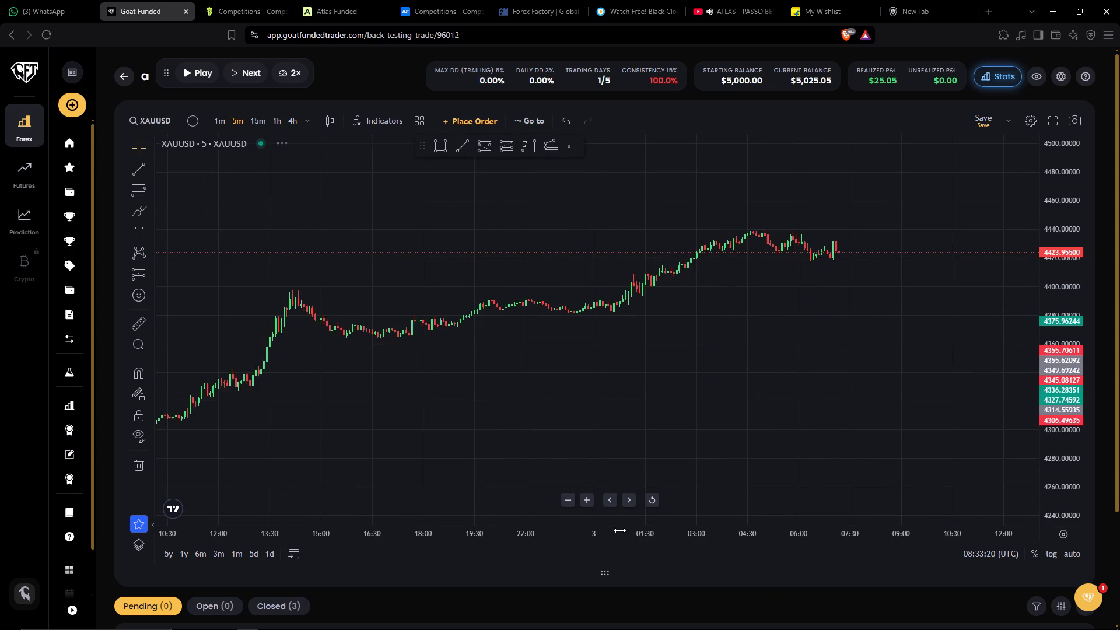
pyautogui.moveTo(619, 530); pyautogui.dragTo(837, 510)
pyautogui.moveTo(825, 423); pyautogui.dragTo(865, 423)
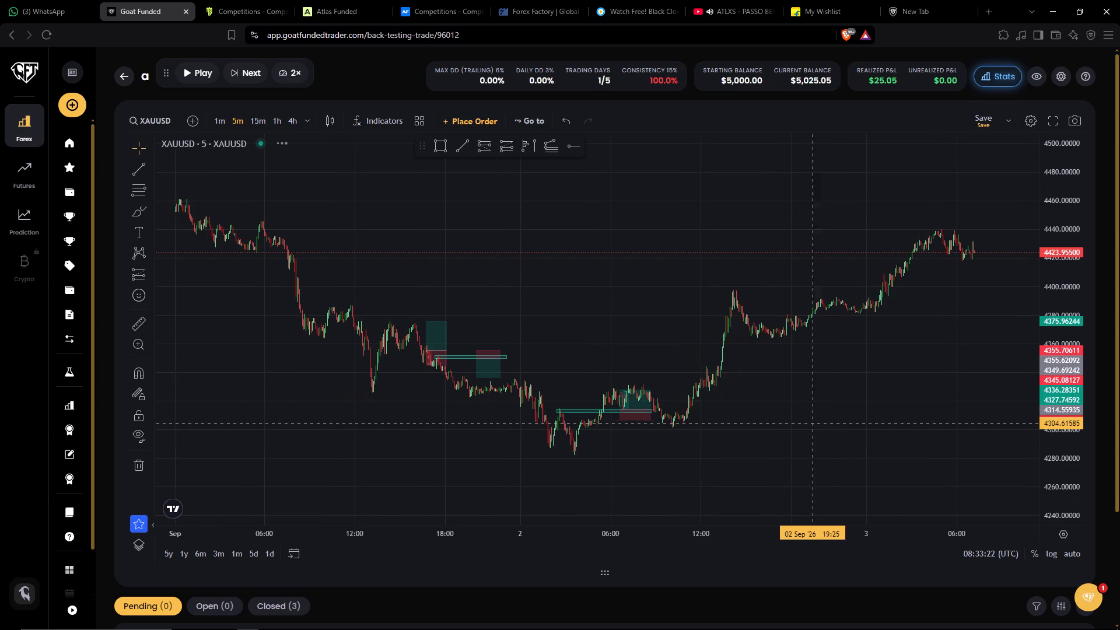
pyautogui.moveTo(378, 262); pyautogui.dragTo(573, 258)
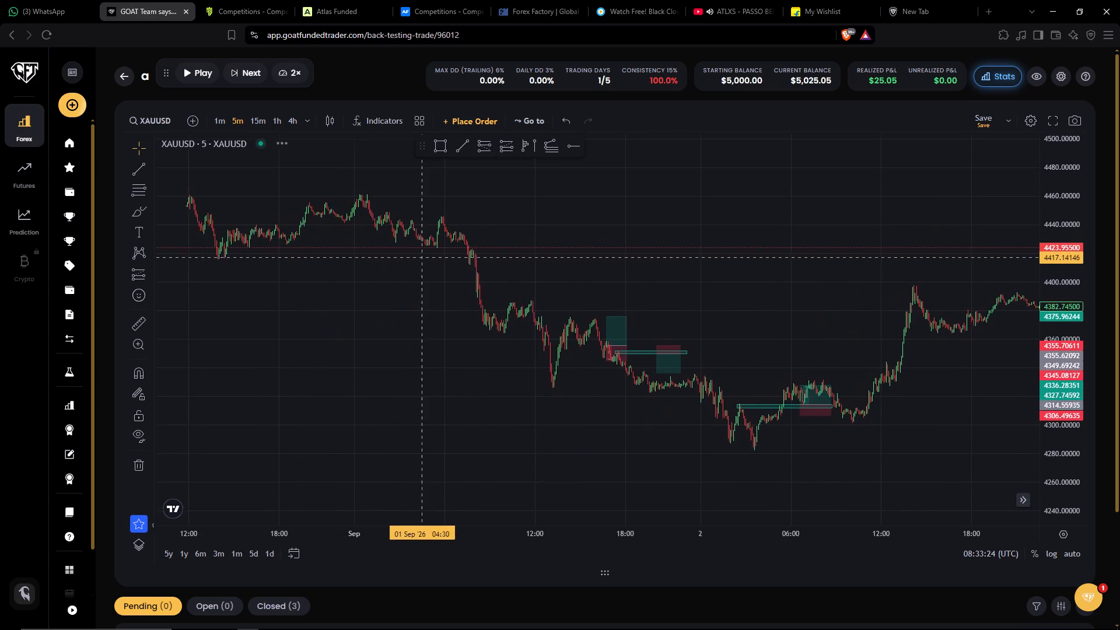
pyautogui.moveTo(573, 258); pyautogui.dragTo(225, 276)
pyautogui.moveTo(390, 274); pyautogui.dragTo(764, 270)
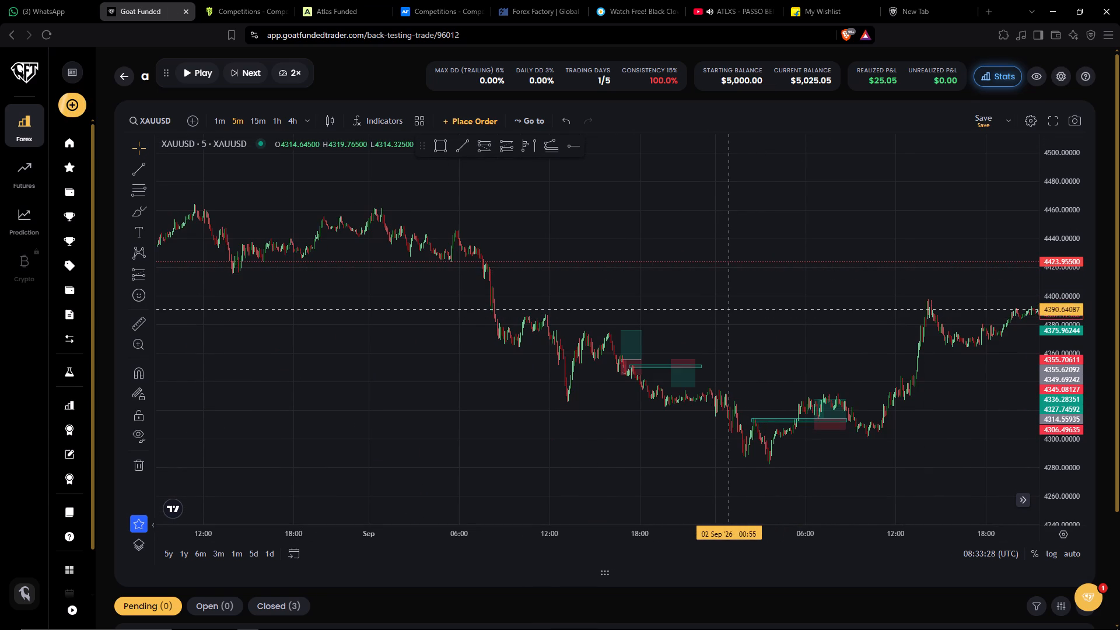
pyautogui.moveTo(698, 303); pyautogui.dragTo(880, 275)
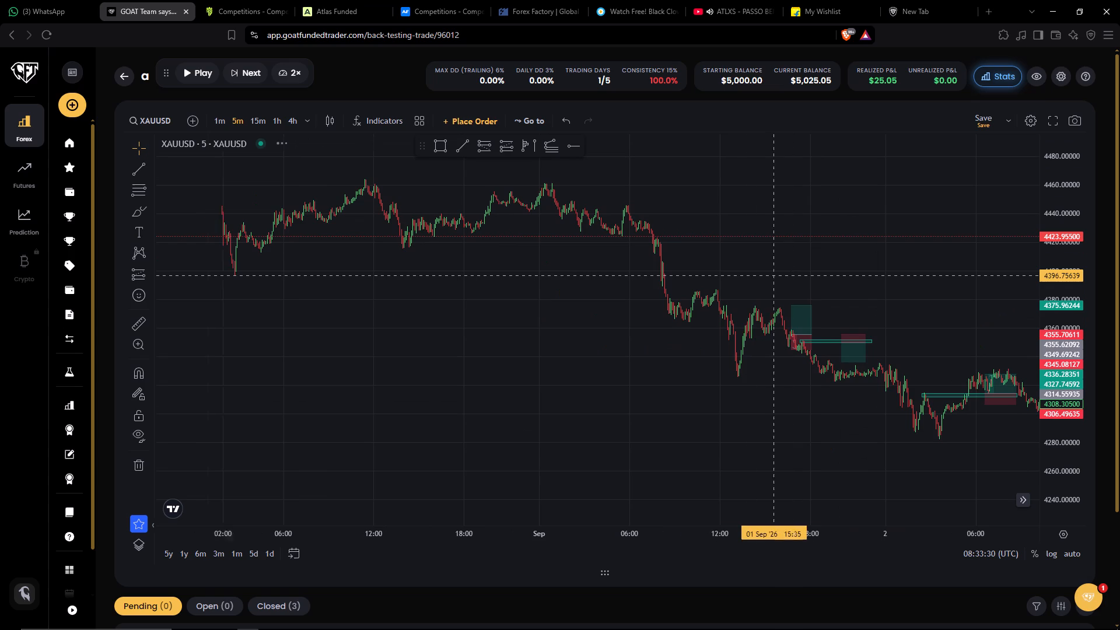
pyautogui.moveTo(880, 275); pyautogui.dragTo(738, 282)
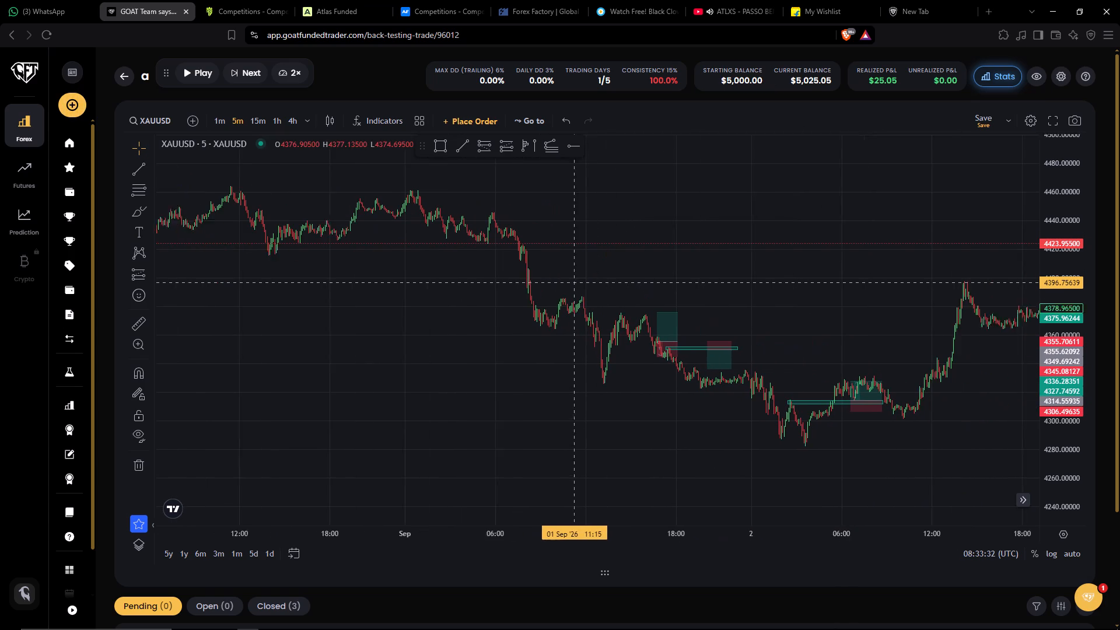
pyautogui.moveTo(738, 282); pyautogui.dragTo(731, 282)
pyautogui.moveTo(803, 349); pyautogui.dragTo(642, 351)
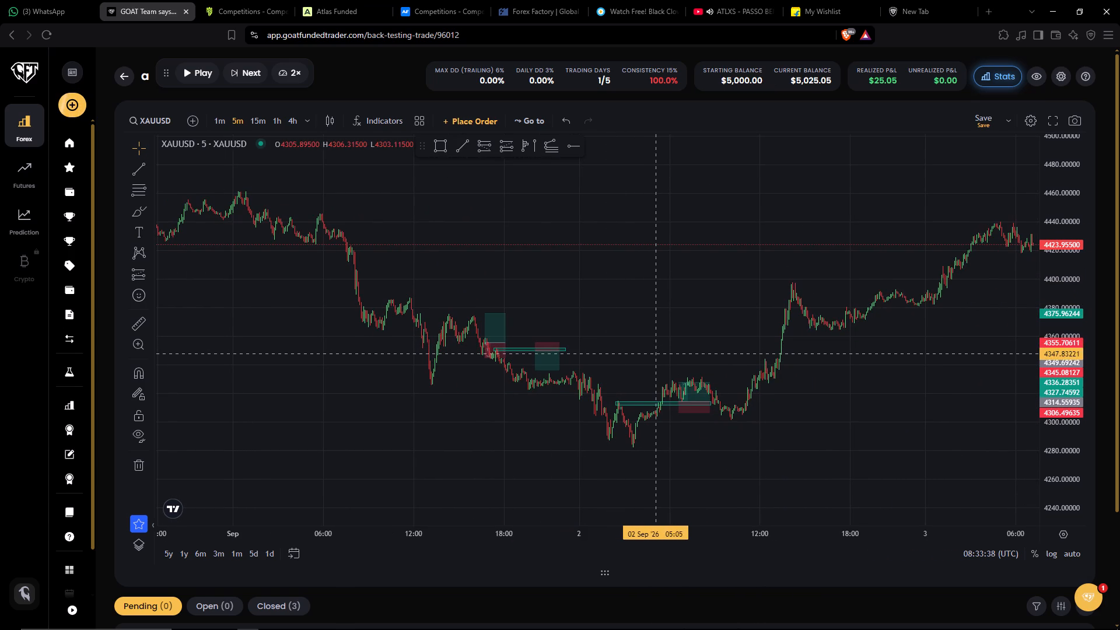
pyautogui.moveTo(711, 313); pyautogui.dragTo(447, 309)
pyautogui.moveTo(833, 376); pyautogui.dragTo(850, 423)
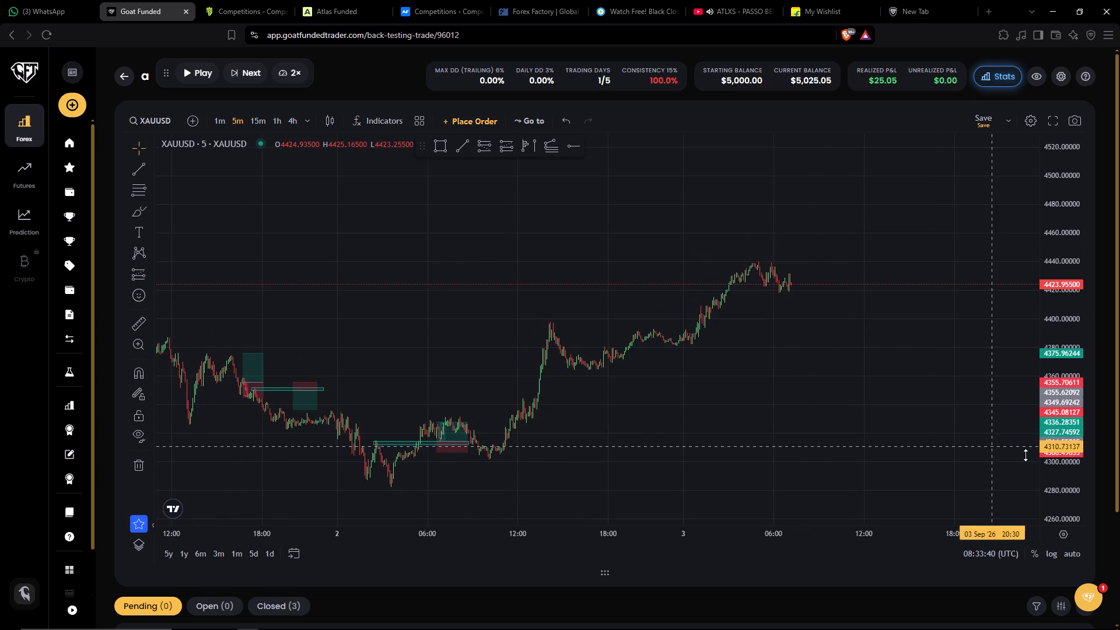
# Examine the 5-minute XAUUSD climb from the afternoon of 2 September into 3 September at a closer scale.
pyautogui.moveTo(1062, 470); pyautogui.dragTo(1072, 332)
pyautogui.moveTo(853, 337); pyautogui.dragTo(929, 370)
pyautogui.moveTo(828, 530); pyautogui.dragTo(726, 514)
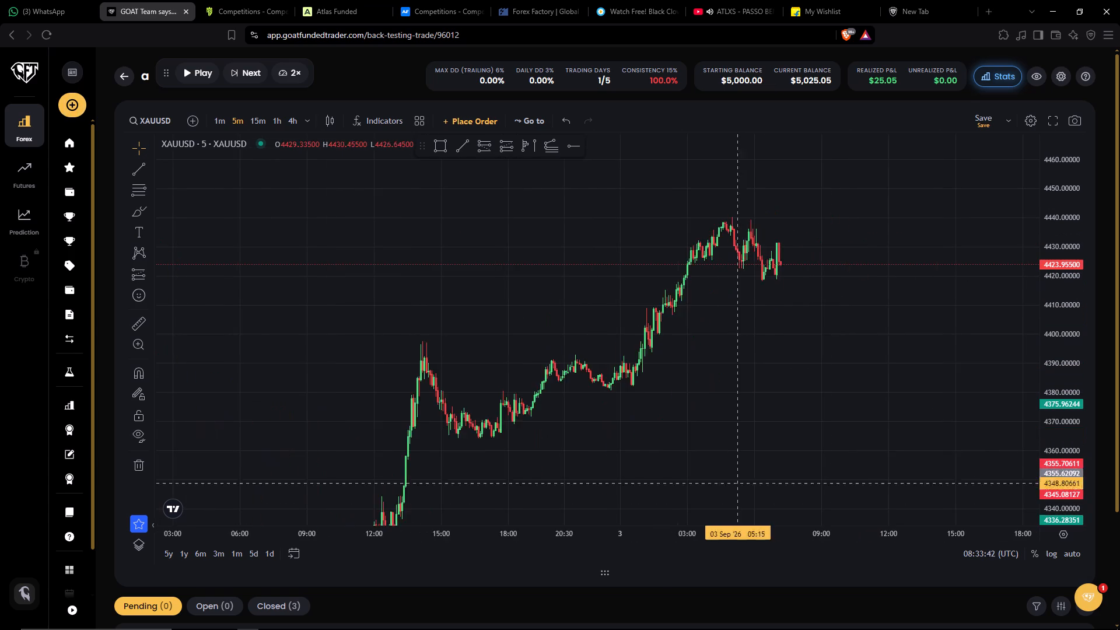
pyautogui.moveTo(753, 477); pyautogui.dragTo(887, 477)
pyautogui.moveTo(1072, 445); pyautogui.dragTo(1092, 344)
pyautogui.moveTo(824, 369); pyautogui.dragTo(869, 383)
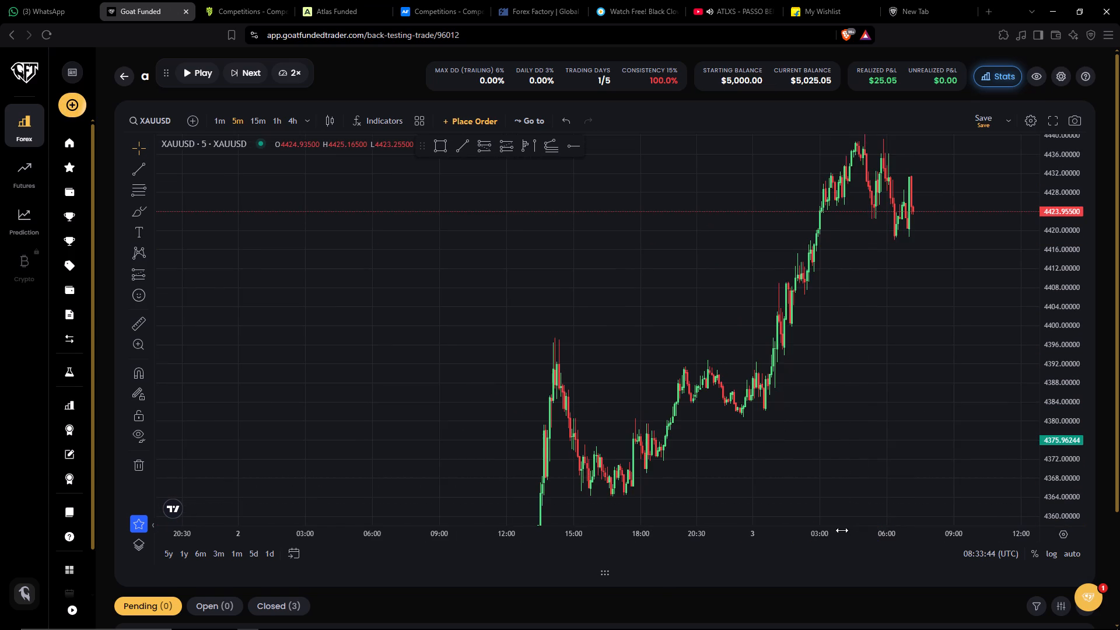
pyautogui.moveTo(840, 535); pyautogui.dragTo(604, 530)
pyautogui.moveTo(701, 388); pyautogui.dragTo(709, 502)
pyautogui.moveTo(1066, 456); pyautogui.dragTo(1084, 394)
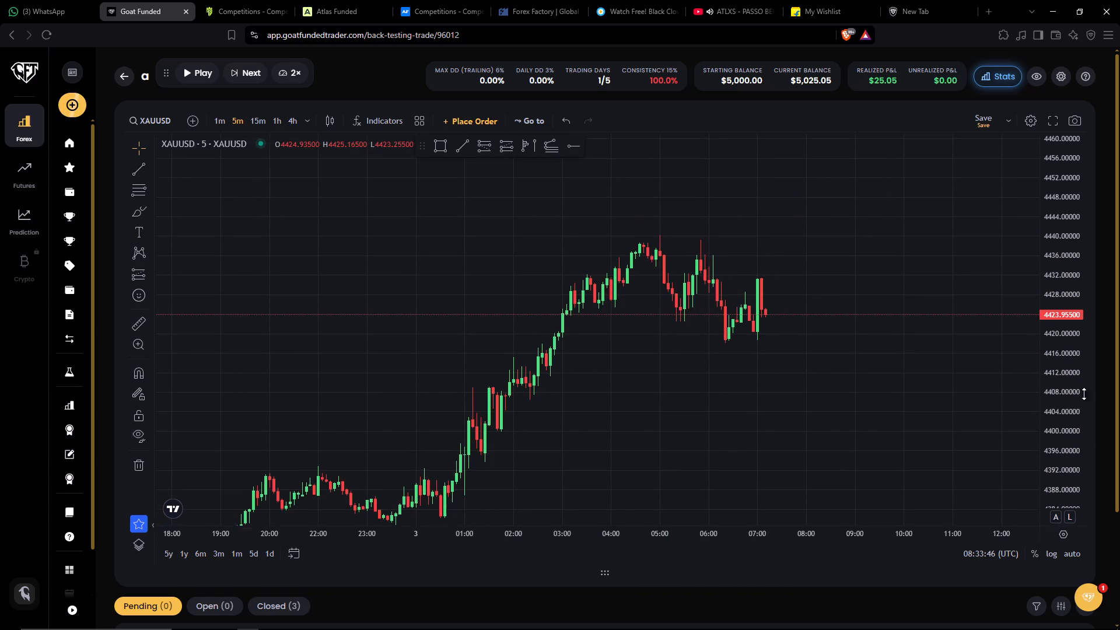
pyautogui.moveTo(1084, 394); pyautogui.dragTo(1085, 374)
pyautogui.moveTo(866, 418); pyautogui.dragTo(988, 183)
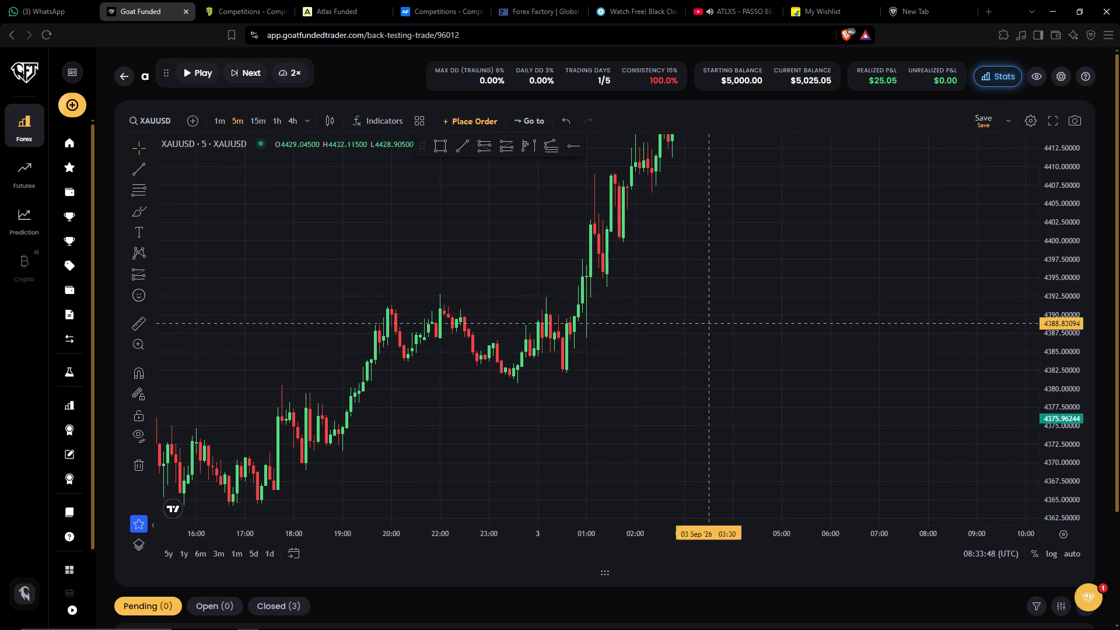
pyautogui.moveTo(810, 299); pyautogui.dragTo(765, 366)
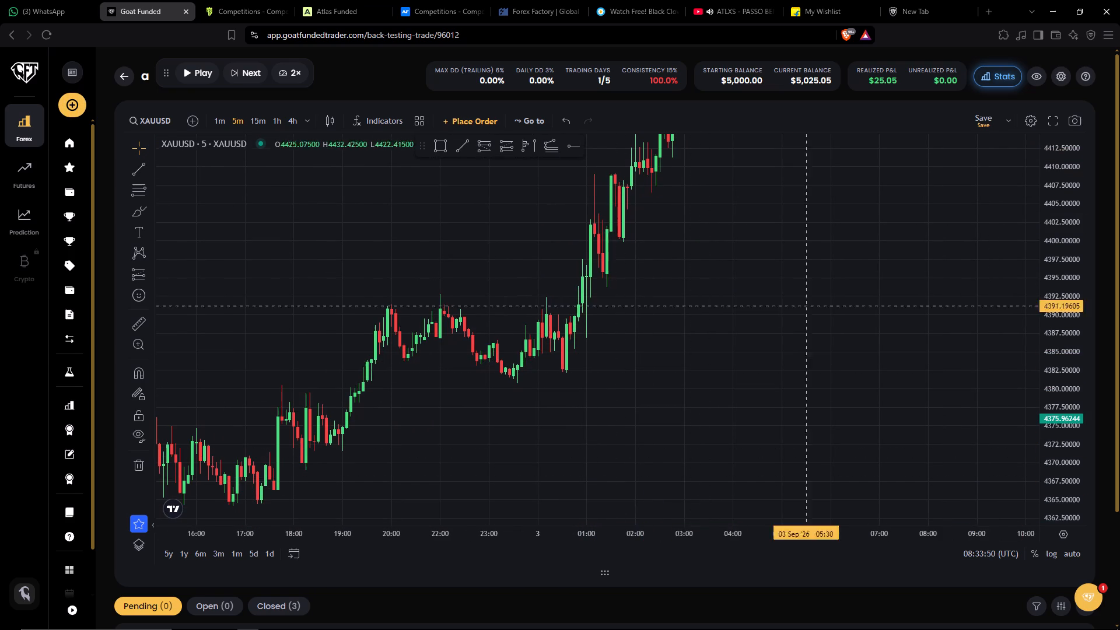
pyautogui.moveTo(765, 366); pyautogui.dragTo(556, 523)
pyautogui.moveTo(617, 404); pyautogui.dragTo(709, 409)
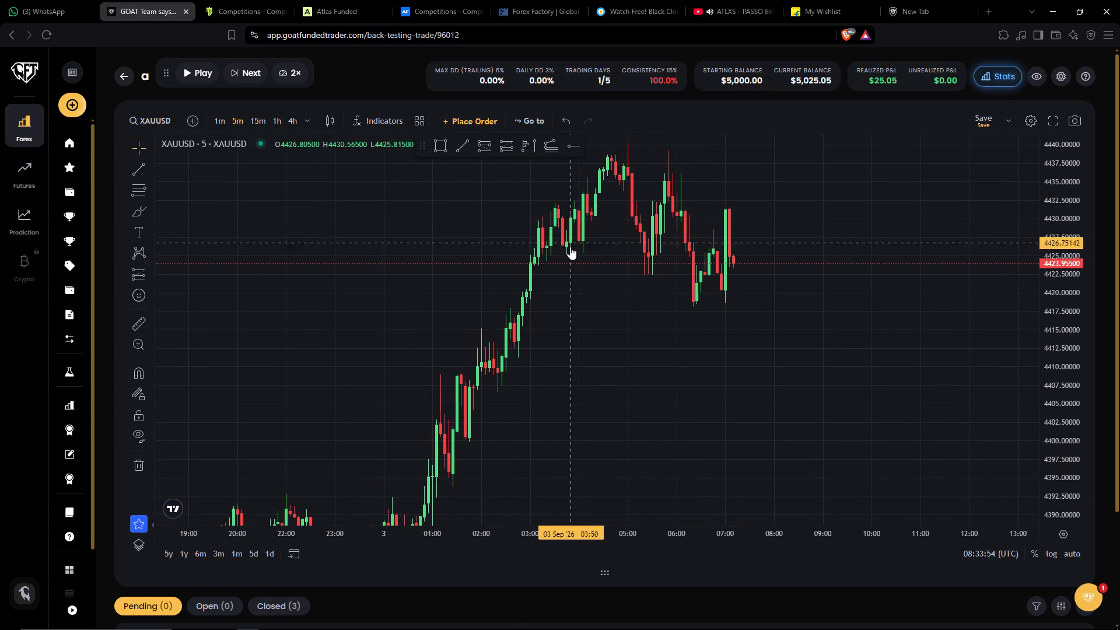
# Examine the 5-minute XAUUSD candles around the highs and pullbacks between 03:00 and 07:10 on 3 September.
pyautogui.moveTo(601, 287); pyautogui.dragTo(607, 348)
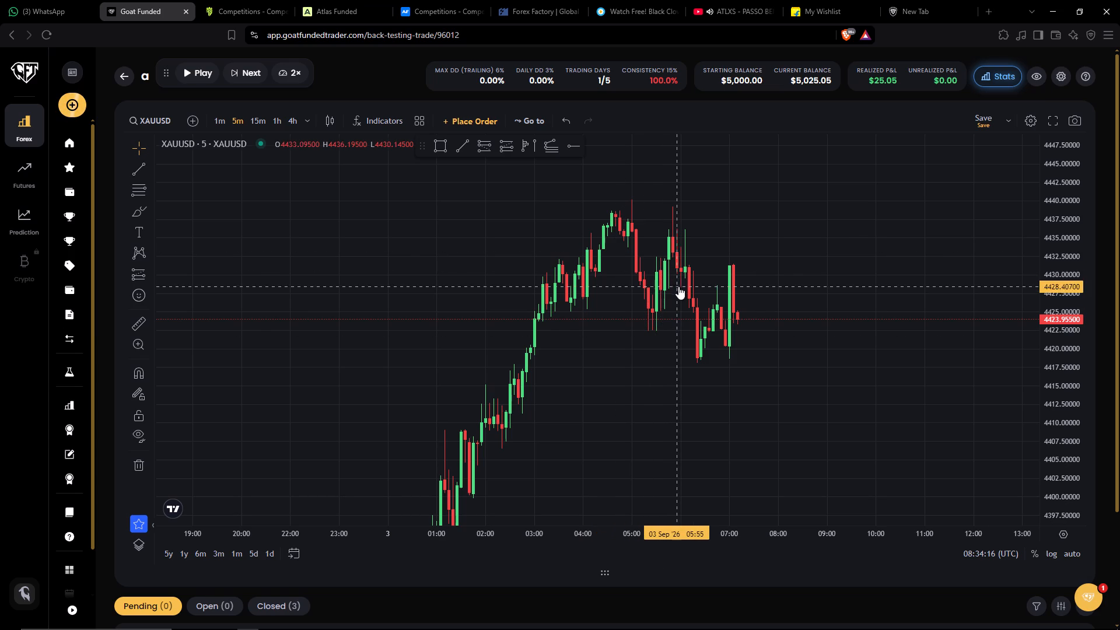
pyautogui.moveTo(625, 377); pyautogui.dragTo(559, 374)
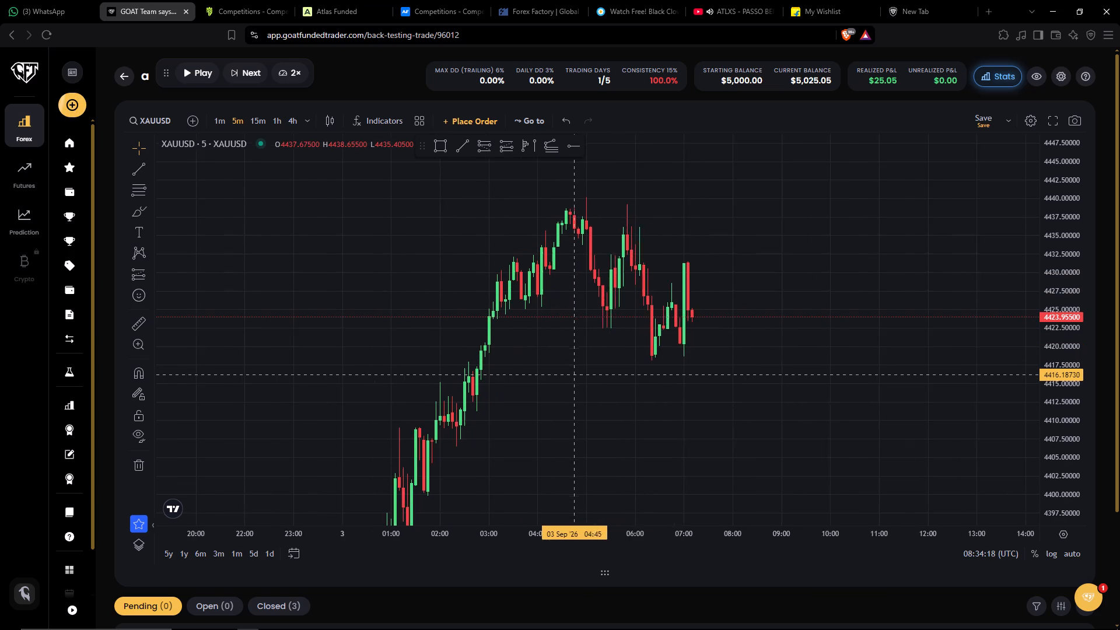
pyautogui.moveTo(559, 374); pyautogui.dragTo(541, 373)
pyautogui.moveTo(555, 380); pyautogui.dragTo(617, 389)
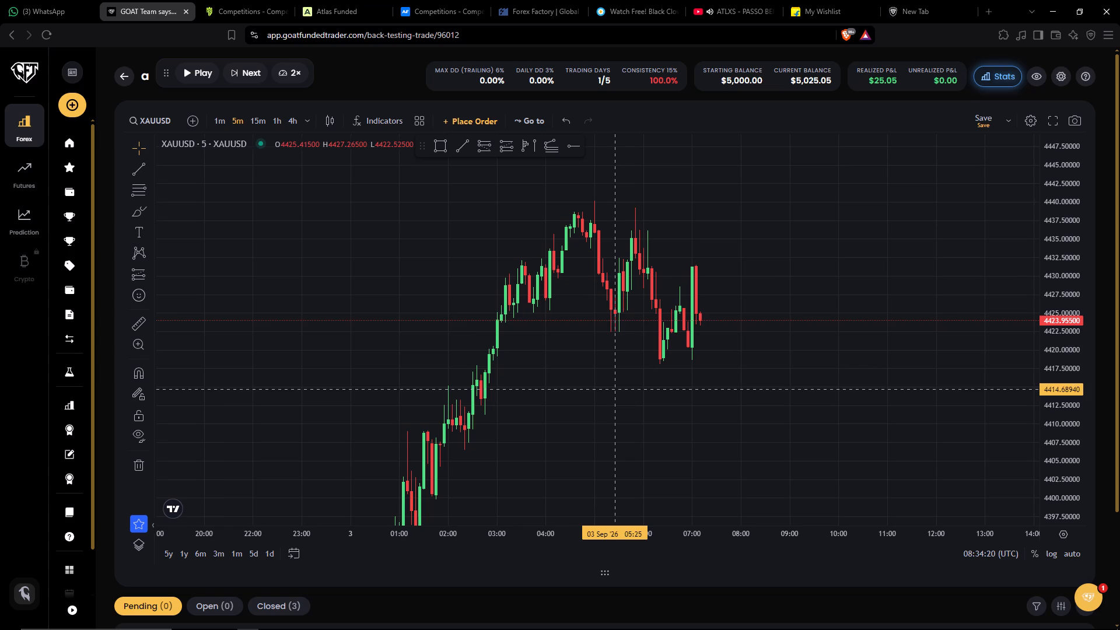
pyautogui.moveTo(617, 389); pyautogui.dragTo(617, 391)
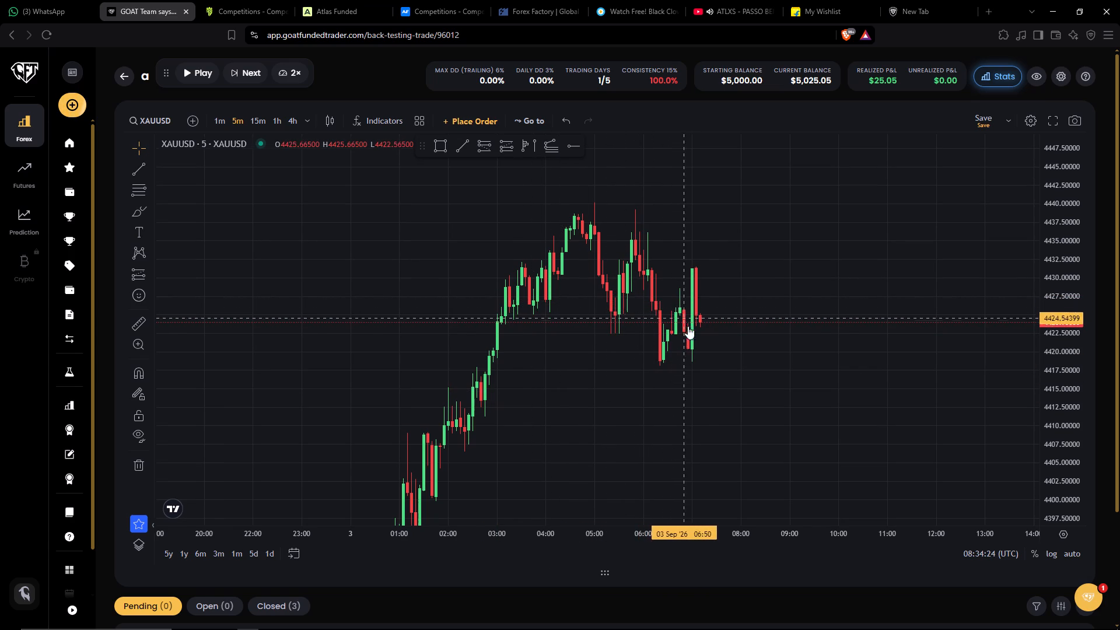
pyautogui.moveTo(698, 375); pyautogui.dragTo(776, 365)
pyautogui.moveTo(741, 533); pyautogui.dragTo(596, 520)
pyautogui.moveTo(587, 479); pyautogui.dragTo(587, 477)
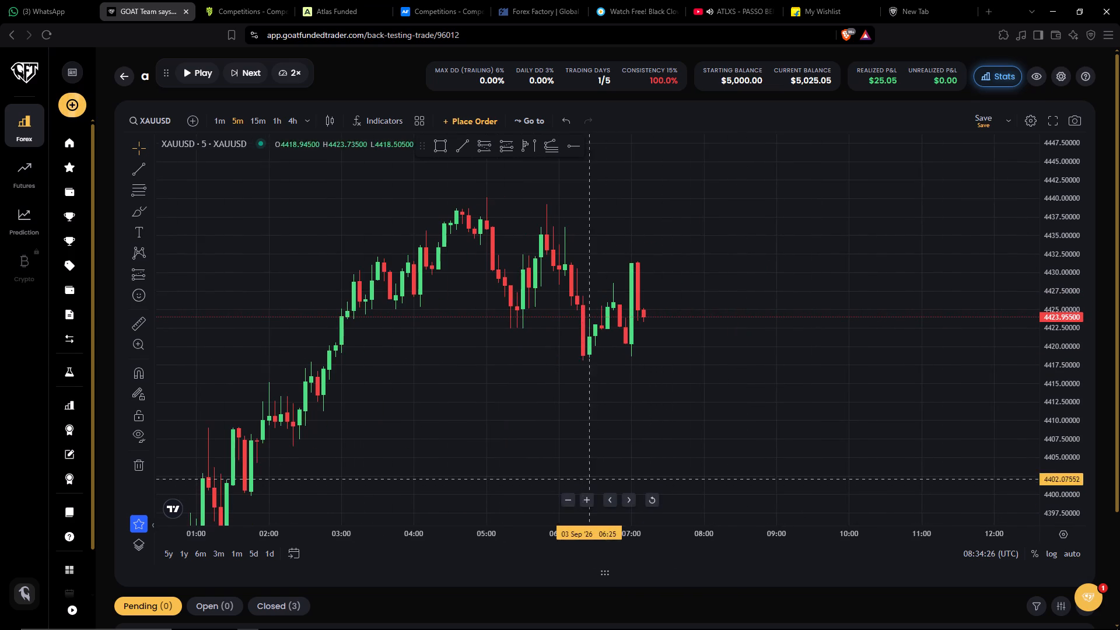
pyautogui.moveTo(587, 477); pyautogui.dragTo(565, 466)
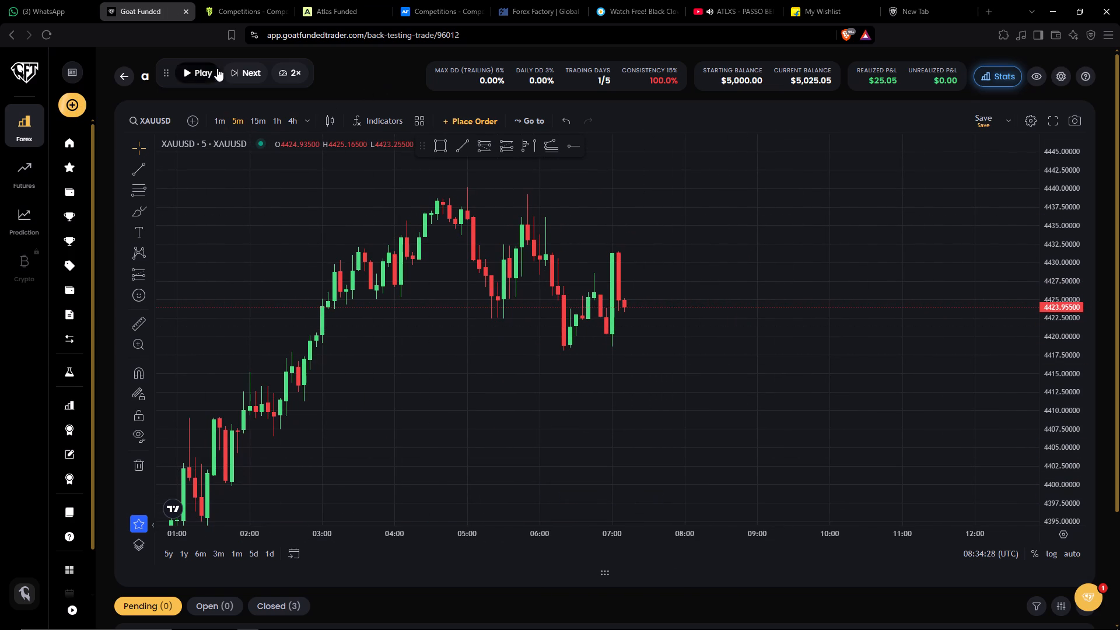
# Resume the XAUUSD replay from 3 September 2026, 07:10 UTC.
pyautogui.click(194, 75)
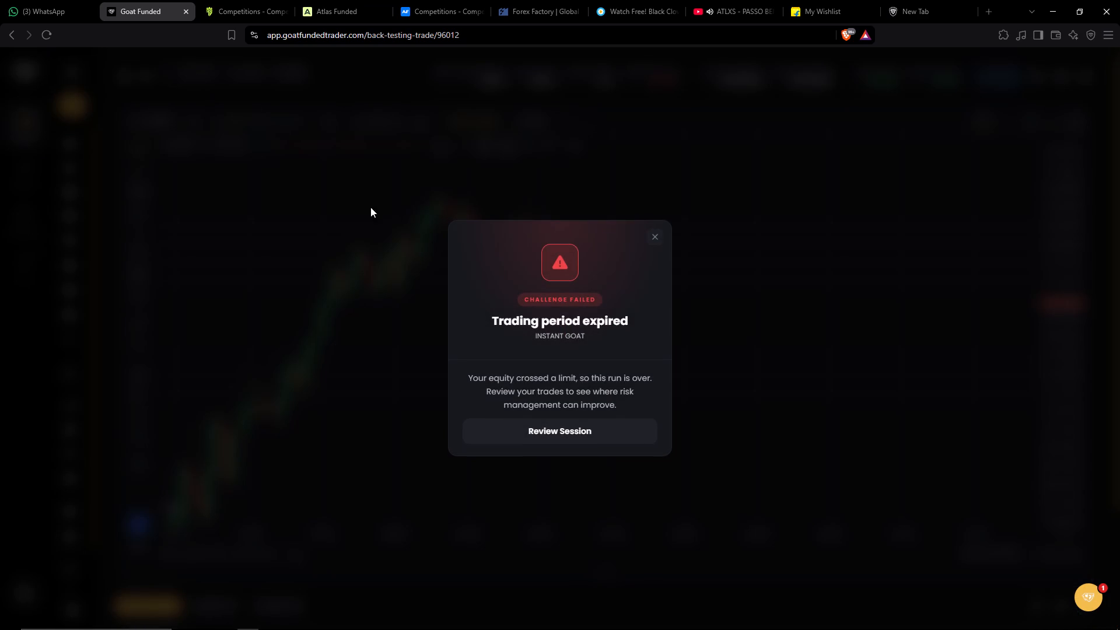
# Choose to review the ended session and look through its Backtest Analytics overview.
pyautogui.click(569, 337)
pyautogui.click(589, 400)
pyautogui.click(574, 433)
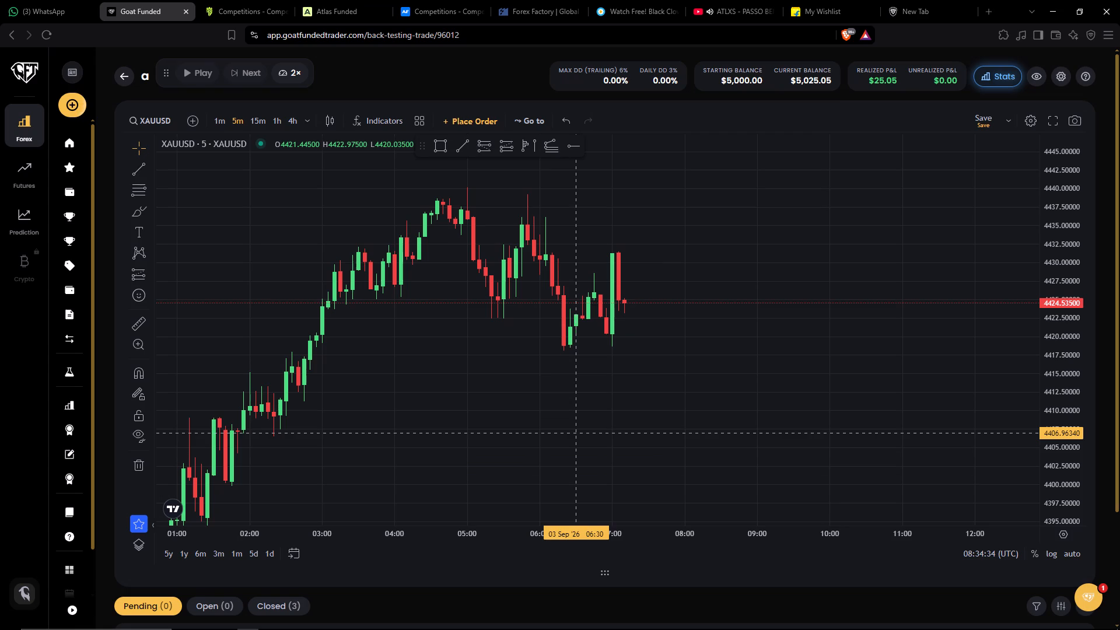
pyautogui.moveTo(528, 419); pyautogui.dragTo(667, 397)
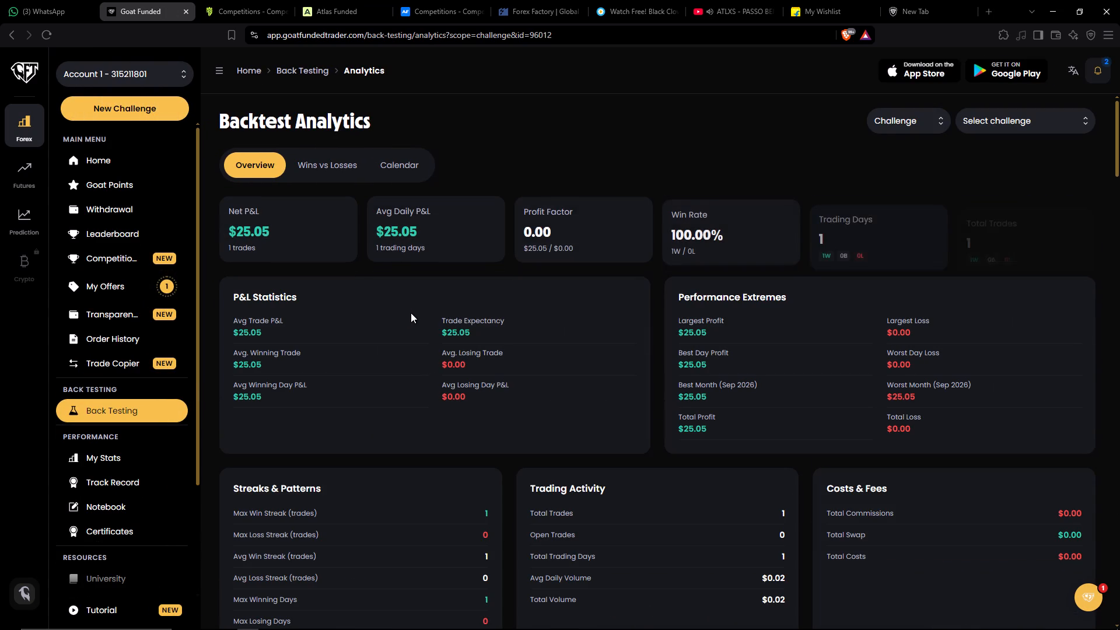
pyautogui.scroll(-6, 520, 388)
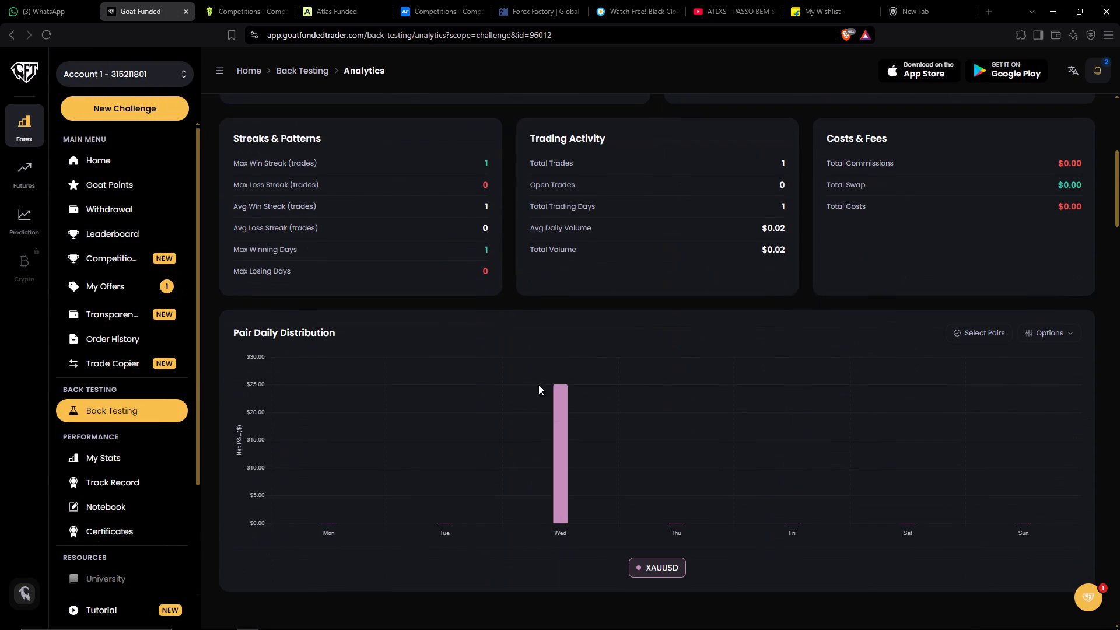
pyautogui.scroll(9, 538, 384)
pyautogui.moveTo(537, 379); pyautogui.dragTo(558, 365)
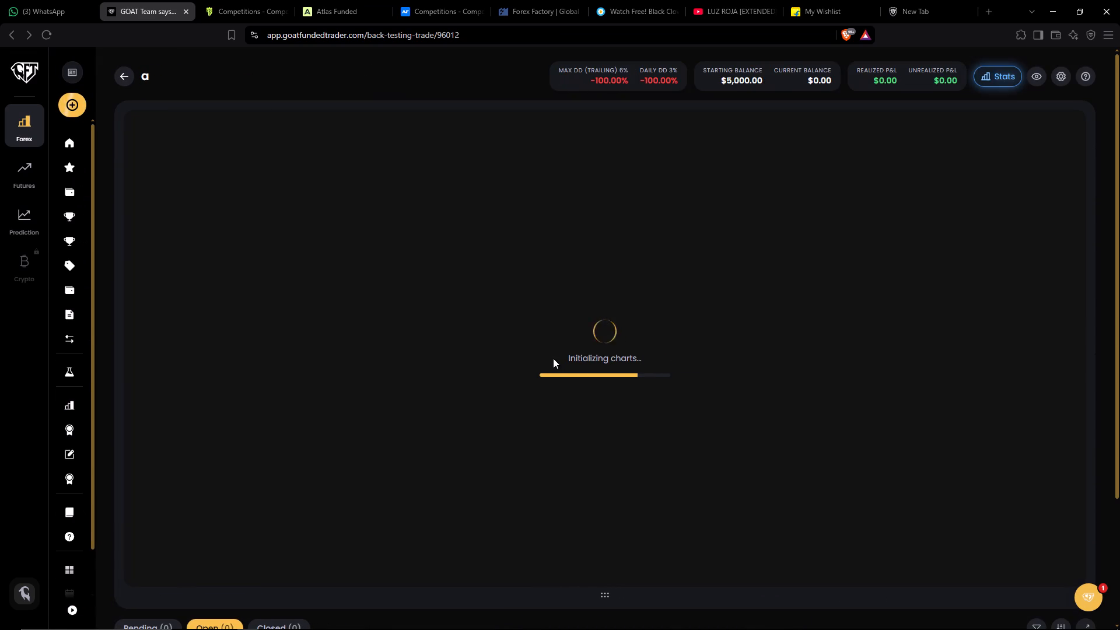
# Dismiss the challenge result dialog for "a" and return to the Back Testing sessions list.
pyautogui.click(656, 242)
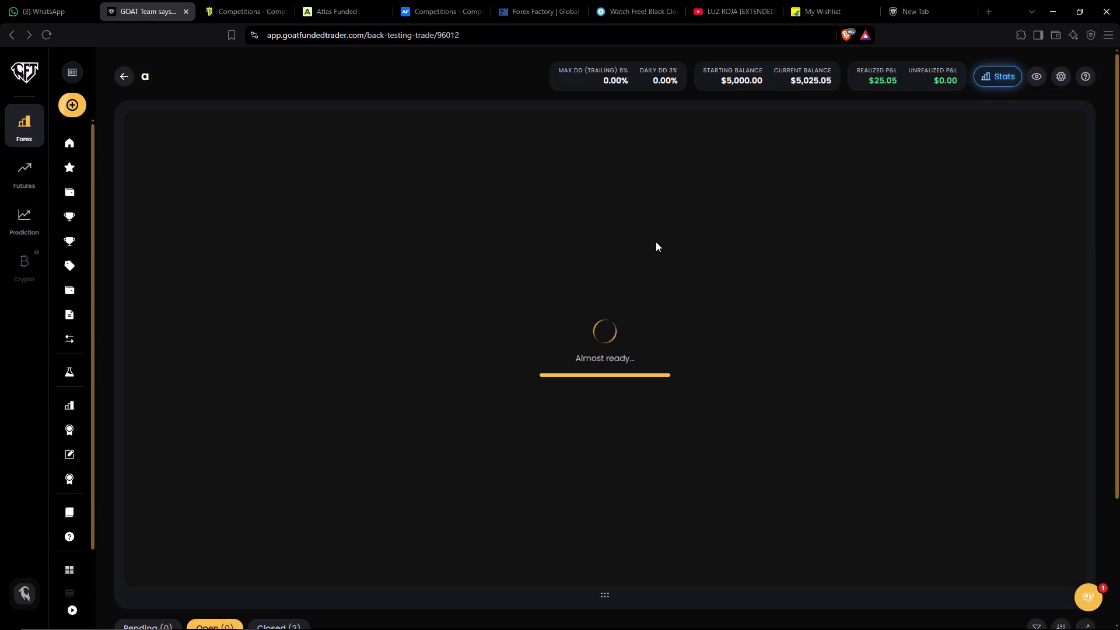
pyautogui.click(656, 242)
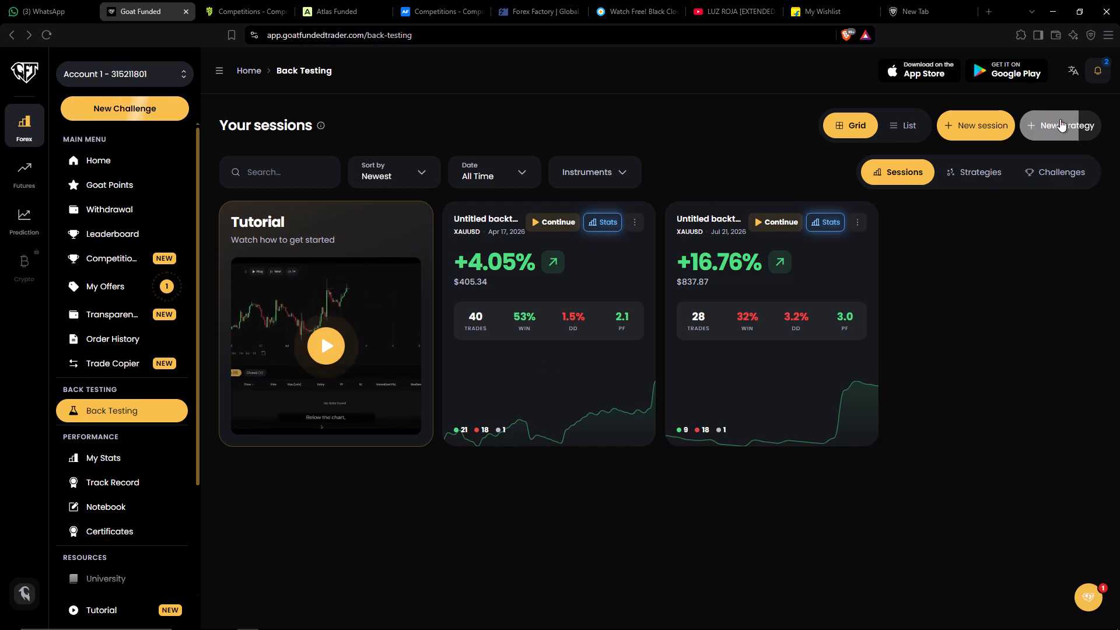
# Start creating a new back-testing session and select XAUUSD as its pair.
pyautogui.click(964, 133)
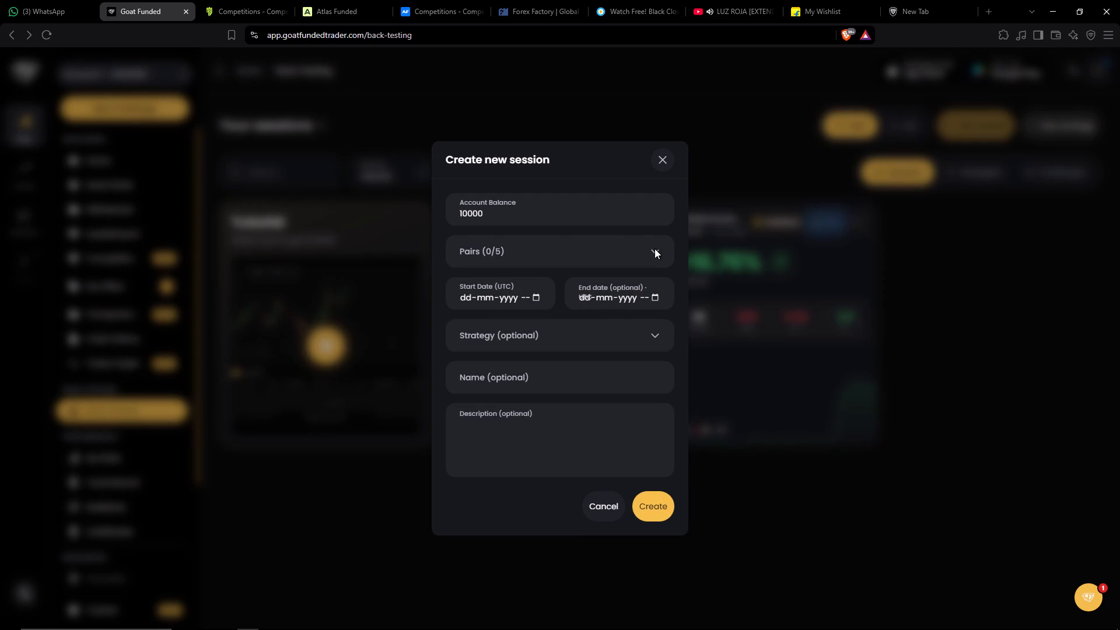
pyautogui.click(652, 248)
pyautogui.click(551, 289)
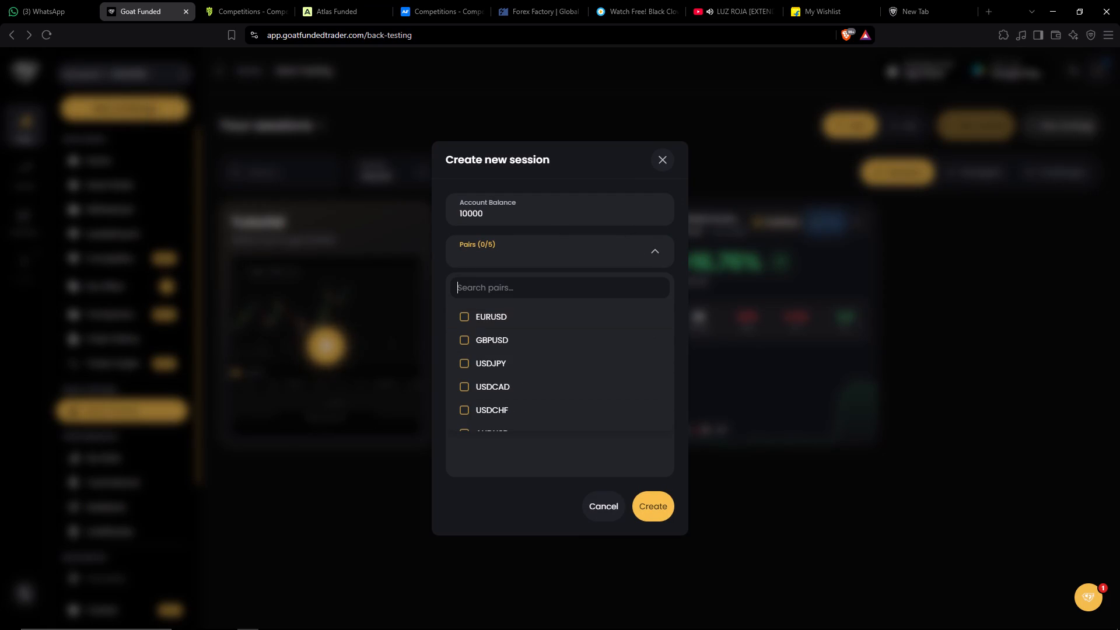
pyautogui.press('x')
pyautogui.click(531, 307)
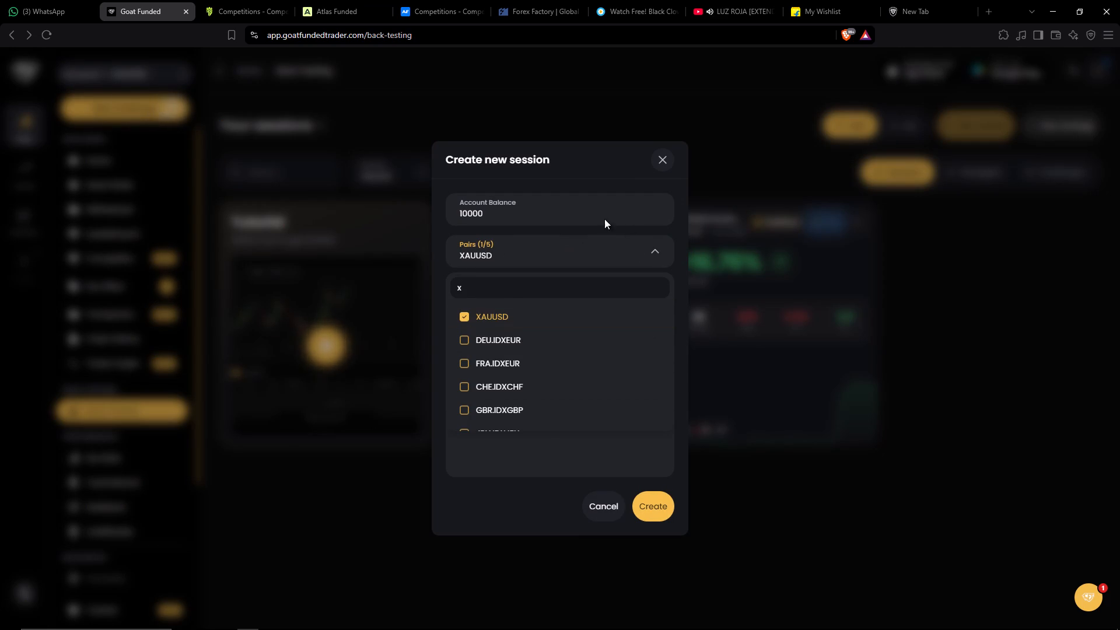
# Set the new session's account balance to 5000.
pyautogui.click(574, 215)
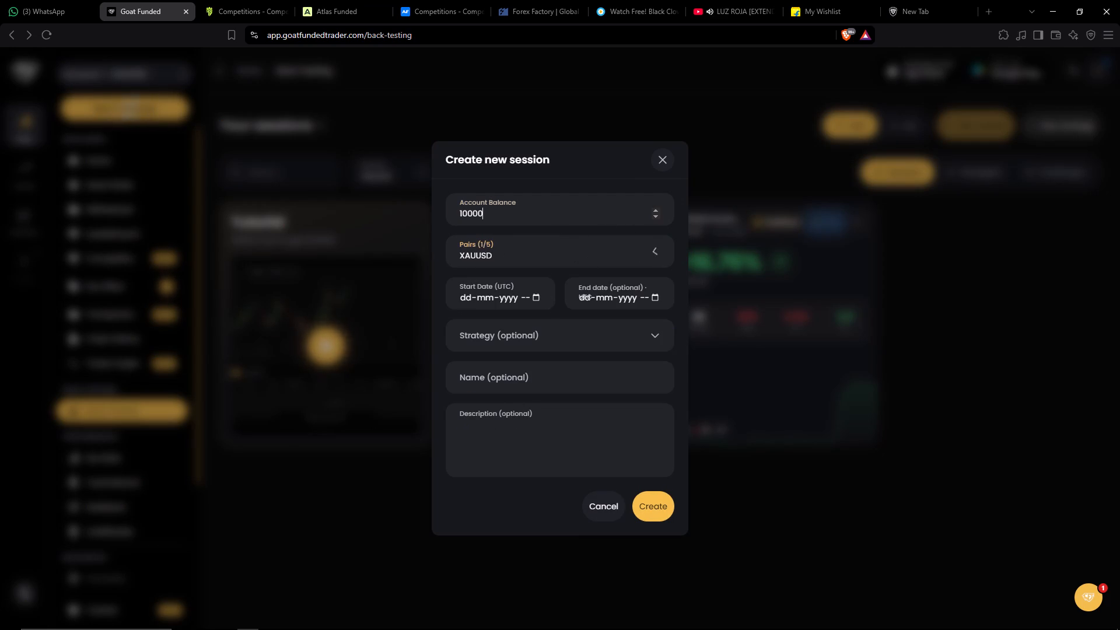
pyautogui.press('BackSpace')
pyautogui.press('BackSpace')
pyautogui.press('BackSpace')
pyautogui.press('BackSpace')
pyautogui.press('BackSpace')
pyautogui.press('BackSpace')
pyautogui.press('BackSpace')
pyautogui.press('BackSpace')
pyautogui.press('BackSpace')
pyautogui.press('BackSpace')
pyautogui.press('BackSpace')
pyautogui.press('BackSpace')
pyautogui.press('BackSpace')
pyautogui.press('BackSpace')
pyautogui.press('BackSpace')
pyautogui.press('BackSpace')
pyautogui.press('BackSpace')
pyautogui.press('BackSpace')
pyautogui.press('BackSpace')
pyautogui.press('BackSpace')
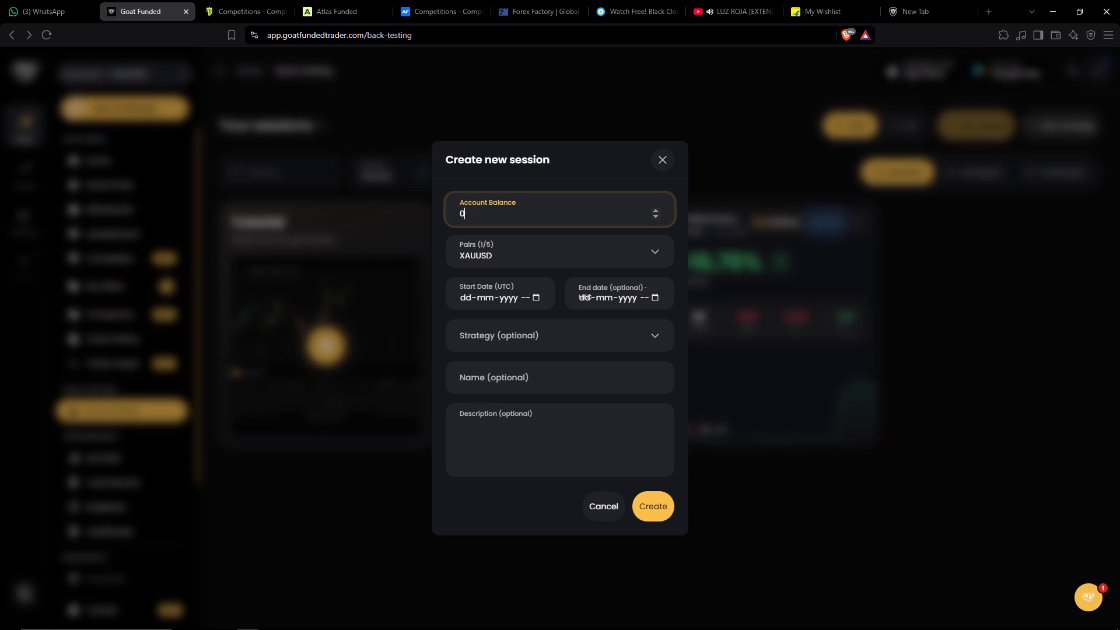
pyautogui.click(658, 209)
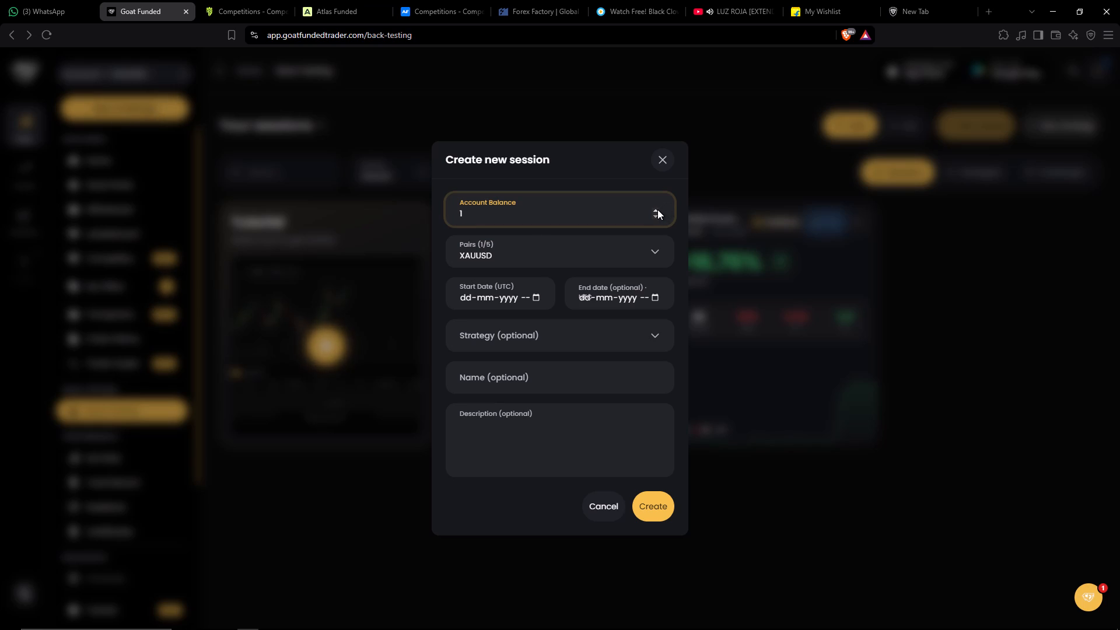
pyautogui.tripleClick(657, 209)
pyautogui.click(657, 206)
pyautogui.write('00')
pyautogui.press('BackSpace')
pyautogui.press('BackSpace')
pyautogui.press('BackSpace')
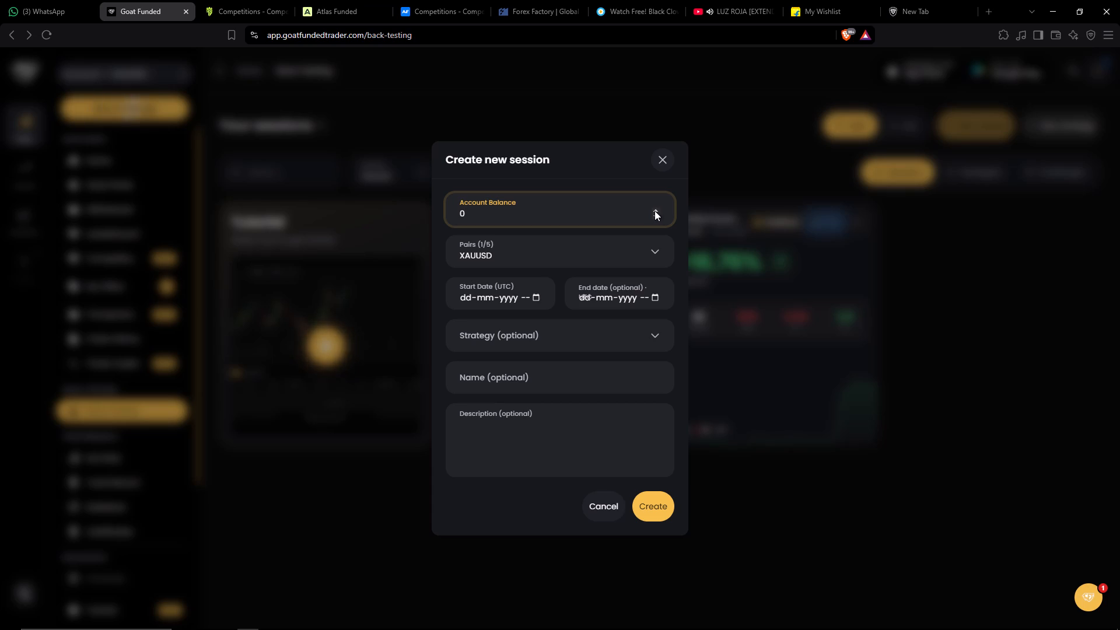
pyautogui.tripleClick(654, 211)
pyautogui.click(654, 211)
pyautogui.click(654, 211)
pyautogui.write('000')
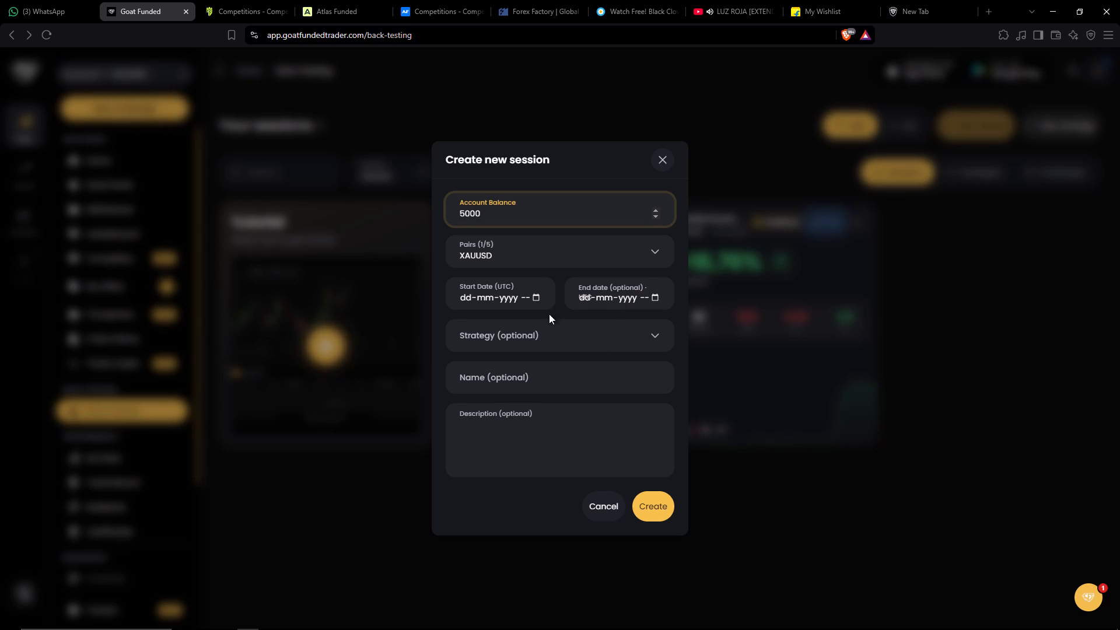
# Set the start date to 1 October 2026, 14:05 UTC, and create the session.
pyautogui.click(532, 296)
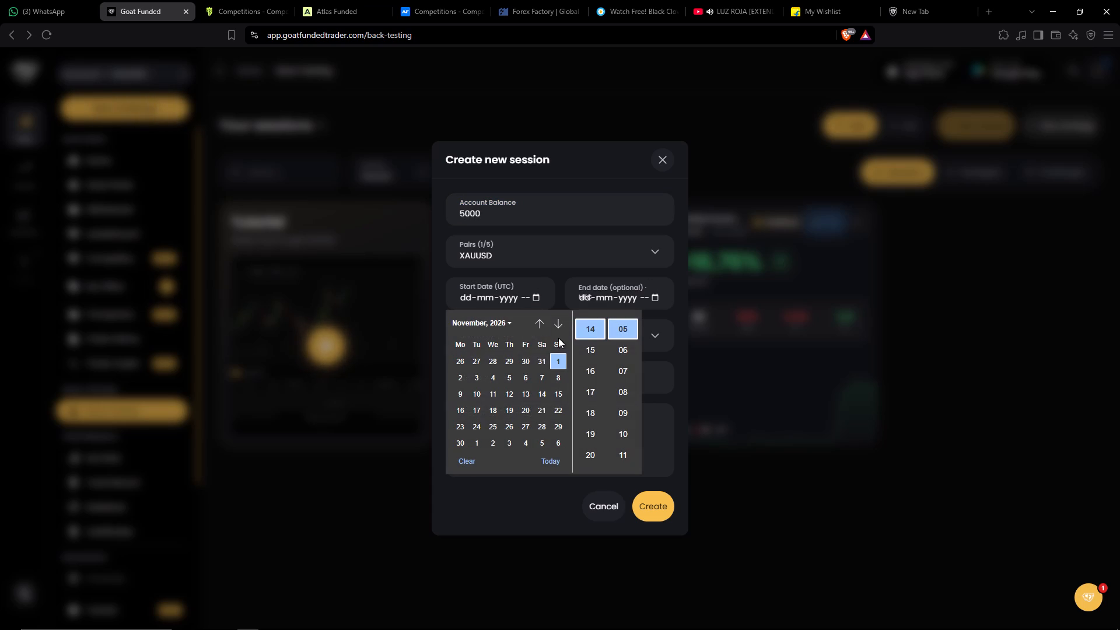
pyautogui.click(537, 321)
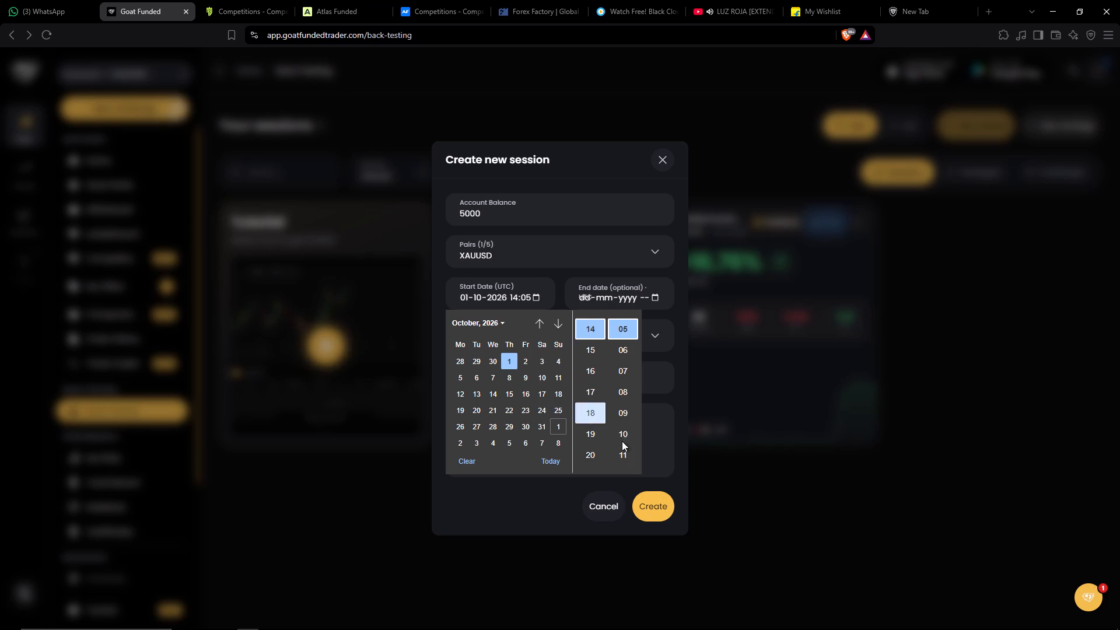
pyautogui.click(657, 515)
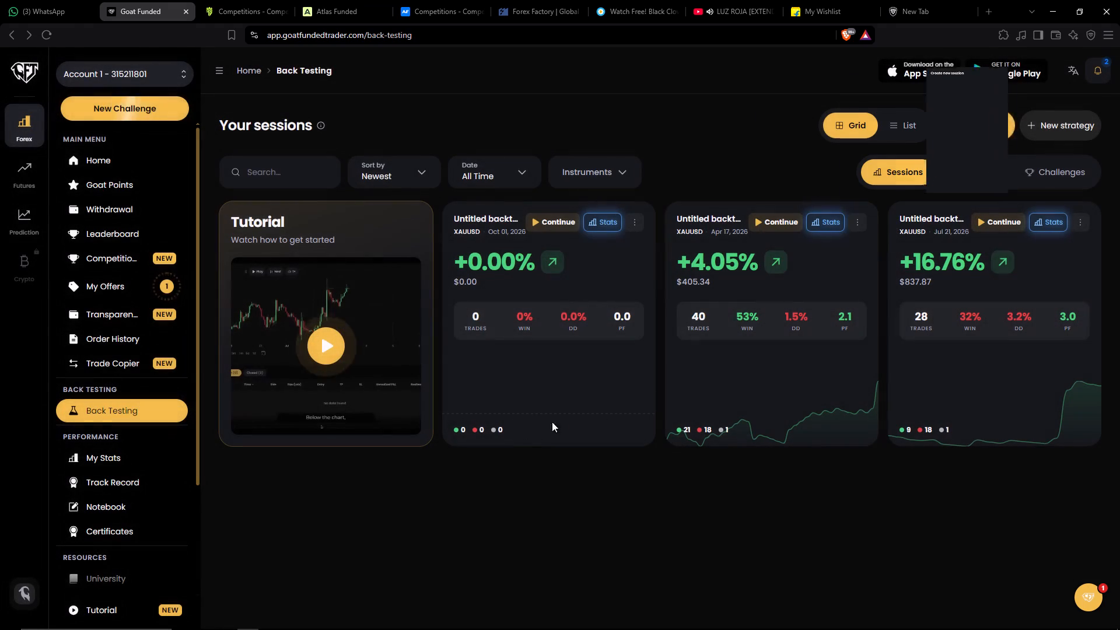
# Open the new XAUUSD session dated Oct 01, 2026 in the backtest simulator.
pyautogui.click(562, 218)
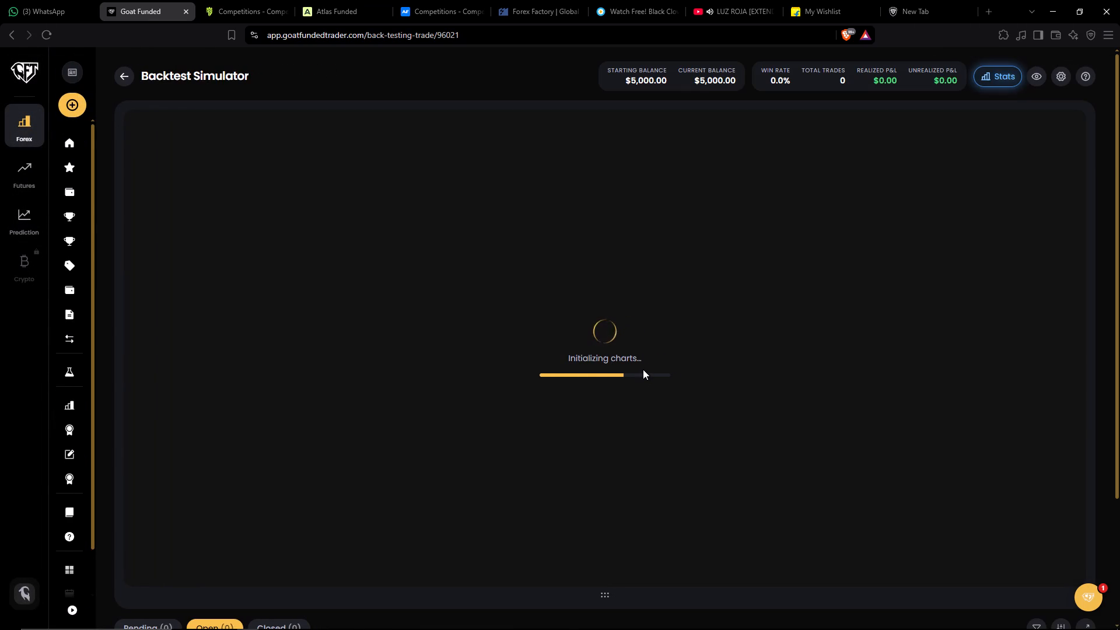
# Switch the XAUUSD chart to the 5-minute timeframe.
pyautogui.moveTo(615, 396); pyautogui.dragTo(449, 331)
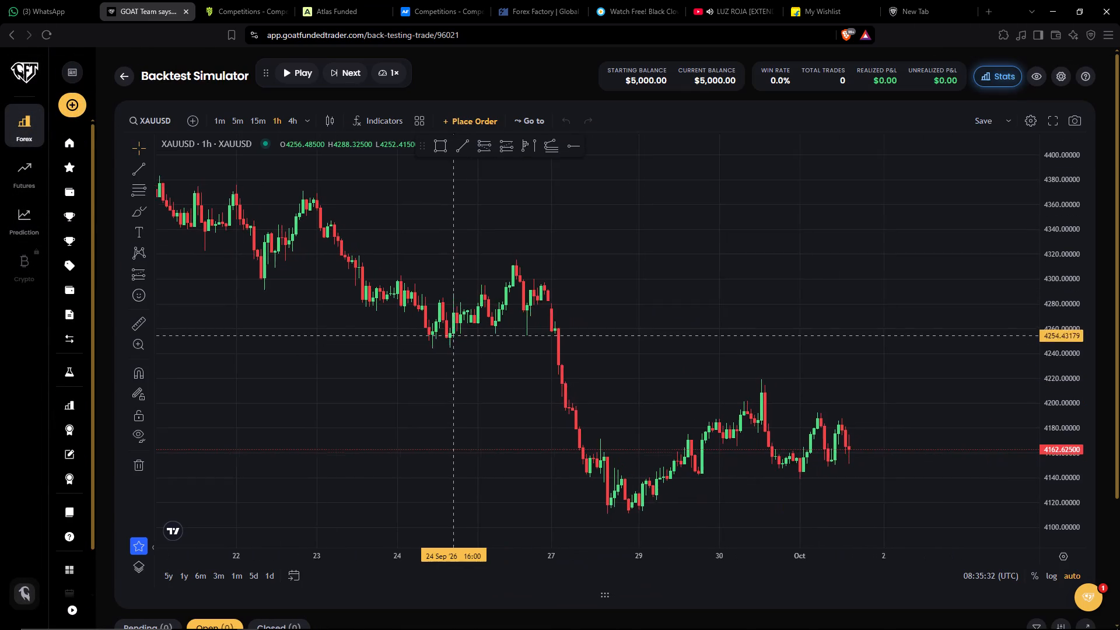
pyautogui.moveTo(449, 331); pyautogui.dragTo(395, 216)
pyautogui.click(241, 120)
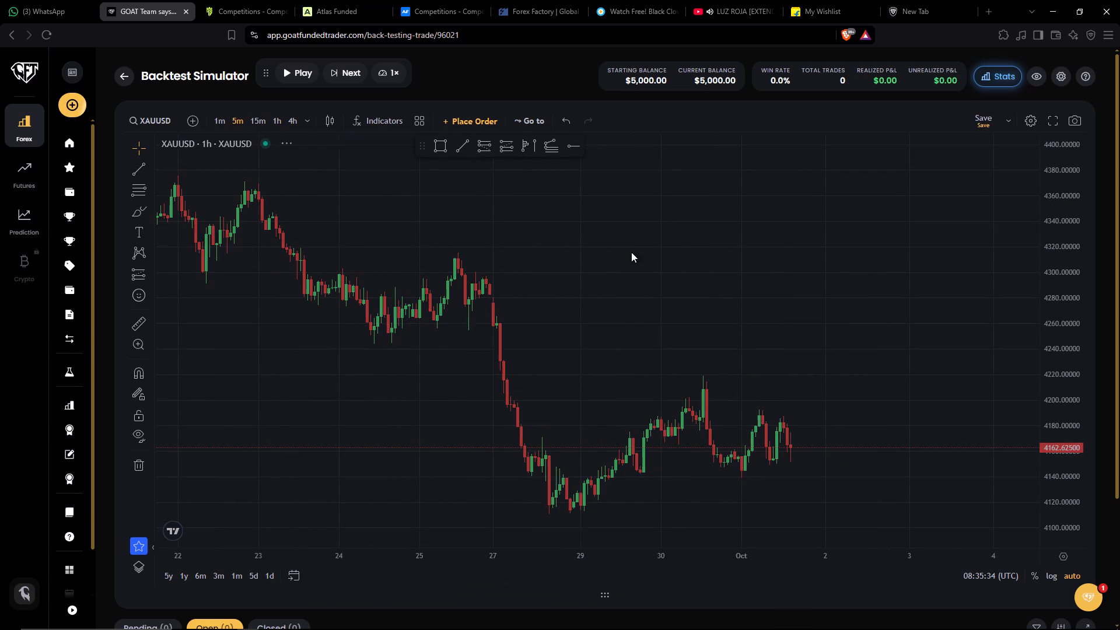
pyautogui.moveTo(749, 428); pyautogui.dragTo(804, 365)
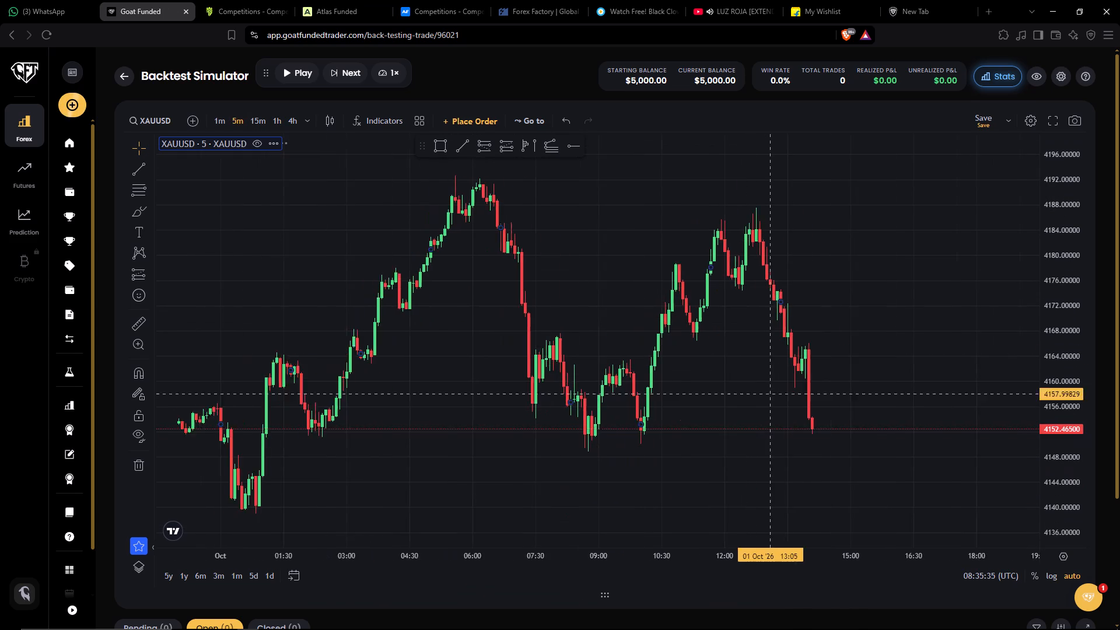
pyautogui.moveTo(804, 365); pyautogui.dragTo(755, 390)
pyautogui.moveTo(730, 404); pyautogui.dragTo(804, 379)
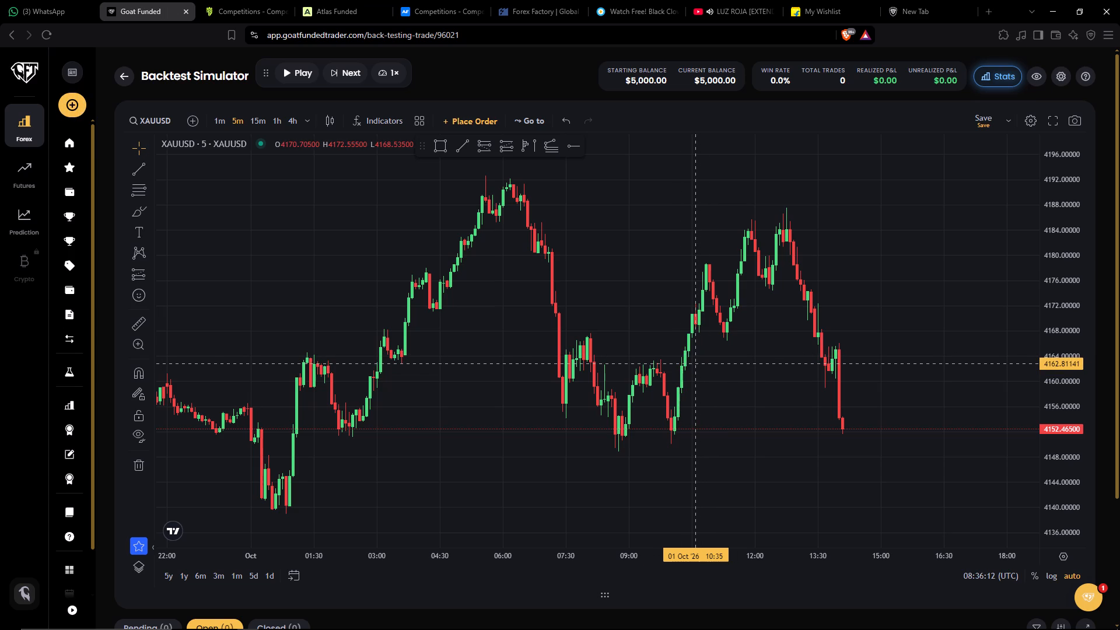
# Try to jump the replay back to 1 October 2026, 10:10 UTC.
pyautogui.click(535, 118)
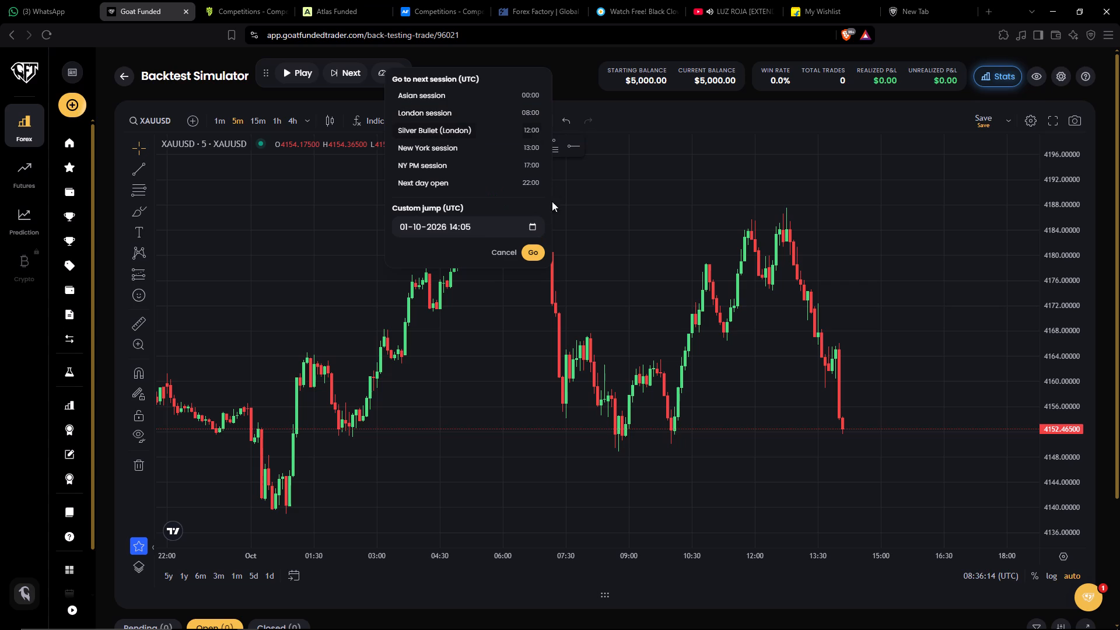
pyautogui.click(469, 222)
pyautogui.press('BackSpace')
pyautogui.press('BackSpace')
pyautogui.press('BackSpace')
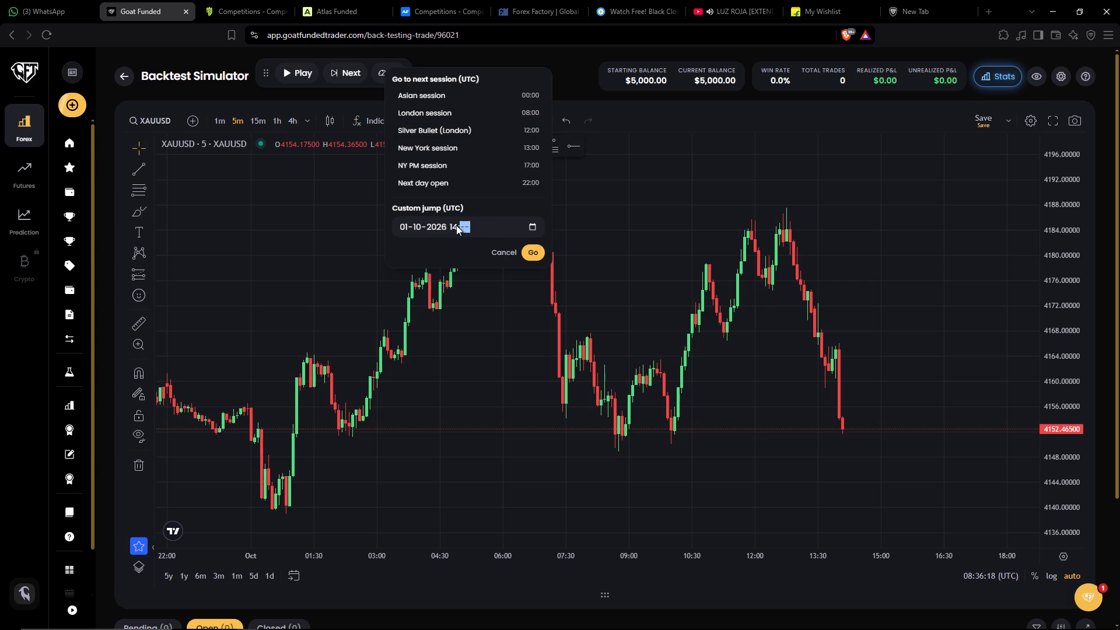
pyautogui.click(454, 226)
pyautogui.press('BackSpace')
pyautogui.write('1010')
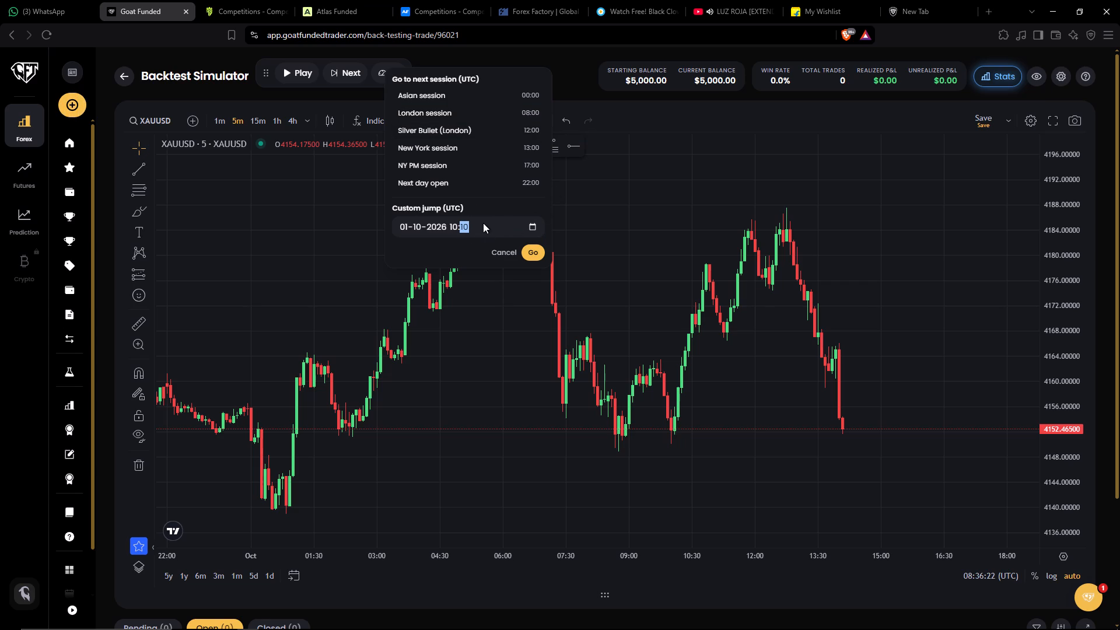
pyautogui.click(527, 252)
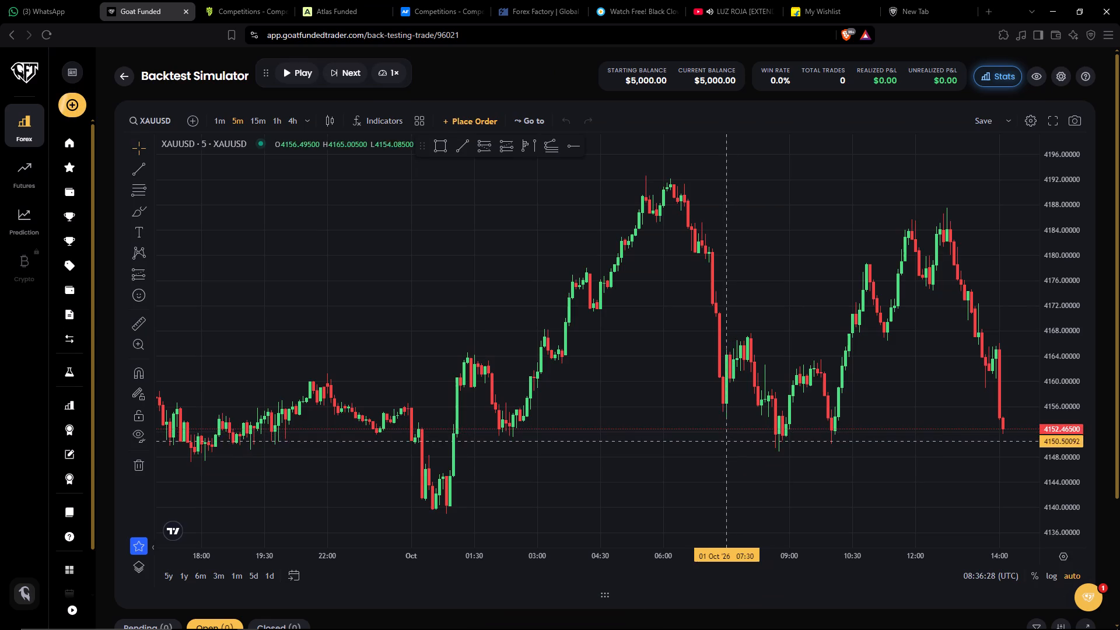
# Play the XAUUSD replay forward and pause it at 14:45 UTC on 1 October 2026.
pyautogui.moveTo(870, 453); pyautogui.dragTo(681, 438)
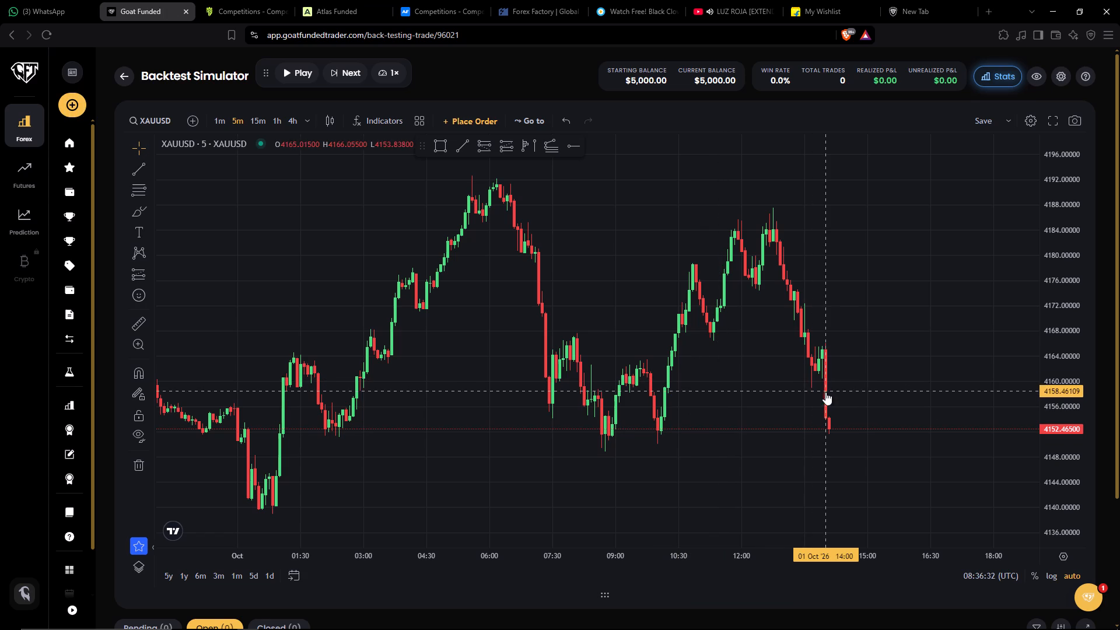
pyautogui.moveTo(788, 419); pyautogui.dragTo(646, 425)
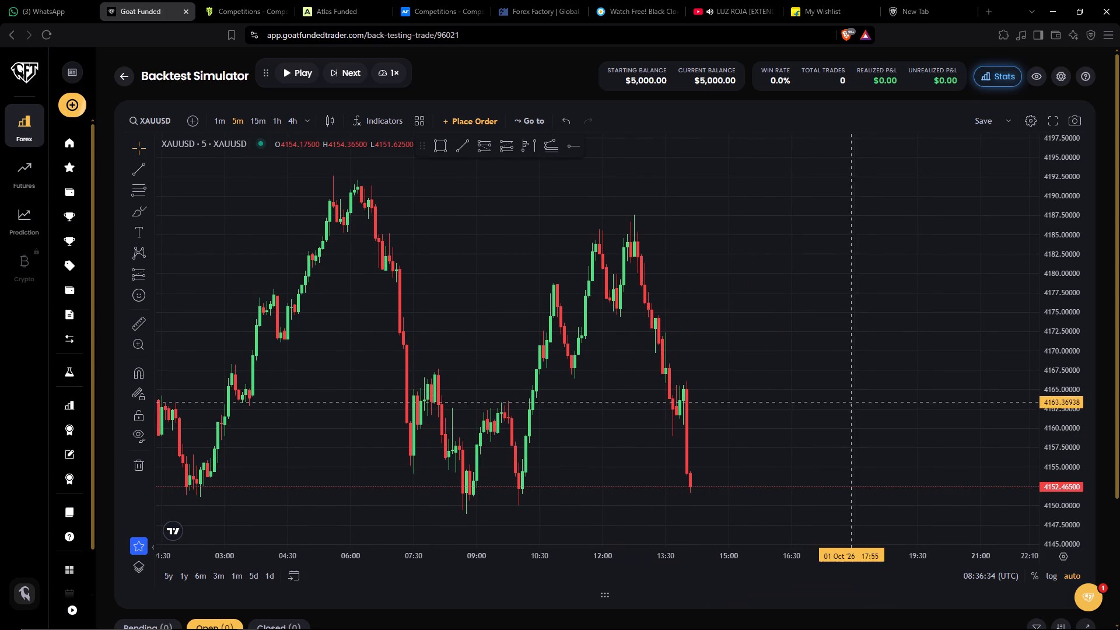
pyautogui.click(285, 73)
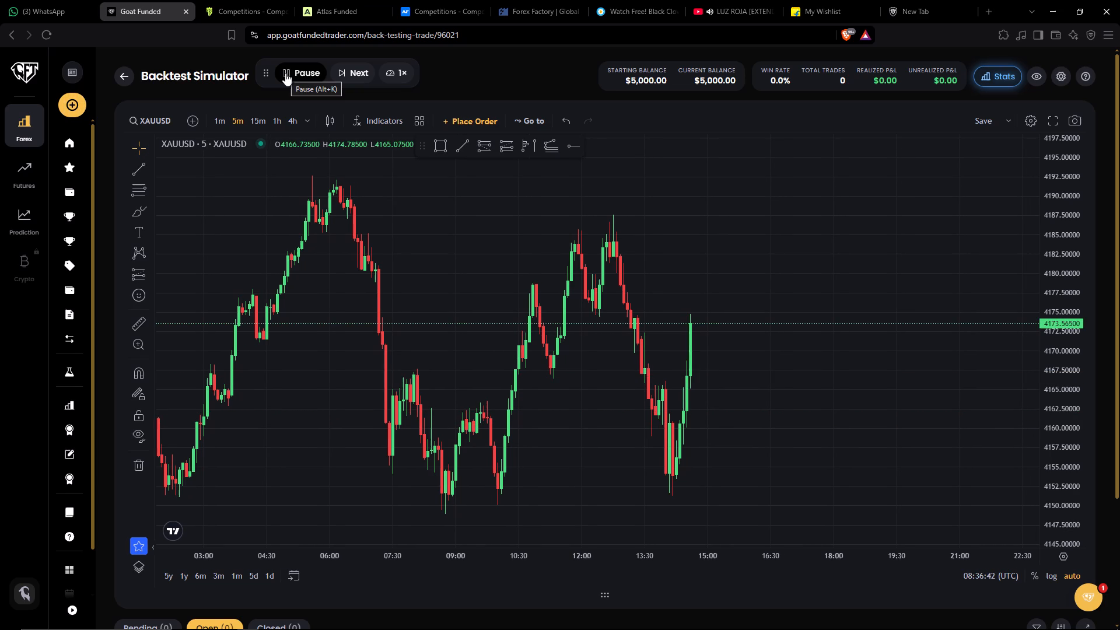
pyautogui.click(285, 73)
# Switch the XAUUSD chart to the 1-minute timeframe and stretch its price scale around the latest candles.
pyautogui.click(216, 121)
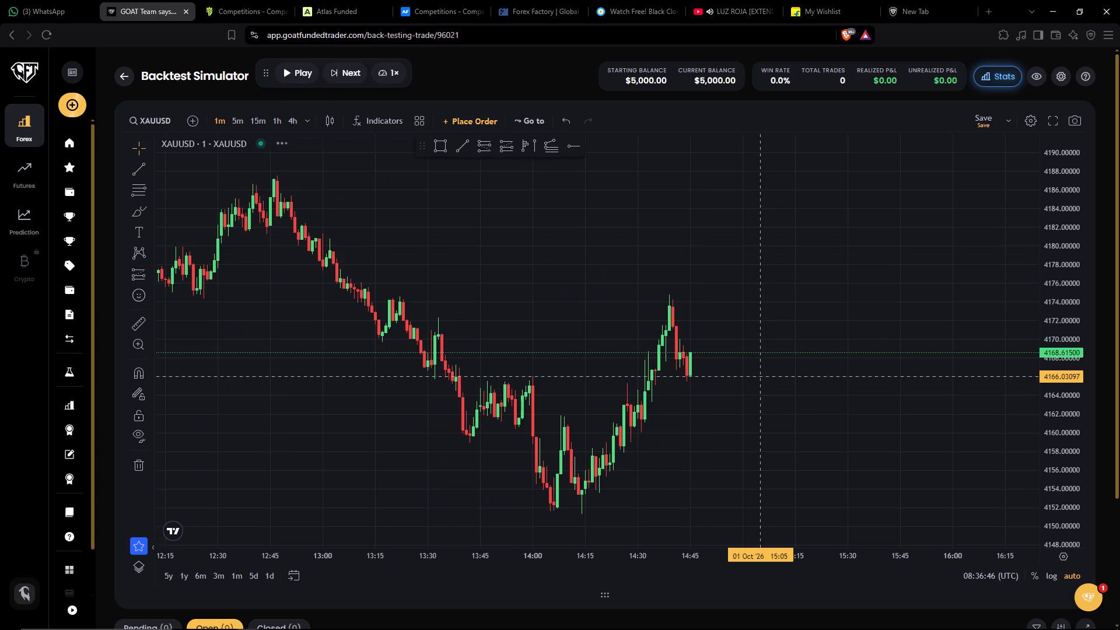
pyautogui.moveTo(710, 418); pyautogui.dragTo(778, 400)
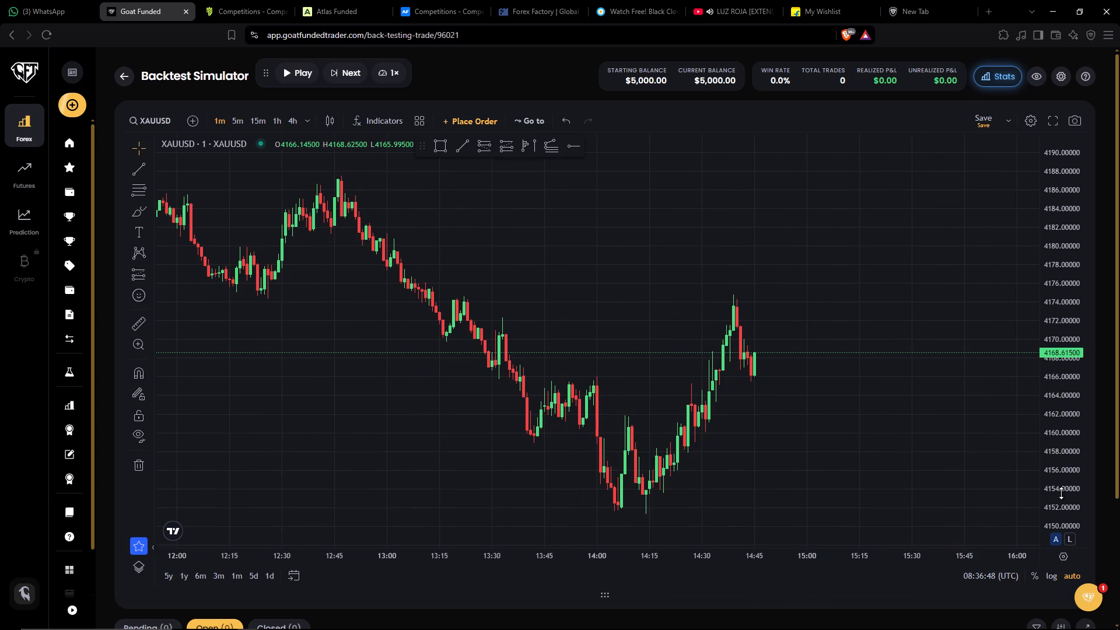
pyautogui.moveTo(1061, 493); pyautogui.dragTo(1069, 435)
pyautogui.moveTo(869, 461); pyautogui.dragTo(877, 341)
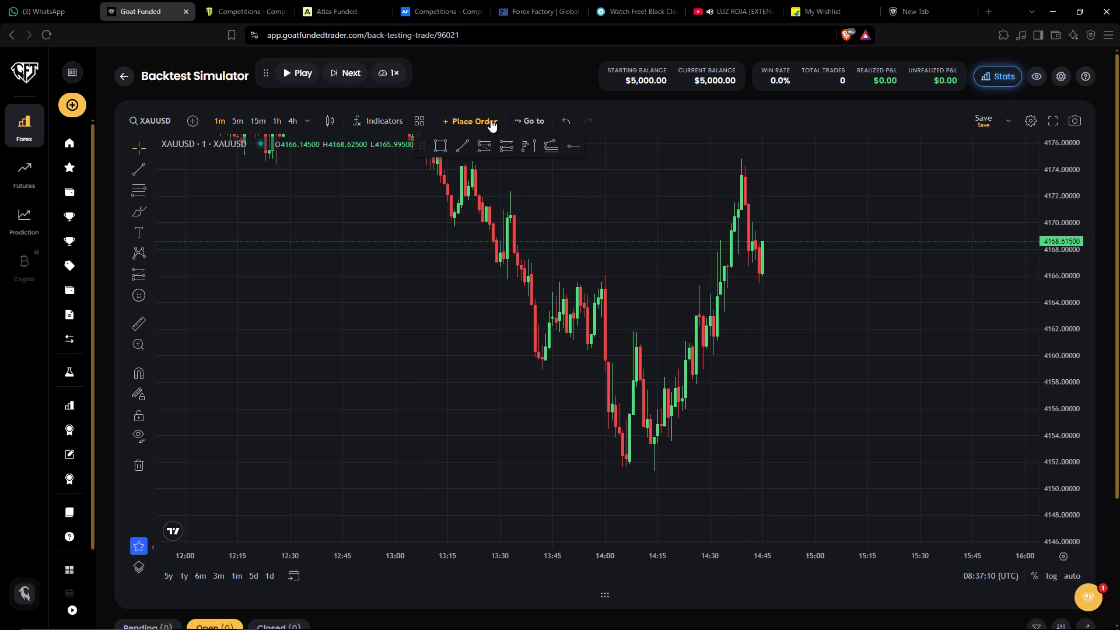
# Jump the replay back to 1 October 2026, 14:43 UTC.
pyautogui.click(538, 120)
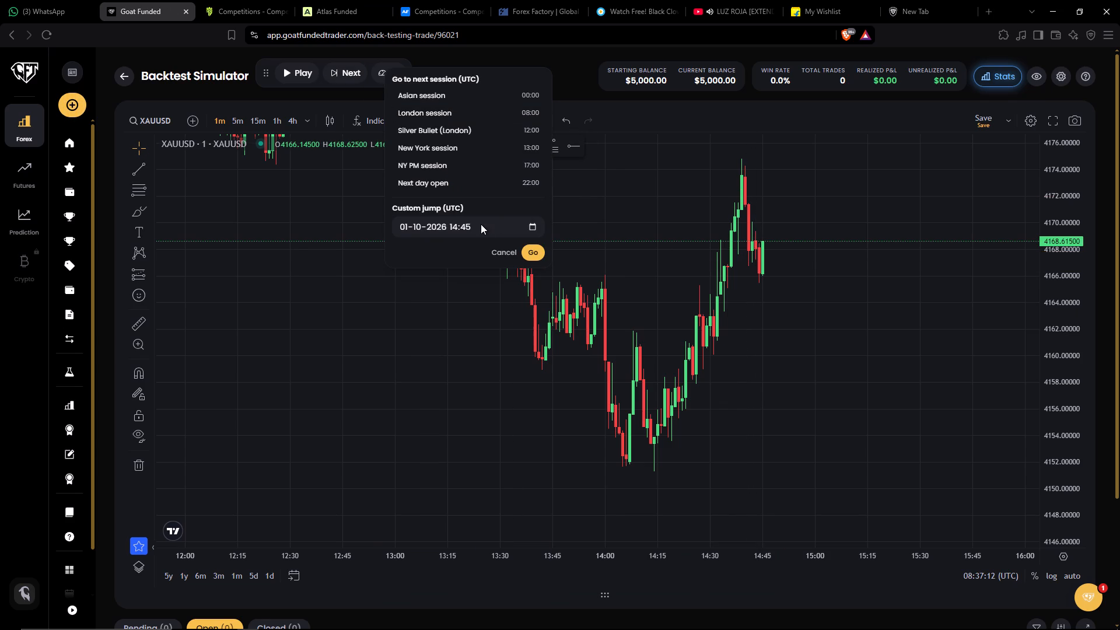
pyautogui.click(468, 224)
pyautogui.press('BackSpace')
pyautogui.write('43')
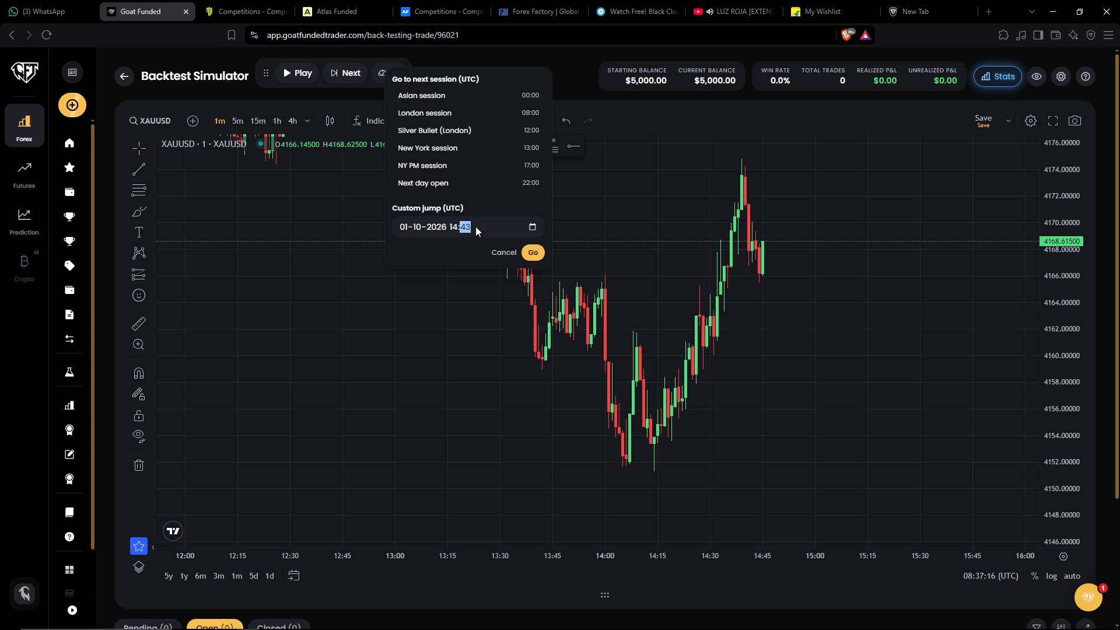
pyautogui.press('Return')
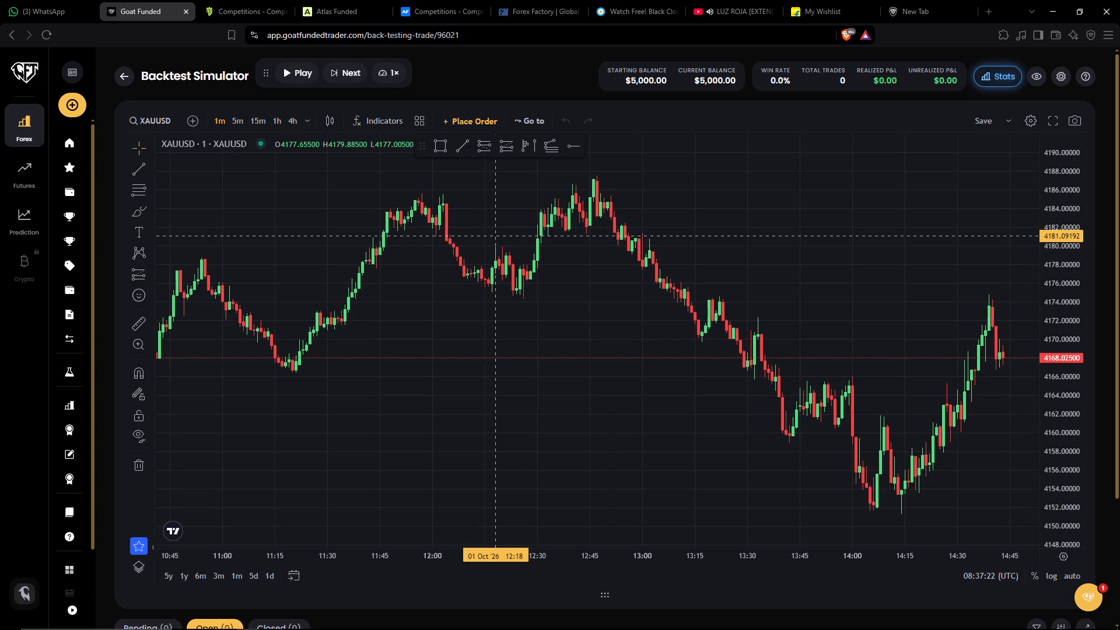
# Draw a rectangular price zone from about 4164.2 to 4166.07, spanning 13:56 to 15:25 on the 1-minute XAUUSD chart.
pyautogui.moveTo(810, 298); pyautogui.dragTo(460, 276)
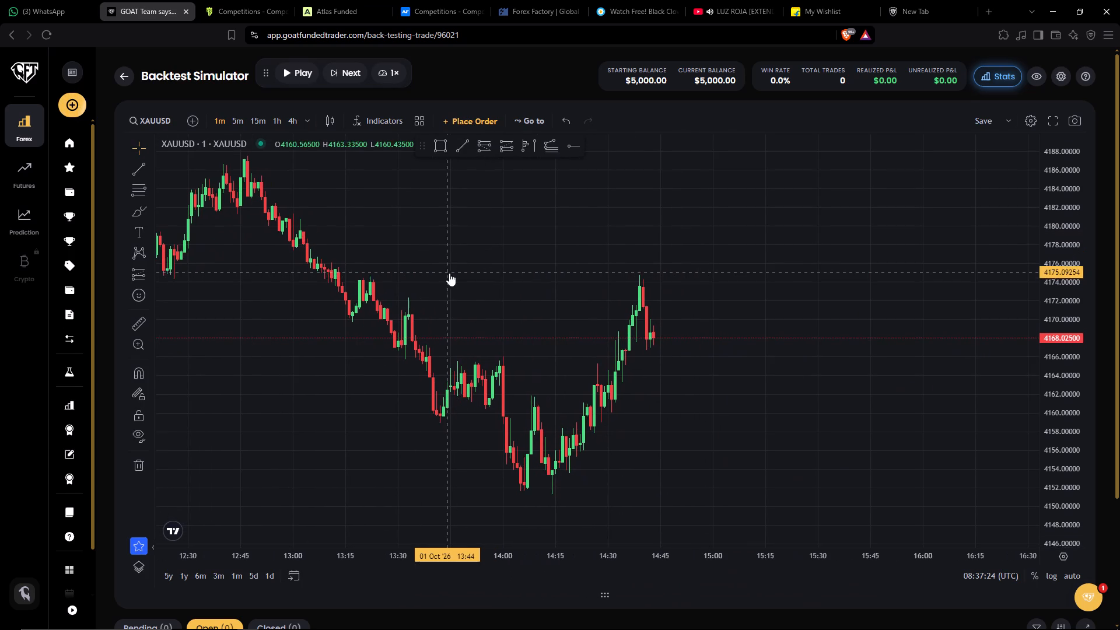
pyautogui.moveTo(712, 405); pyautogui.dragTo(729, 366)
pyautogui.moveTo(1060, 476); pyautogui.dragTo(1069, 330)
pyautogui.moveTo(857, 367); pyautogui.dragTo(902, 382)
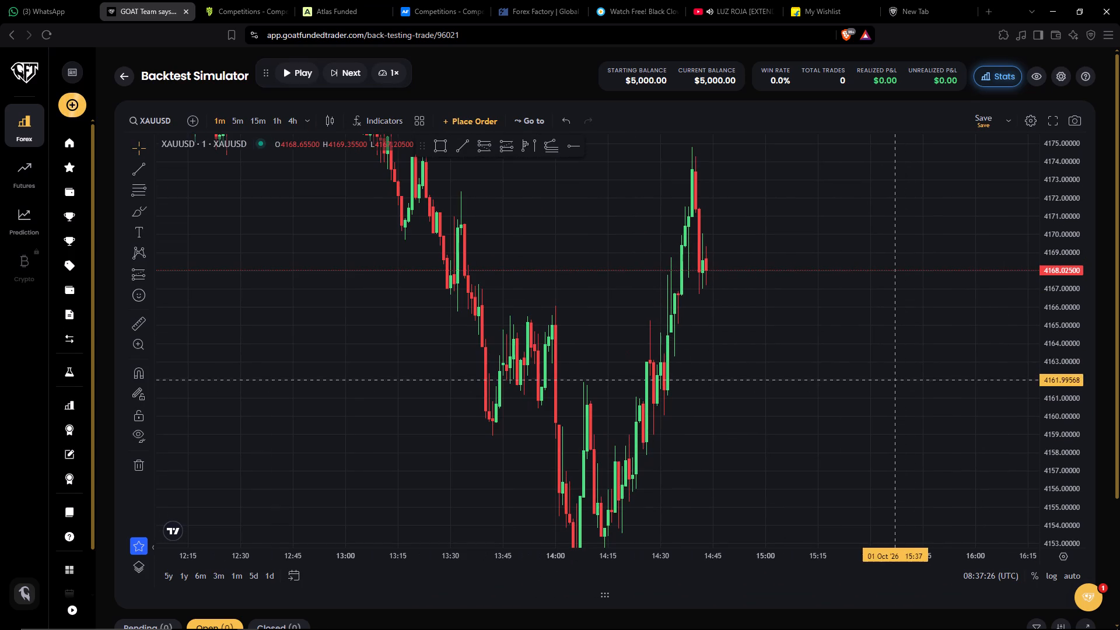
pyautogui.click(441, 147)
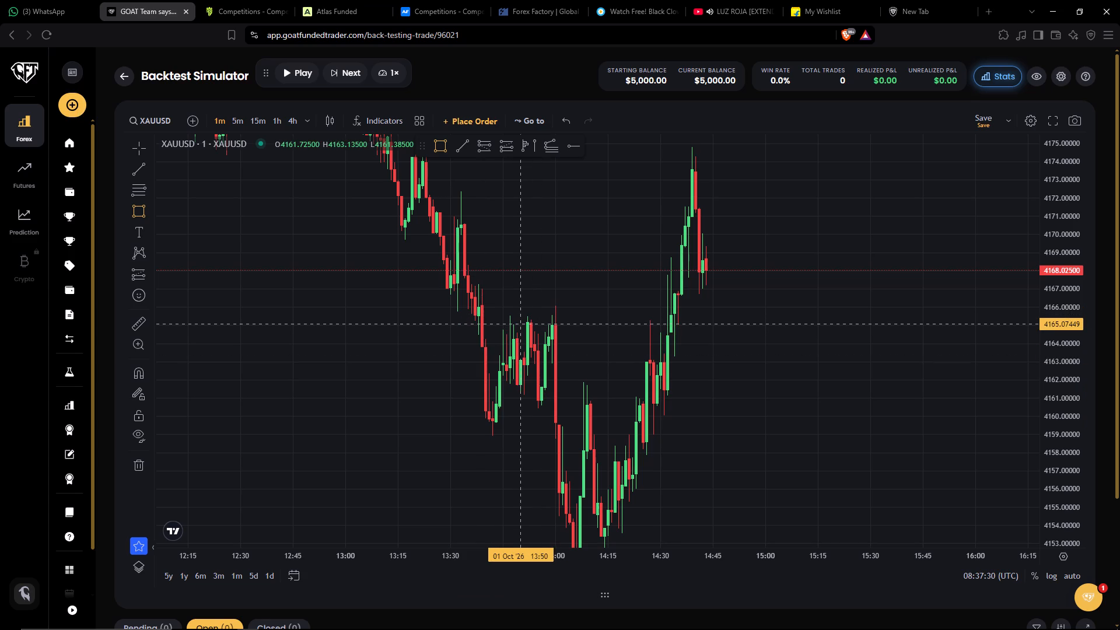
pyautogui.click(520, 324)
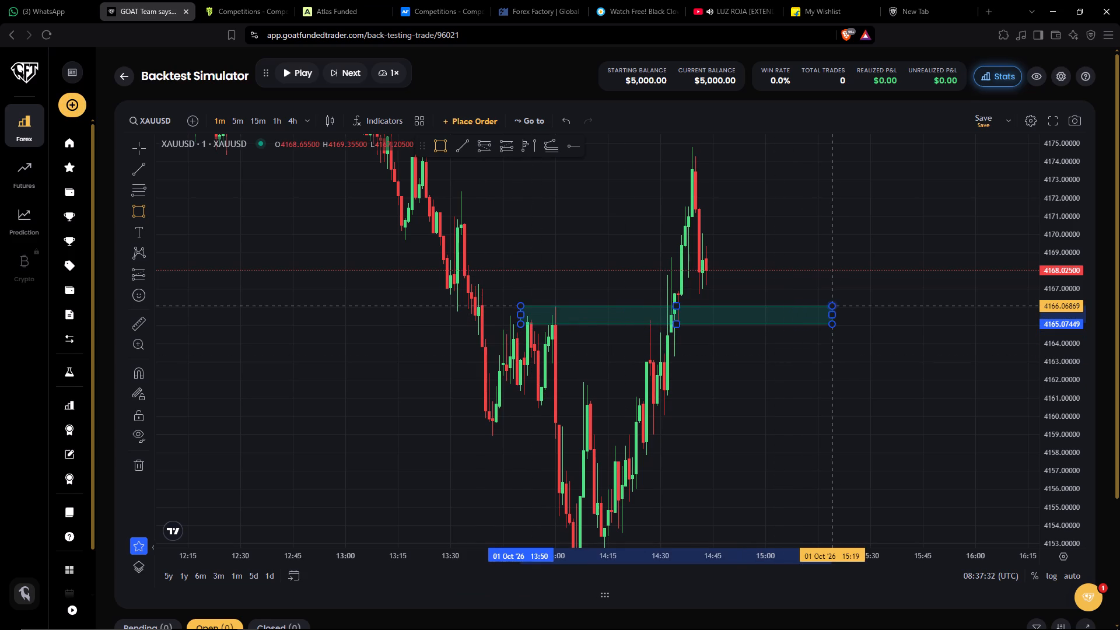
pyautogui.click(851, 306)
pyautogui.click(809, 380)
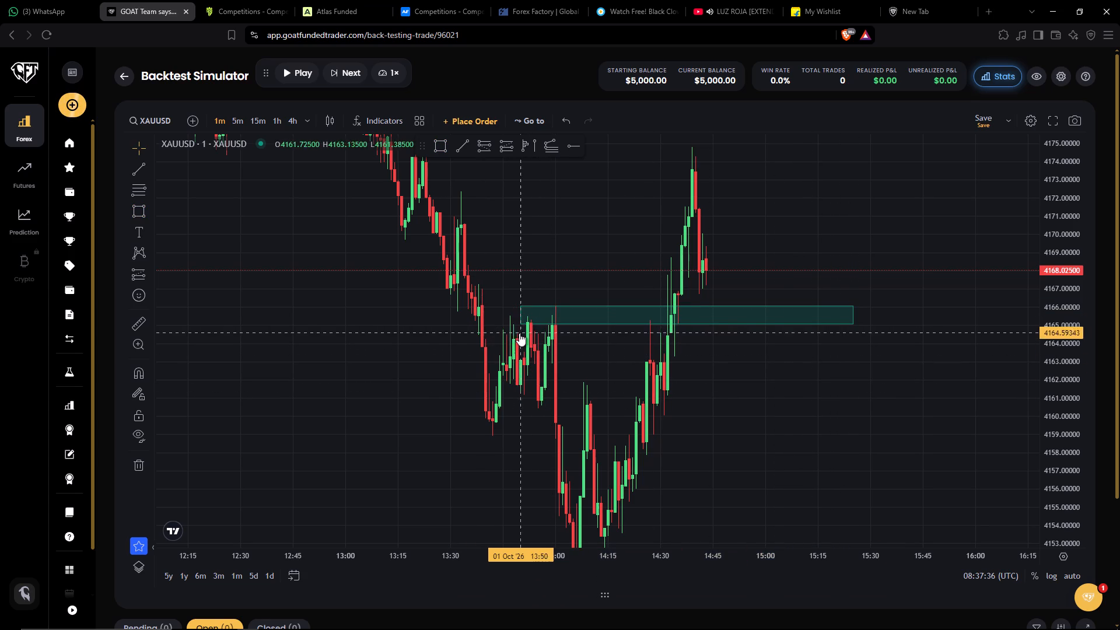
pyautogui.moveTo(521, 324); pyautogui.dragTo(541, 340)
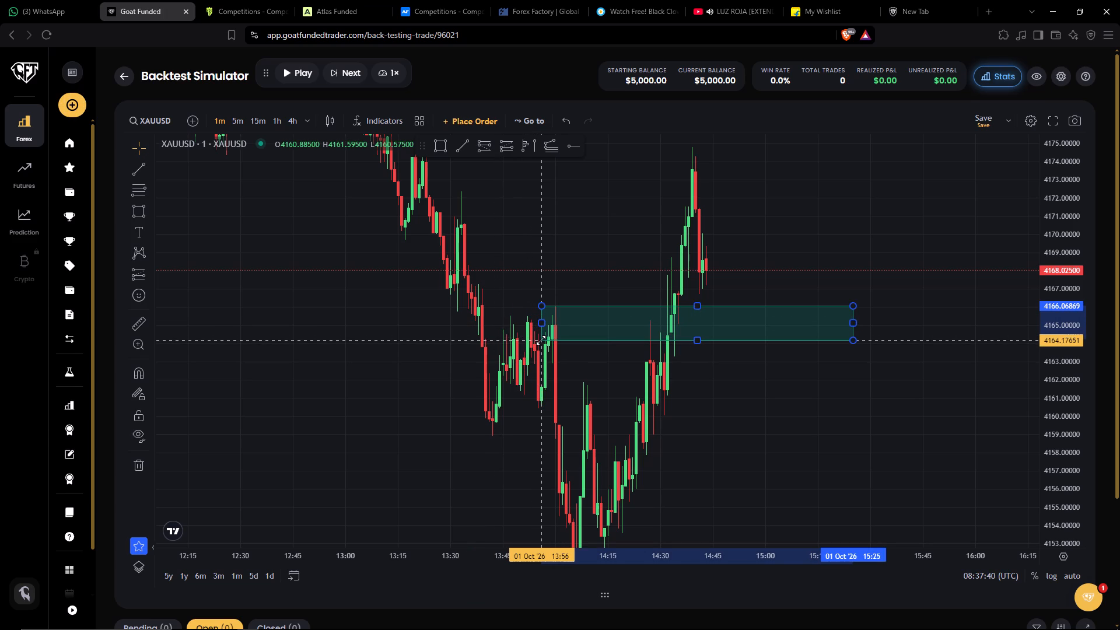
pyautogui.moveTo(541, 340); pyautogui.dragTo(541, 339)
pyautogui.click(754, 395)
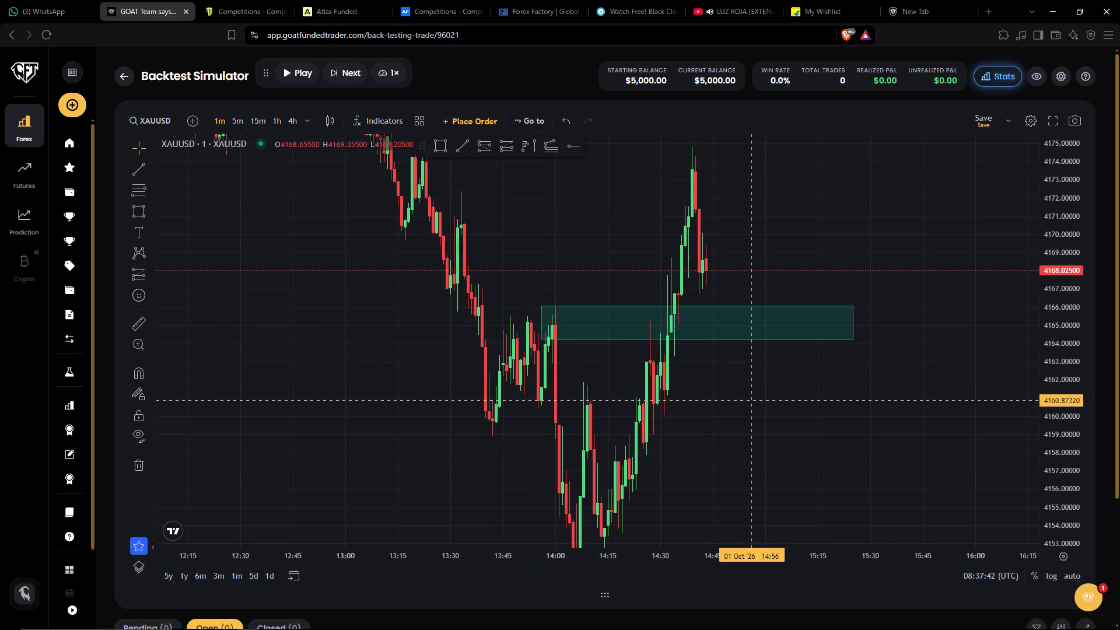
# Draw a long position at the zone's upper edge, entry about 4166.04 and stop about 4163.28, and leave it as an annotation.
pyautogui.moveTo(751, 400); pyautogui.dragTo(729, 402)
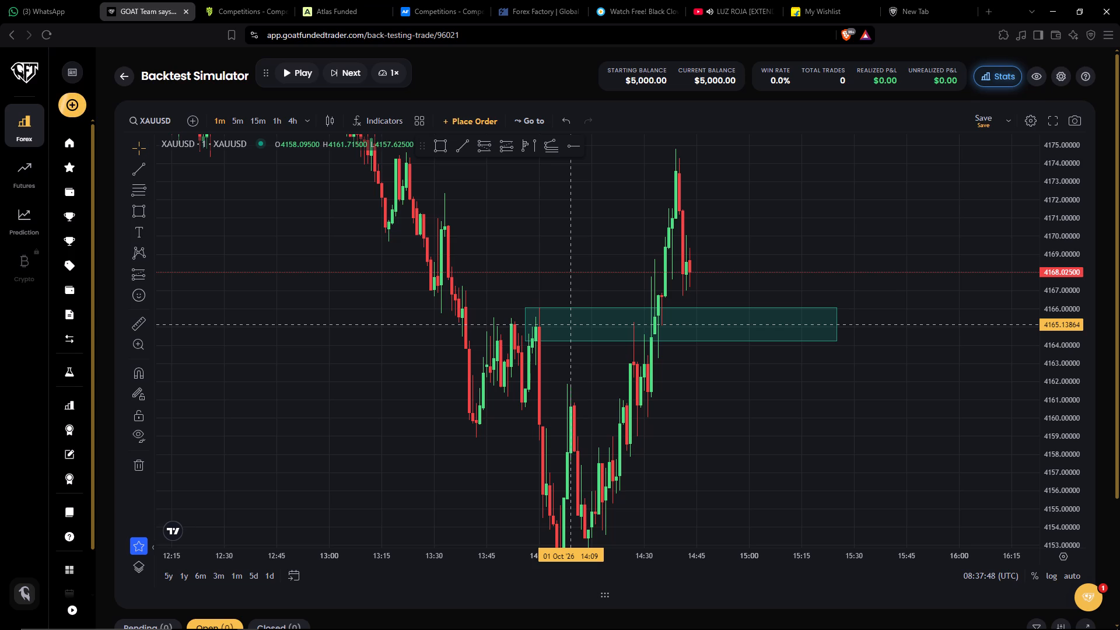
pyautogui.moveTo(852, 402); pyautogui.dragTo(801, 431)
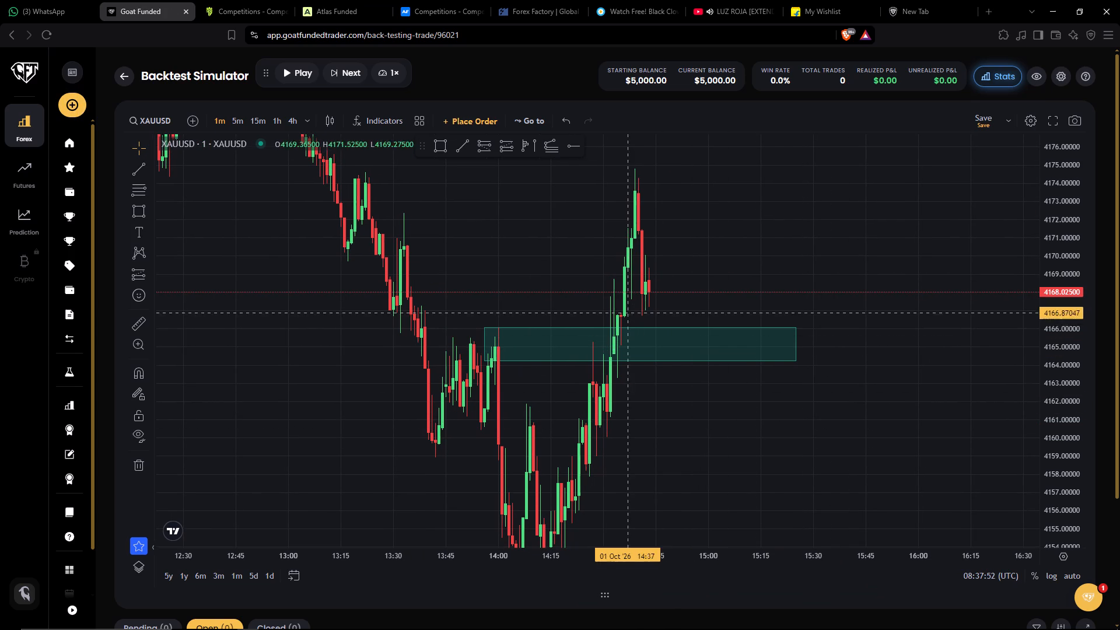
pyautogui.moveTo(772, 210); pyautogui.dragTo(768, 251)
pyautogui.click(499, 143)
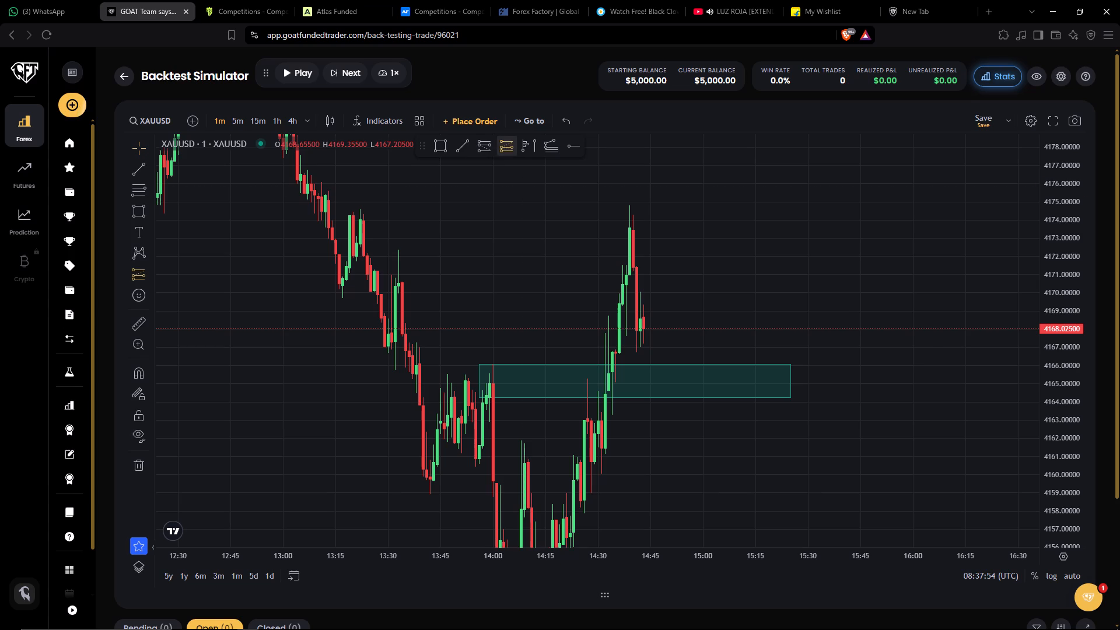
pyautogui.click(657, 365)
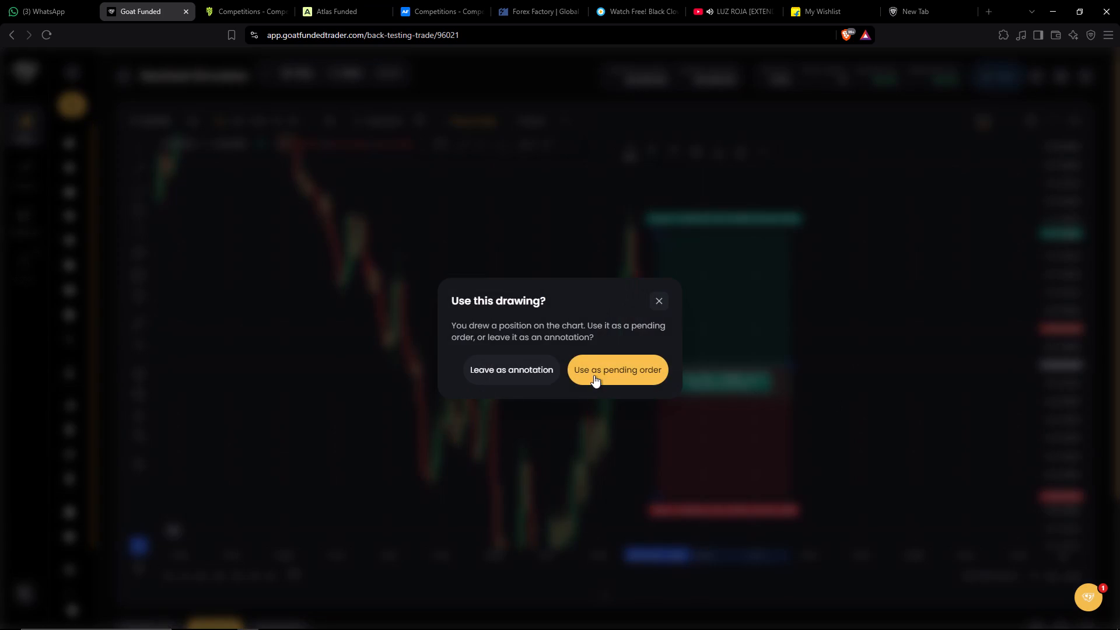
pyautogui.click(529, 371)
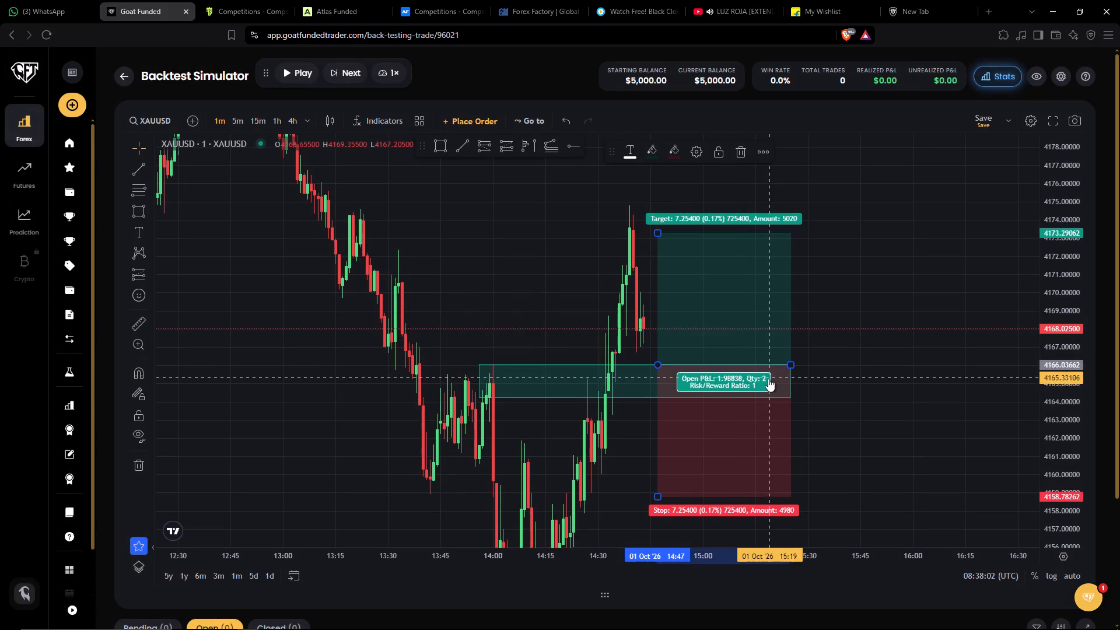
pyautogui.moveTo(657, 496); pyautogui.dragTo(653, 414)
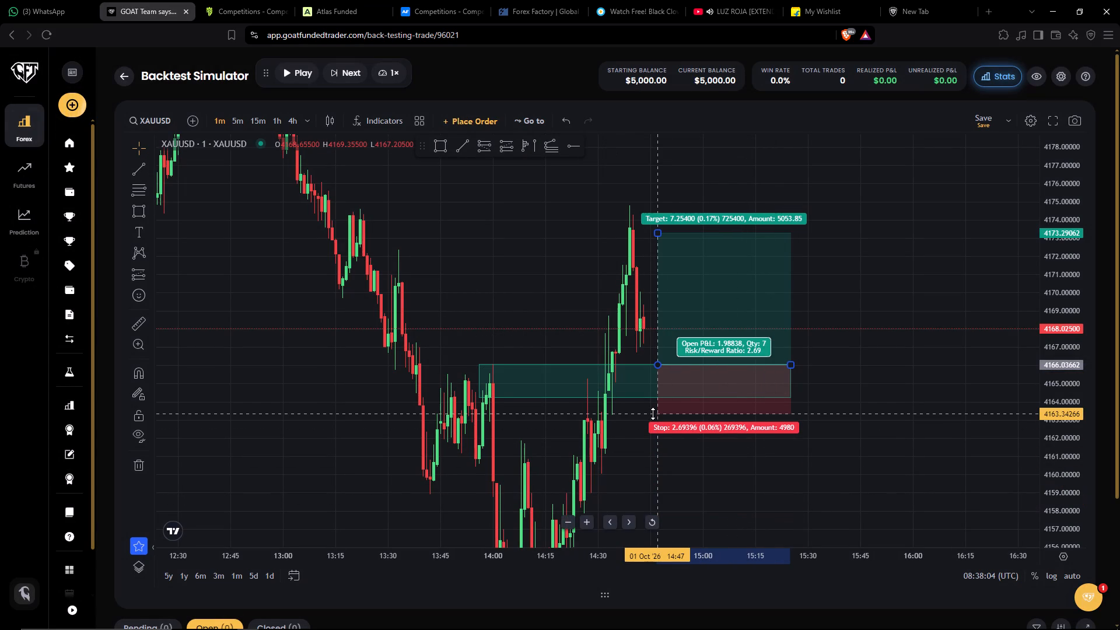
pyautogui.moveTo(653, 414); pyautogui.dragTo(653, 415)
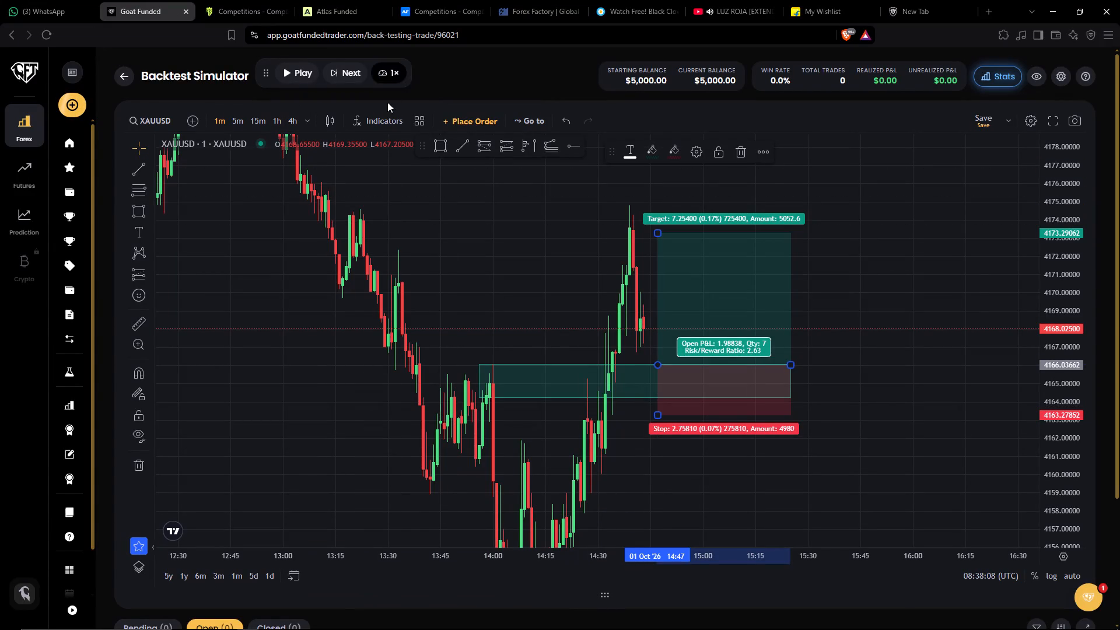
# Place a 0.05-lot XAUUSD buy limit order at 4166.03662, using the drawn stop at 4163.27852 and moving the position's target to 4171.5849.
pyautogui.moveTo(564, 315); pyautogui.dragTo(447, 344)
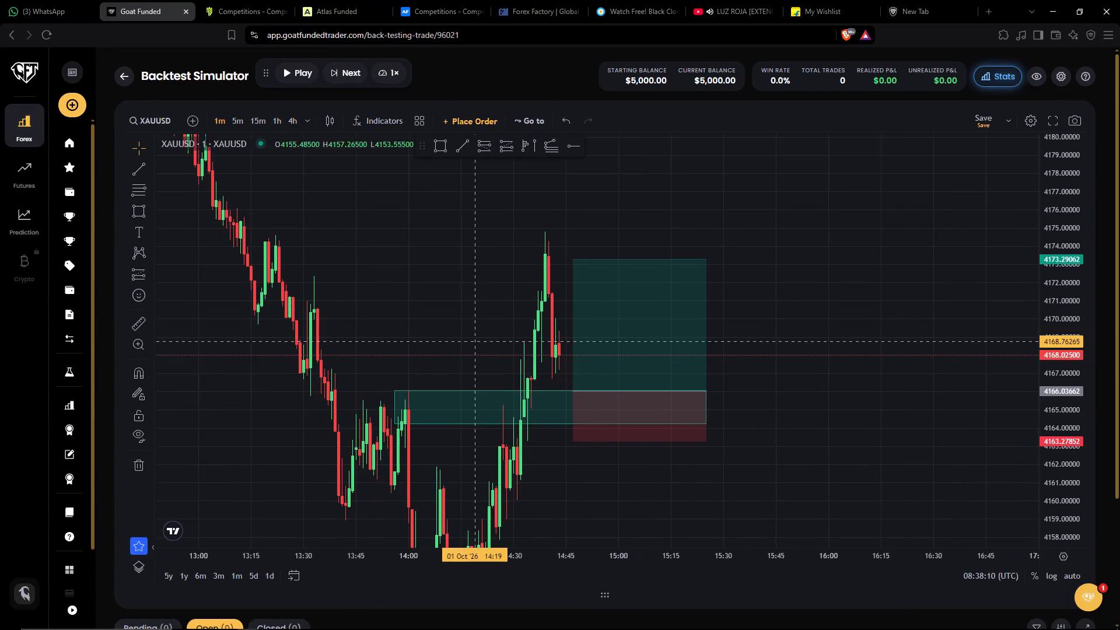
pyautogui.click(471, 124)
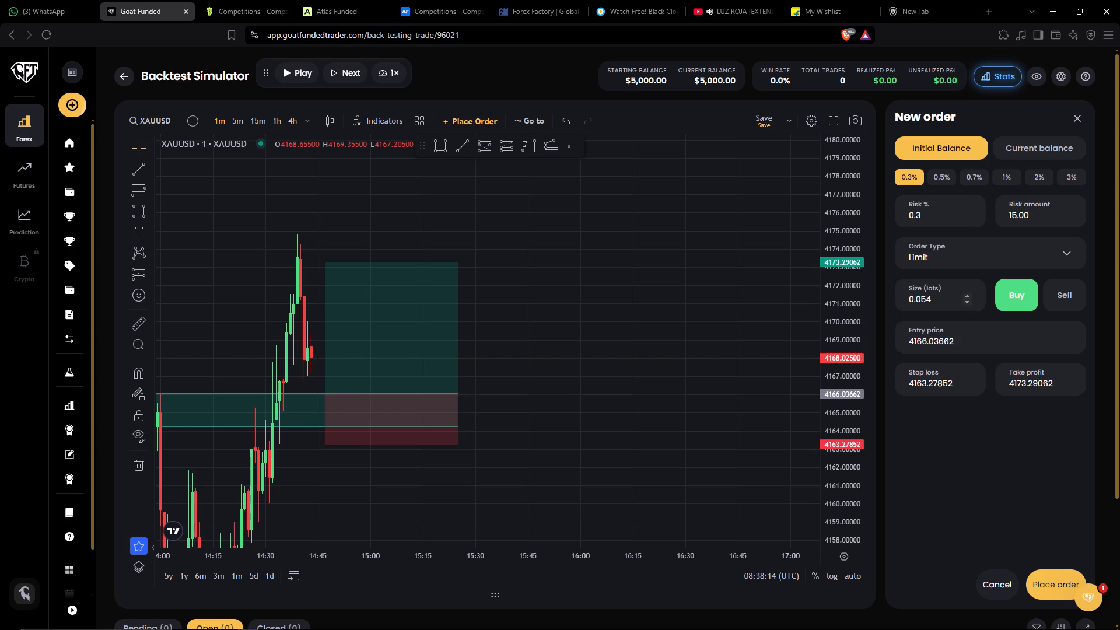
pyautogui.click(932, 301)
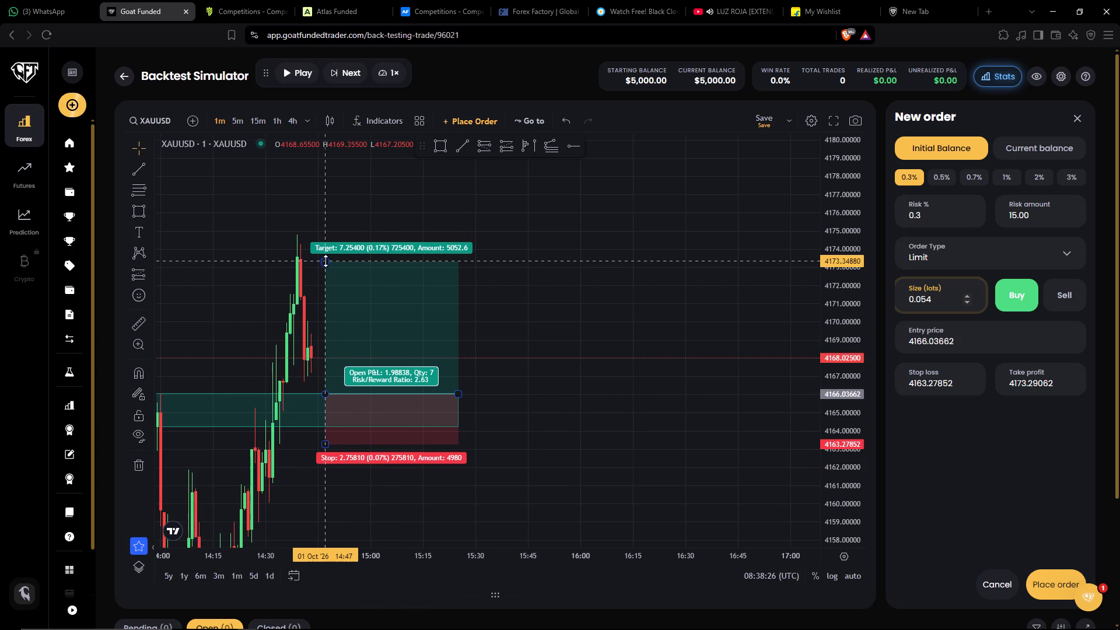
pyautogui.moveTo(325, 261); pyautogui.dragTo(326, 254)
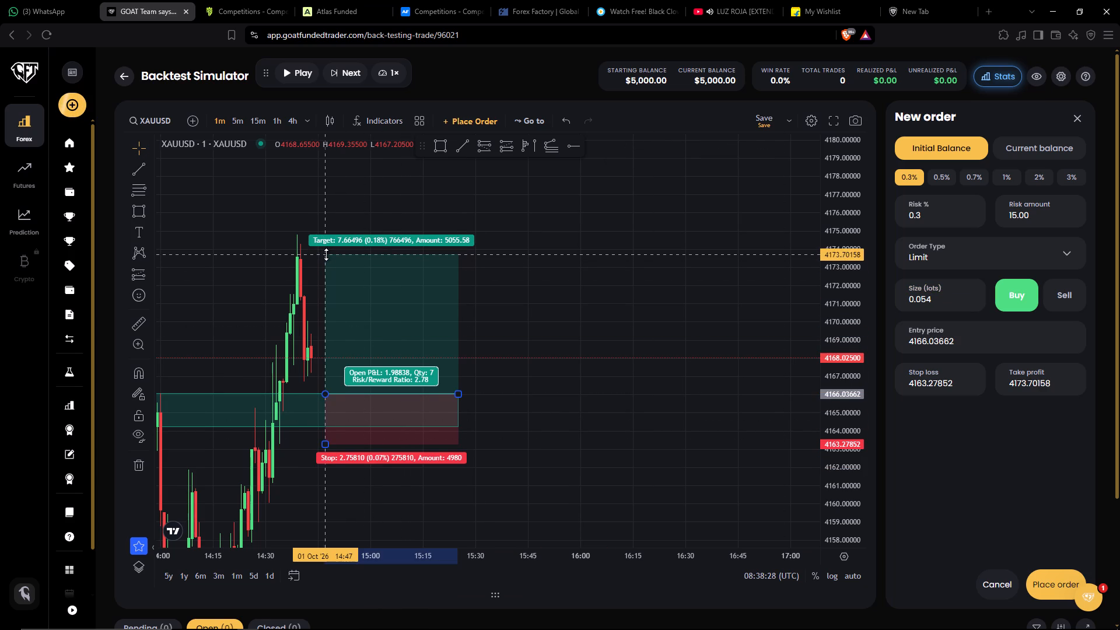
pyautogui.moveTo(326, 254); pyautogui.dragTo(325, 229)
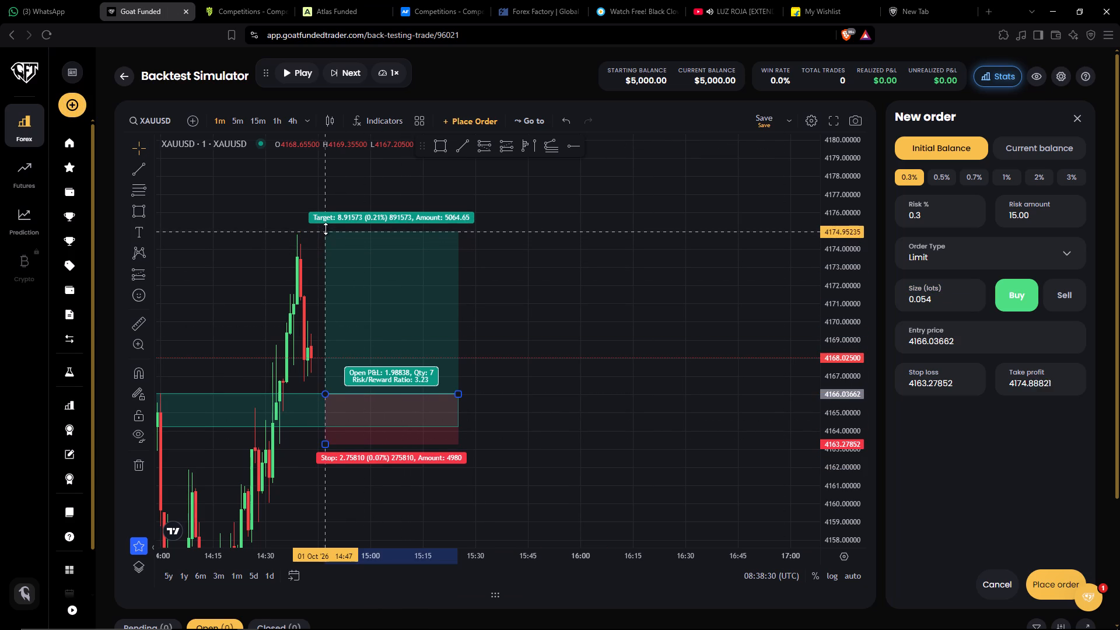
pyautogui.moveTo(325, 229); pyautogui.dragTo(325, 220)
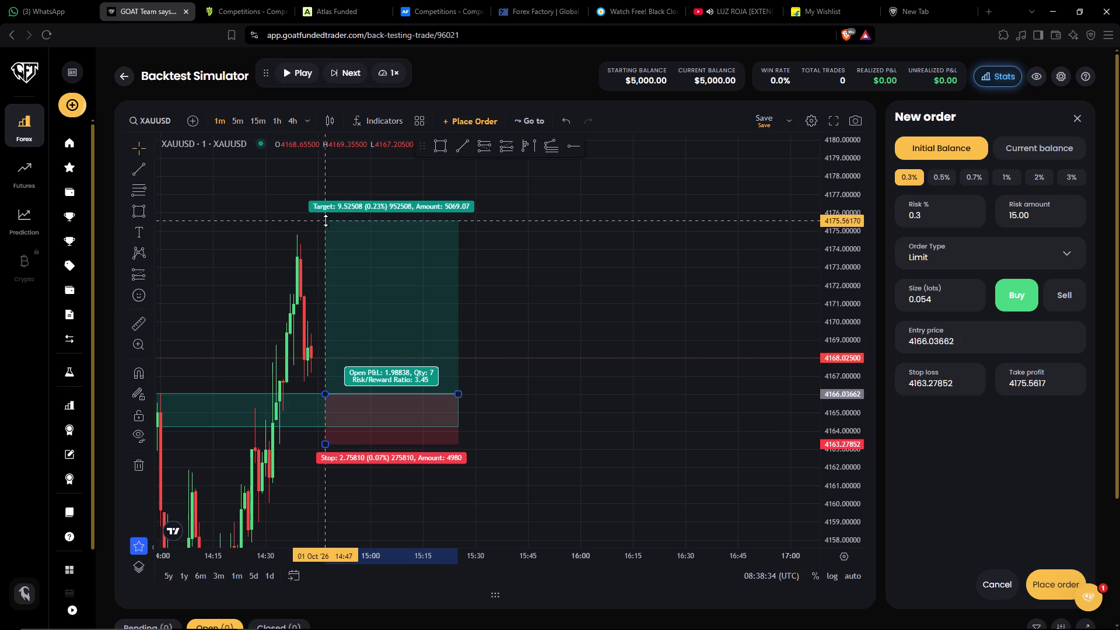
pyautogui.moveTo(325, 220); pyautogui.dragTo(329, 250)
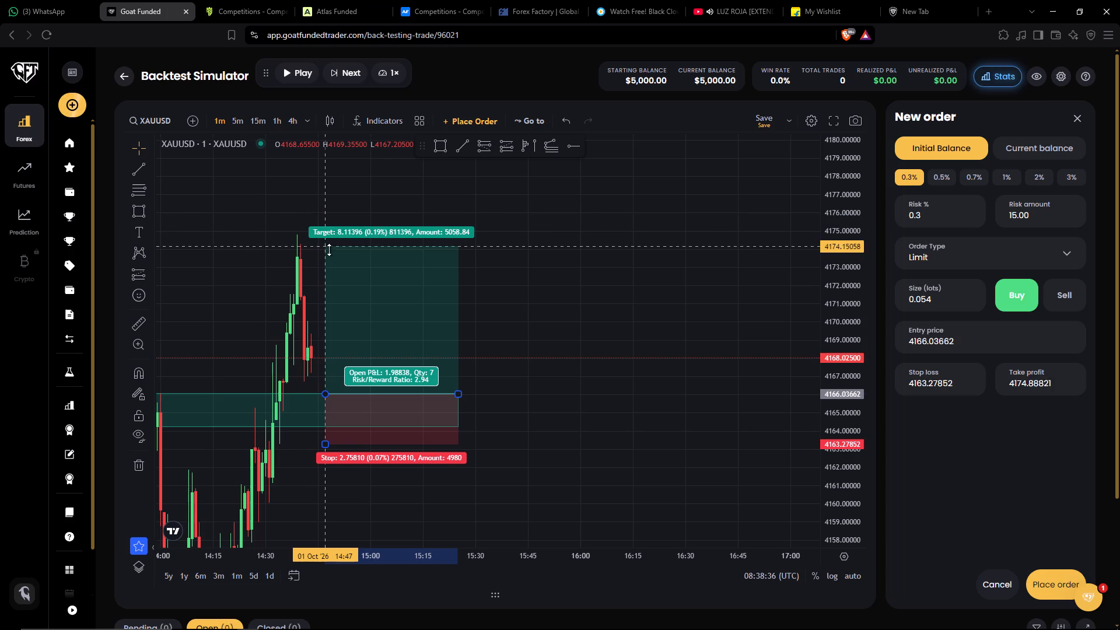
pyautogui.moveTo(329, 250); pyautogui.dragTo(335, 288)
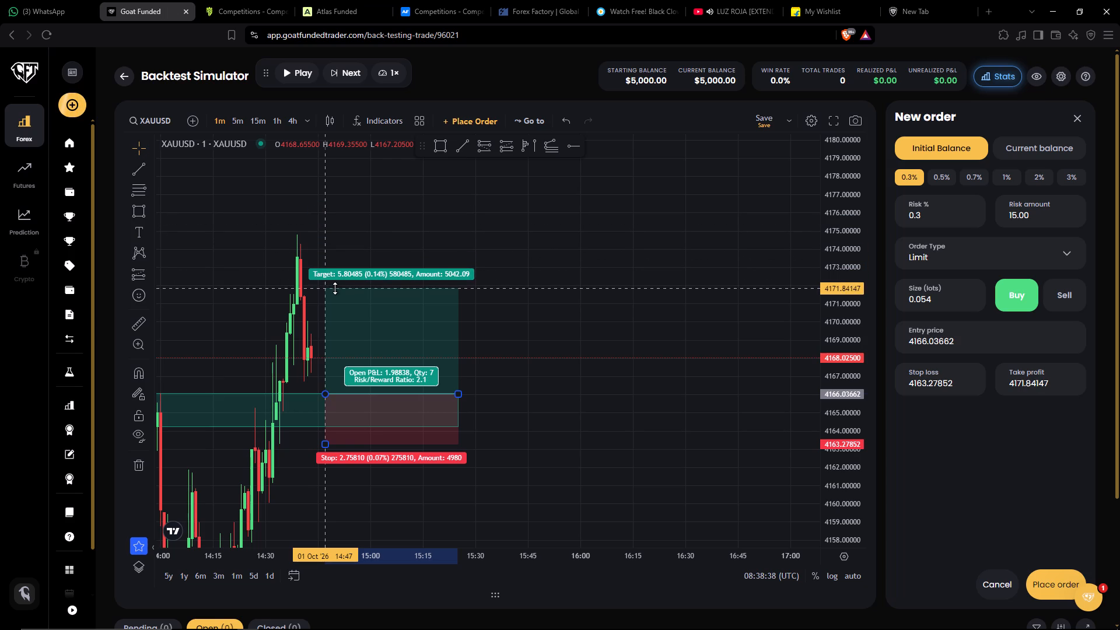
pyautogui.moveTo(335, 288); pyautogui.dragTo(335, 293)
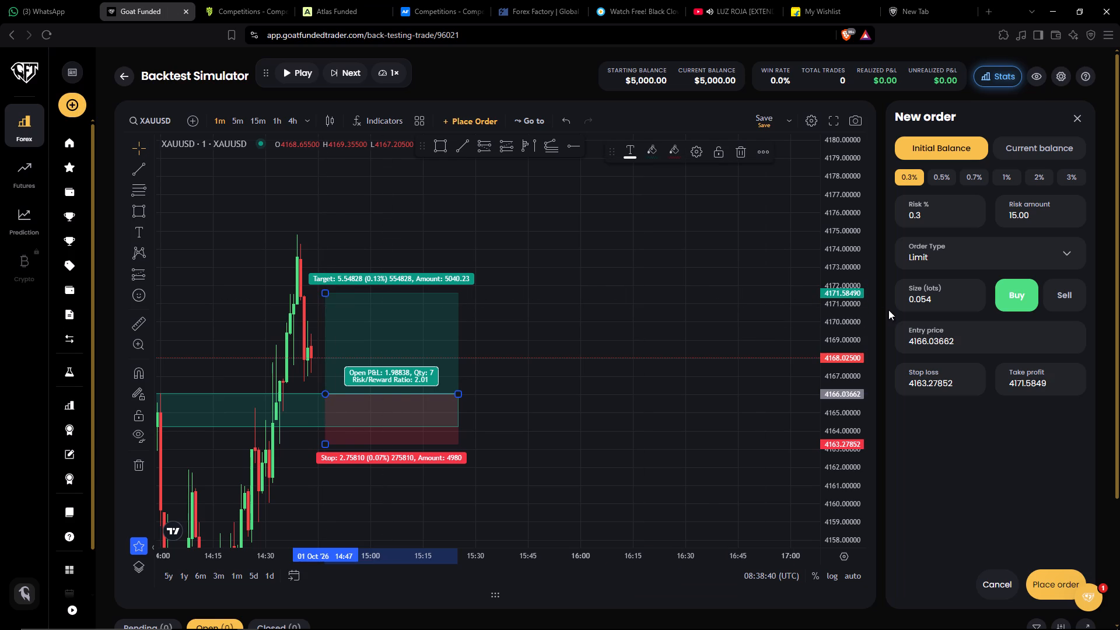
pyautogui.click(943, 297)
pyautogui.press('BackSpace')
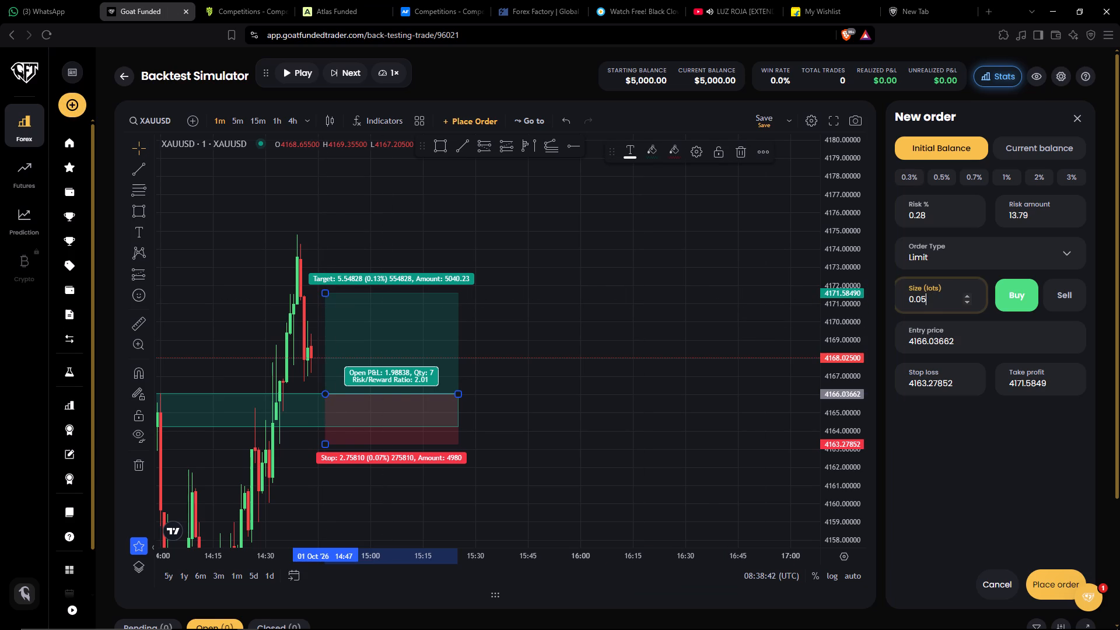
pyautogui.click(1052, 579)
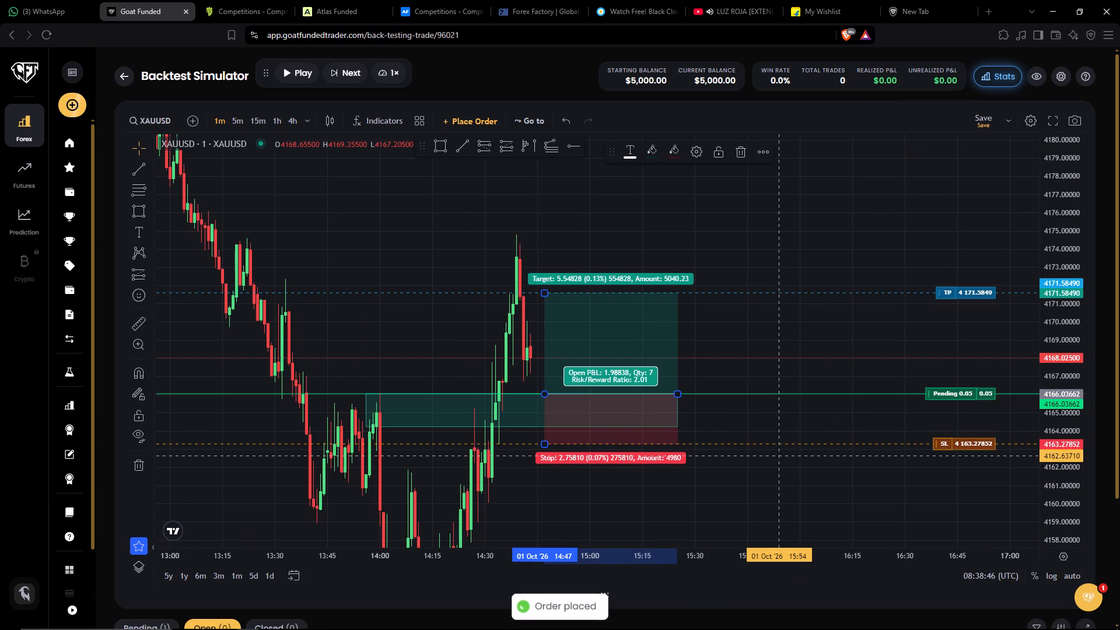
# Play the XAUUSD replay forward and pause it at about 14:54 UTC on 1 October 2026.
pyautogui.moveTo(793, 485); pyautogui.dragTo(803, 485)
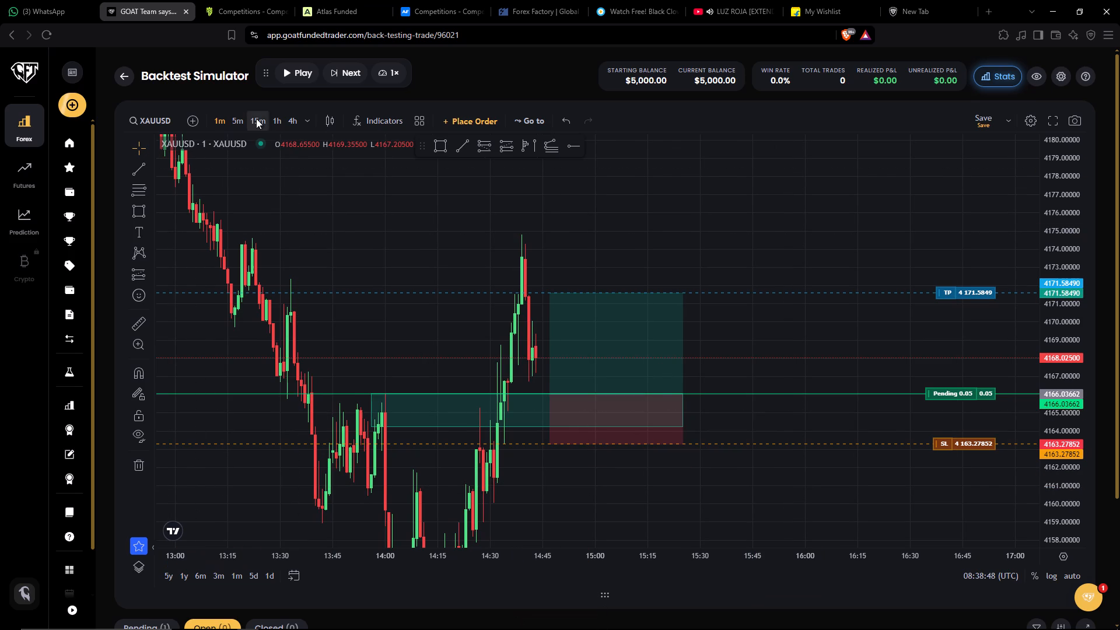
pyautogui.click(287, 77)
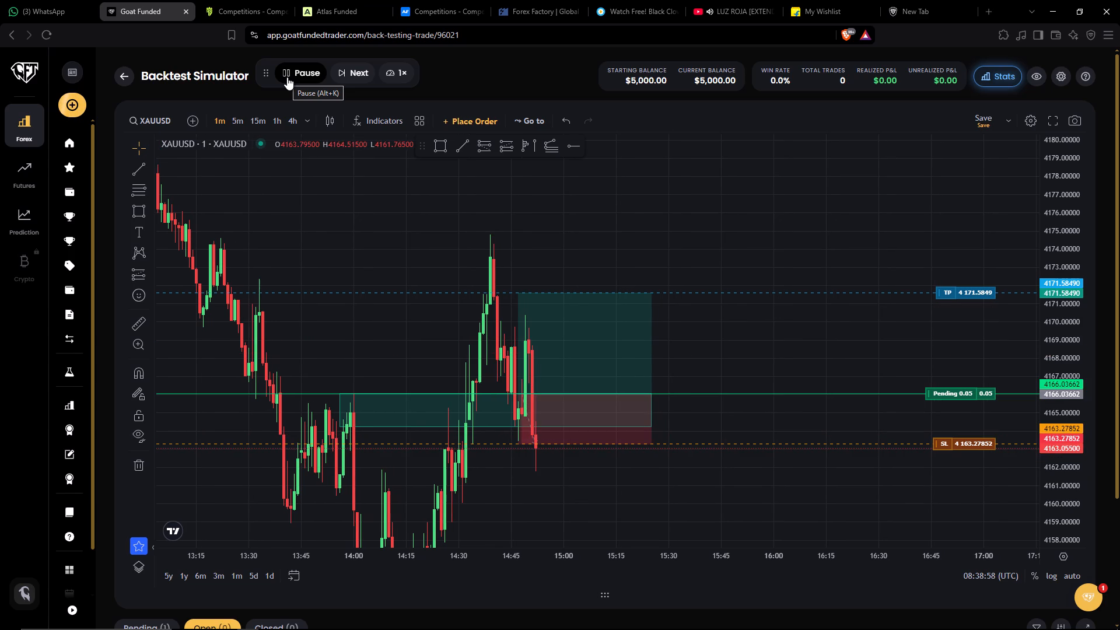
pyautogui.click(287, 77)
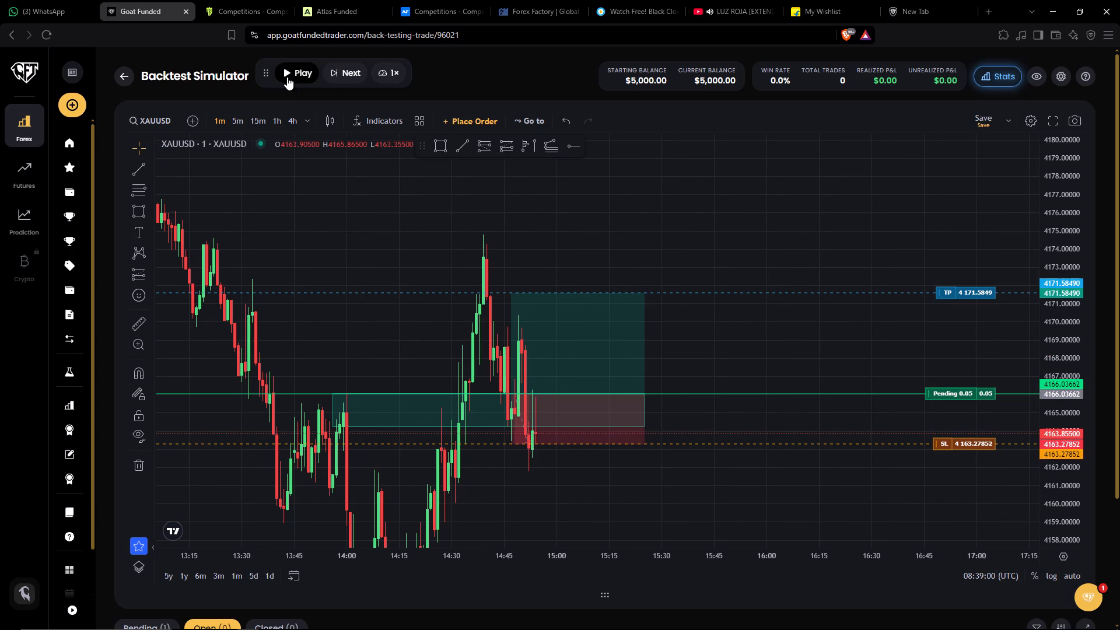
# Switch the XAUUSD chart to the 5-minute timeframe.
pyautogui.moveTo(744, 501); pyautogui.dragTo(841, 370)
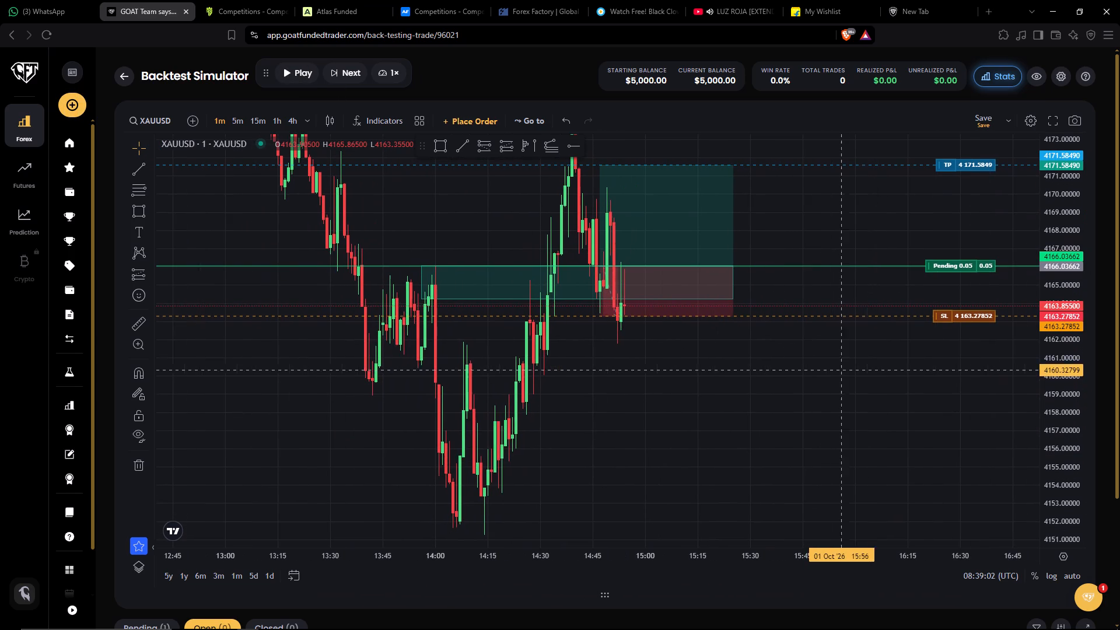
pyautogui.moveTo(1065, 347); pyautogui.dragTo(1035, 406)
pyautogui.moveTo(828, 422); pyautogui.dragTo(756, 474)
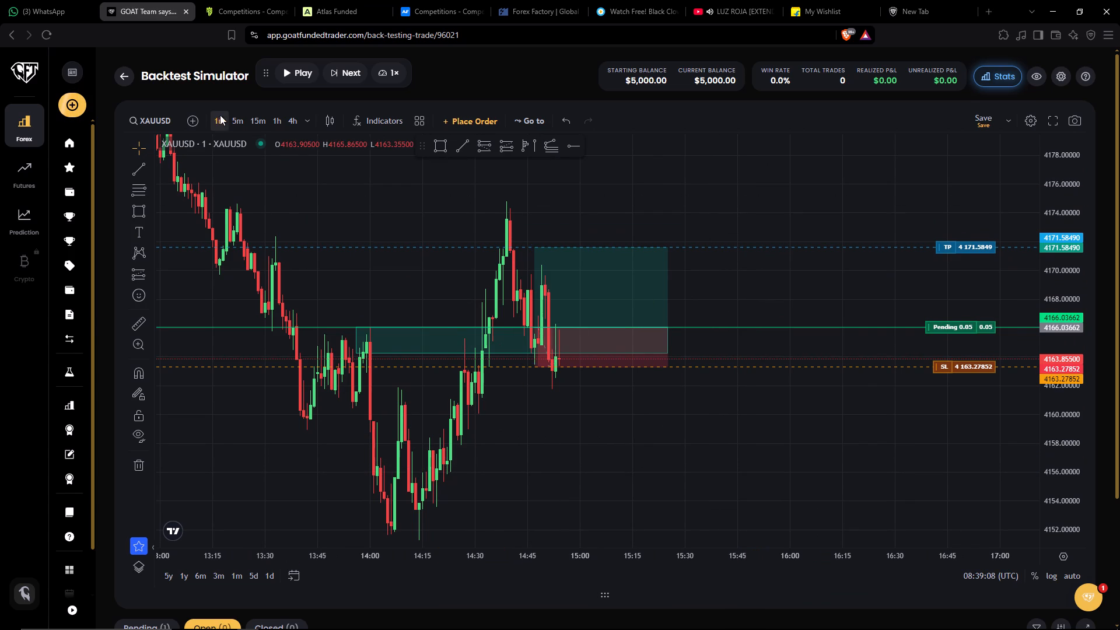
pyautogui.click(234, 121)
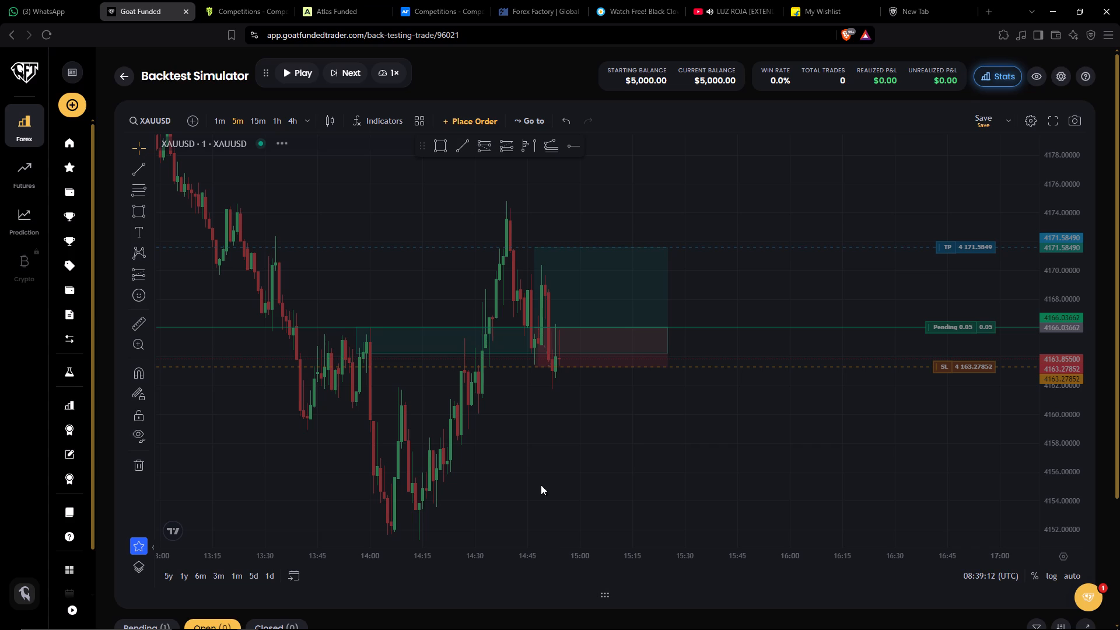
# Cancel the pending 0.05-lot XAUUSD order from the pending orders list and restore the chart's full height.
pyautogui.moveTo(601, 598); pyautogui.dragTo(594, 428)
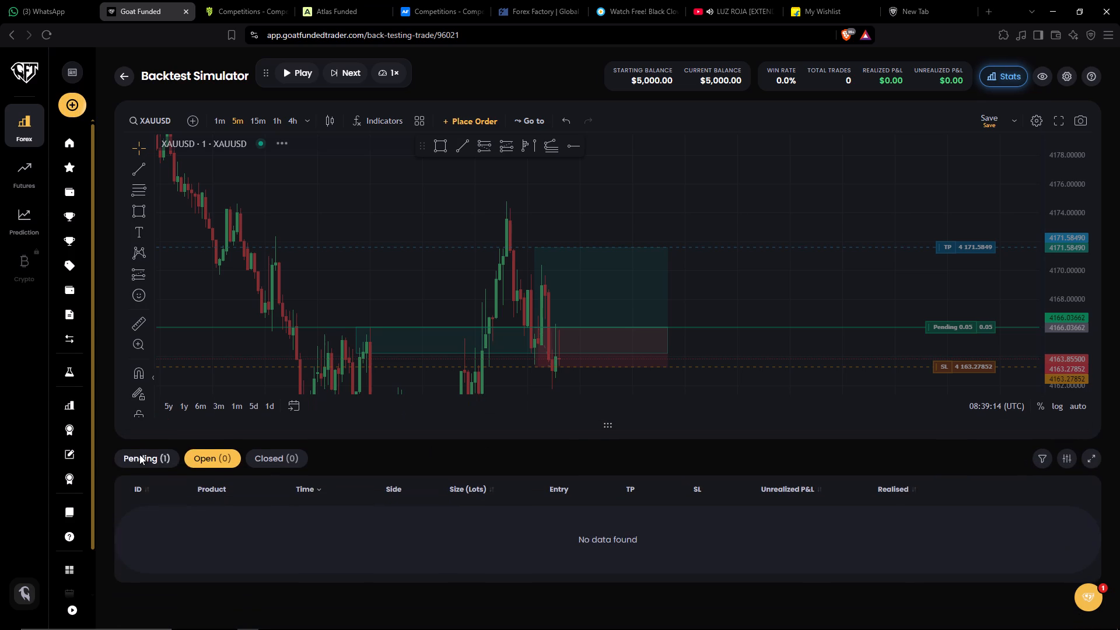
pyautogui.click(139, 454)
pyautogui.click(1053, 527)
pyautogui.click(1052, 522)
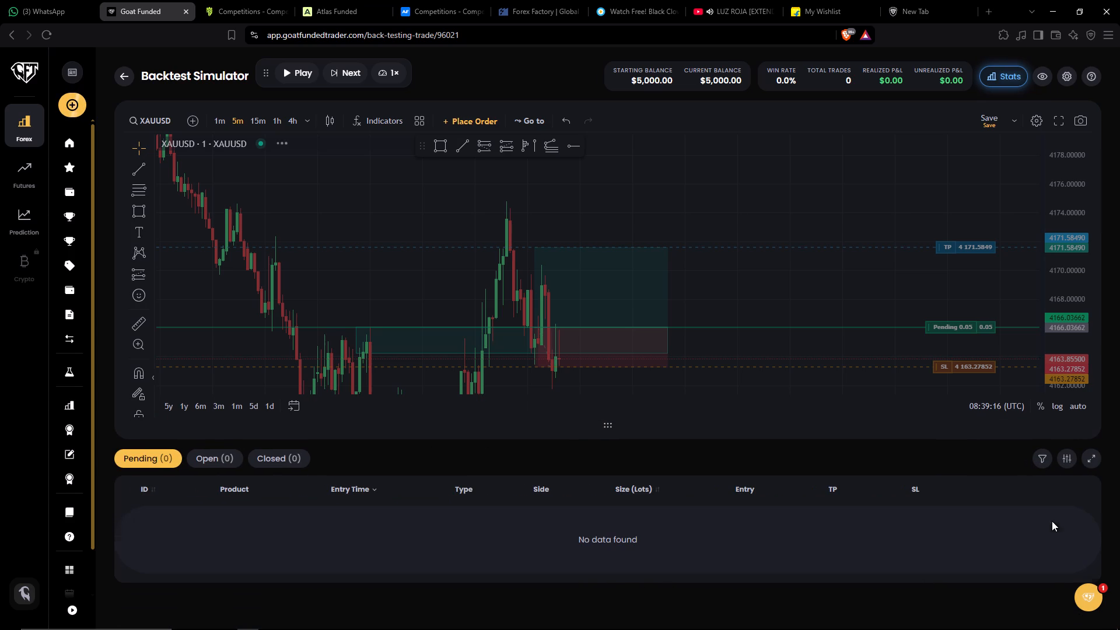
pyautogui.moveTo(605, 424); pyautogui.dragTo(589, 603)
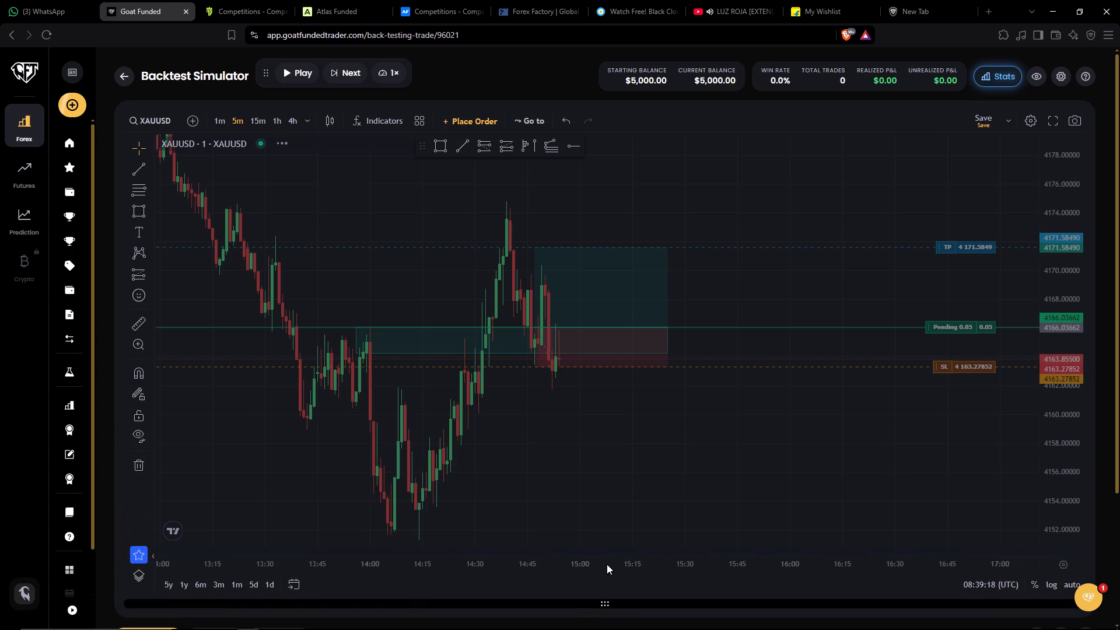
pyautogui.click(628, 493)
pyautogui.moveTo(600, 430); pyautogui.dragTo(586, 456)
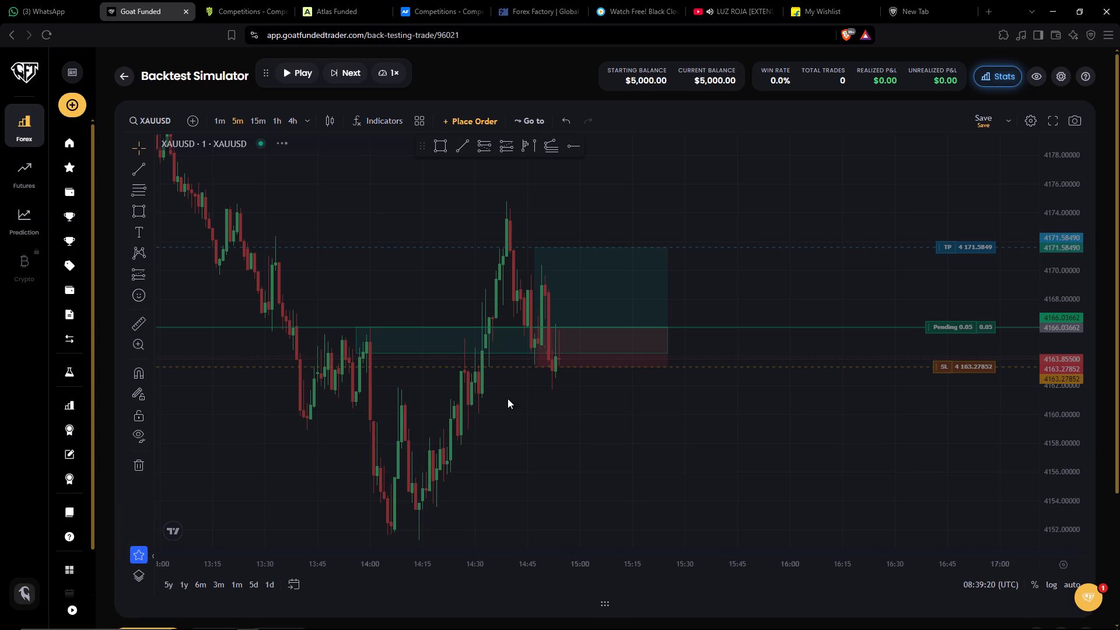
# Play the XAUUSD replay forward on the 5-minute chart and pause it at about 15:05 UTC on 1 October 2026.
pyautogui.moveTo(663, 423); pyautogui.dragTo(712, 421)
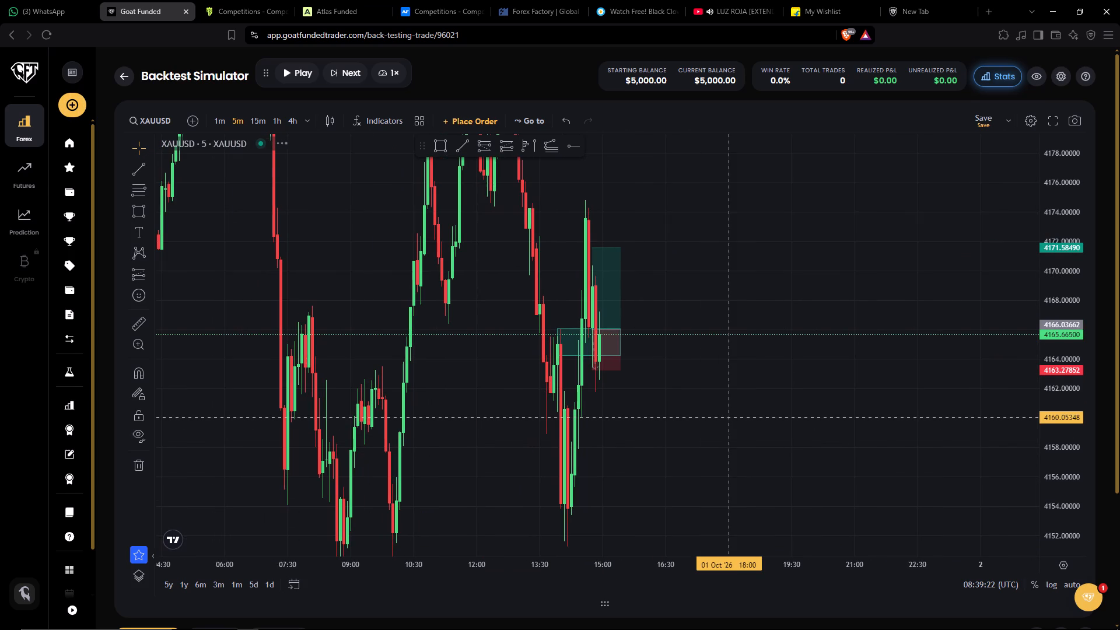
pyautogui.moveTo(1062, 367); pyautogui.dragTo(1051, 439)
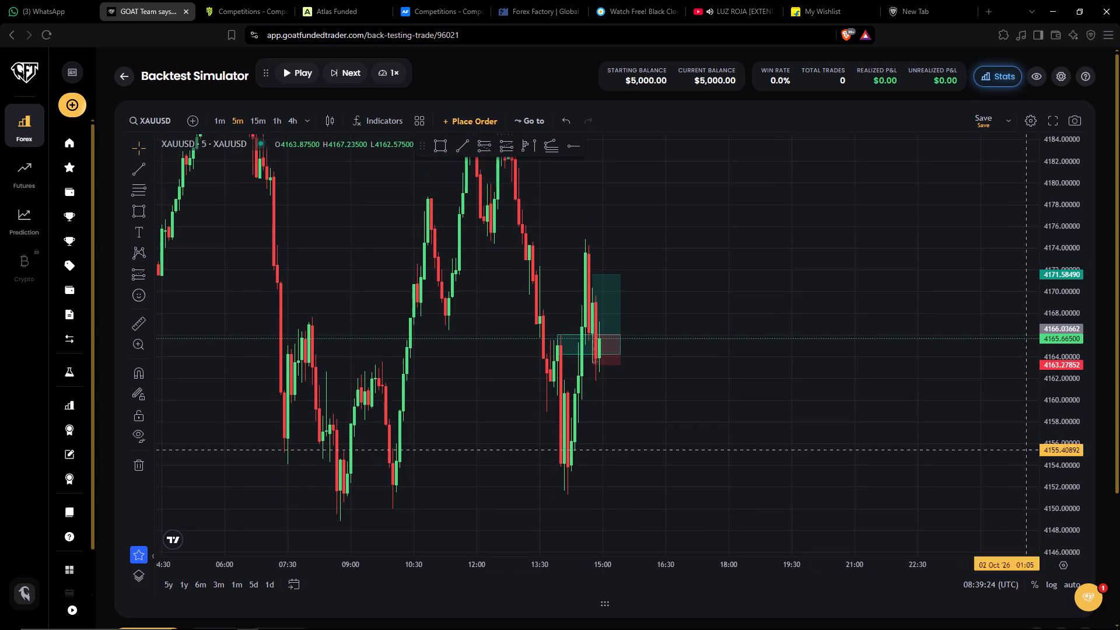
pyautogui.moveTo(731, 443); pyautogui.dragTo(904, 419)
pyautogui.moveTo(793, 566); pyautogui.dragTo(608, 566)
pyautogui.moveTo(619, 464); pyautogui.dragTo(772, 446)
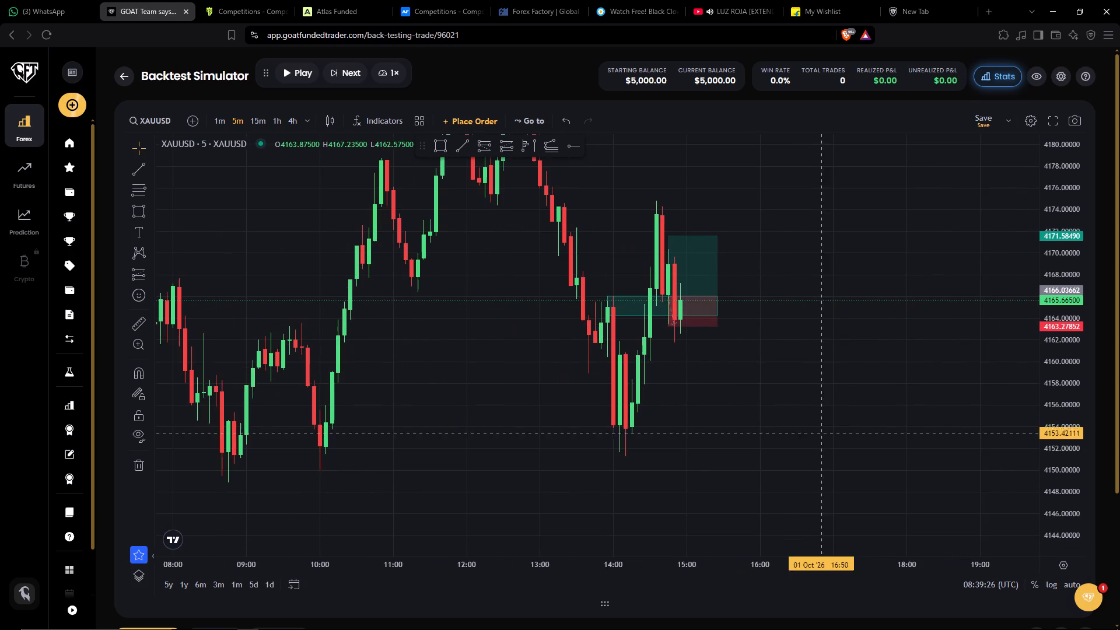
pyautogui.moveTo(1069, 341); pyautogui.dragTo(1043, 409)
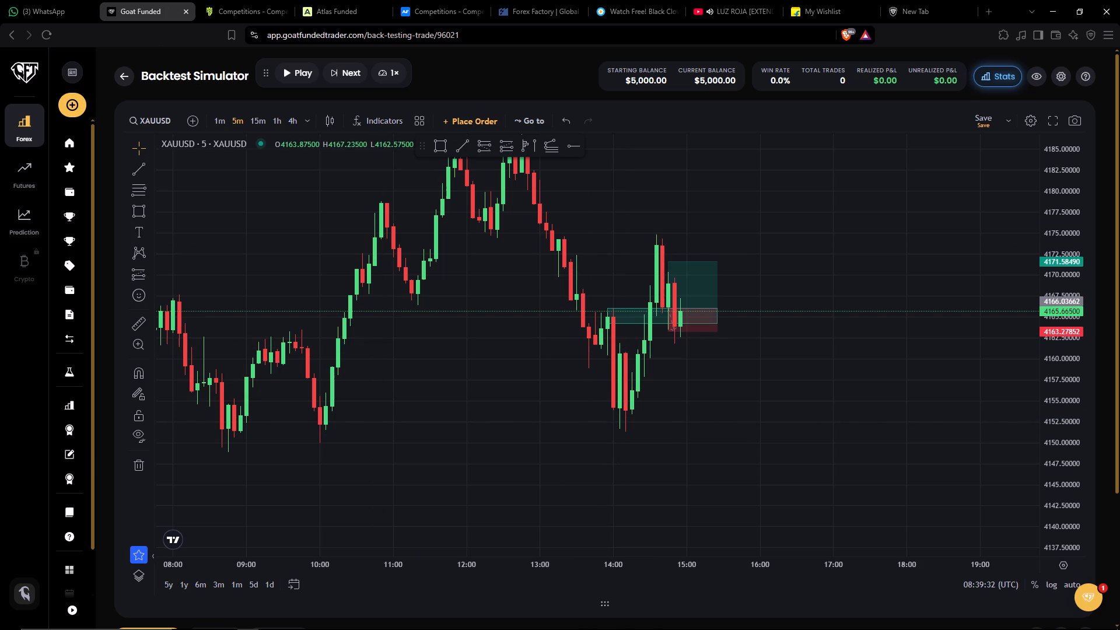
pyautogui.click(283, 75)
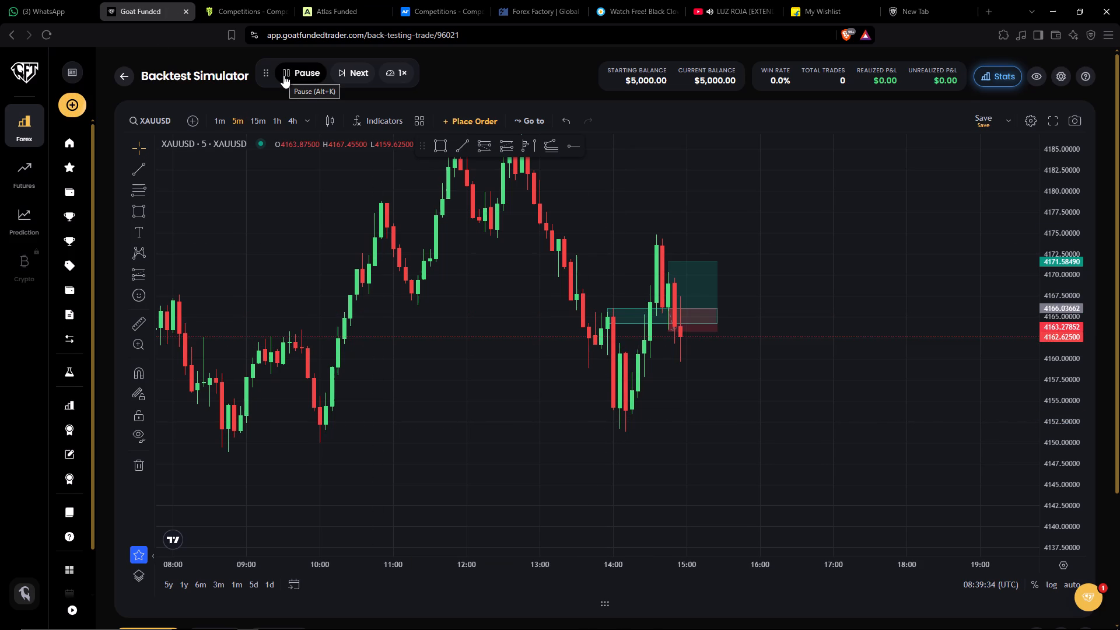
pyautogui.click(283, 75)
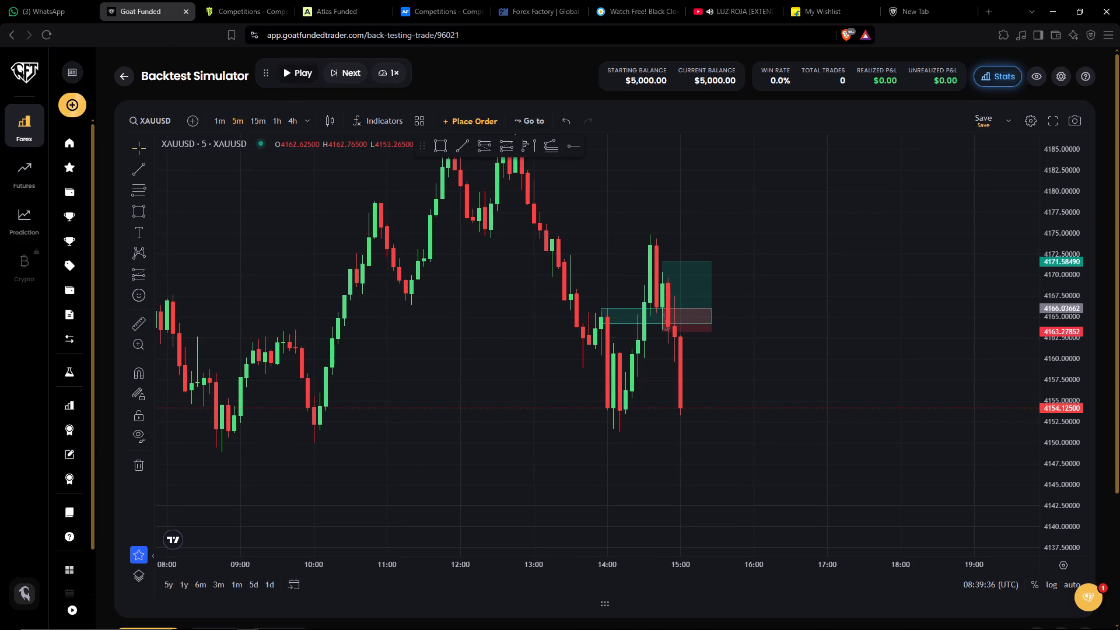
# Switch the XAUUSD chart to the 1-minute timeframe and examine the price action around 15:00 UTC.
pyautogui.moveTo(604, 502); pyautogui.dragTo(714, 497)
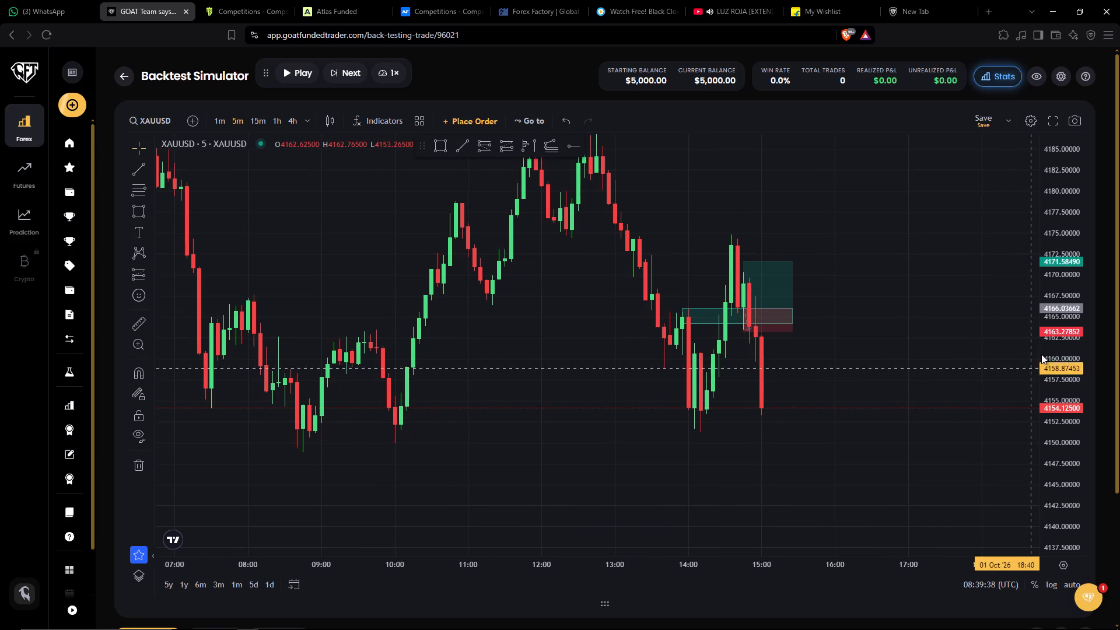
pyautogui.moveTo(1052, 342); pyautogui.dragTo(1025, 452)
pyautogui.moveTo(930, 474); pyautogui.dragTo(838, 475)
pyautogui.moveTo(716, 466); pyautogui.dragTo(717, 466)
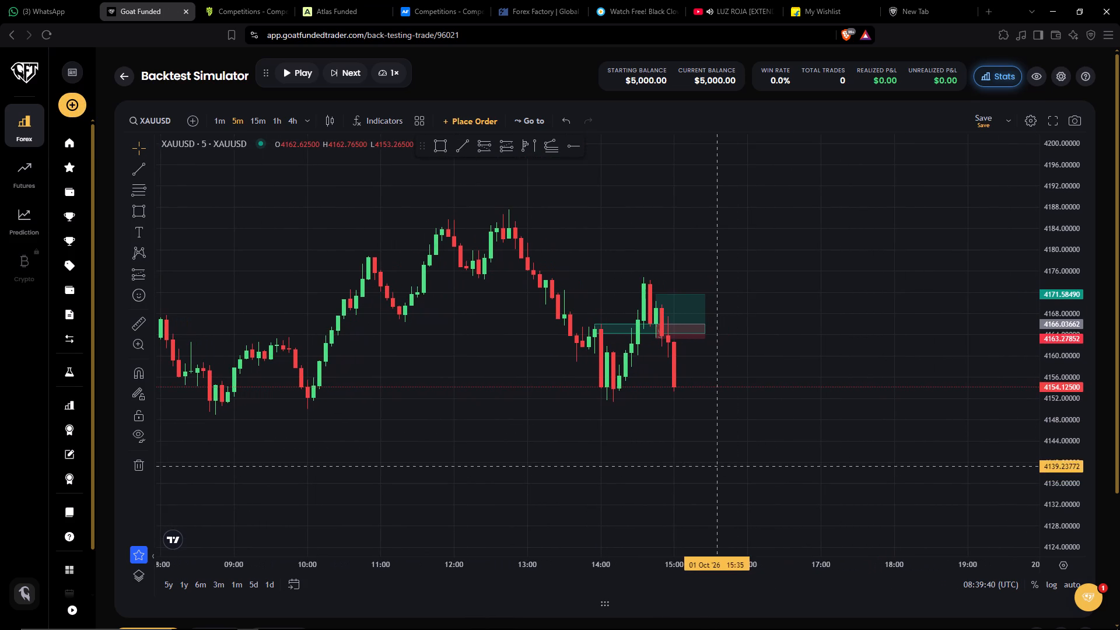
pyautogui.moveTo(717, 466); pyautogui.dragTo(764, 462)
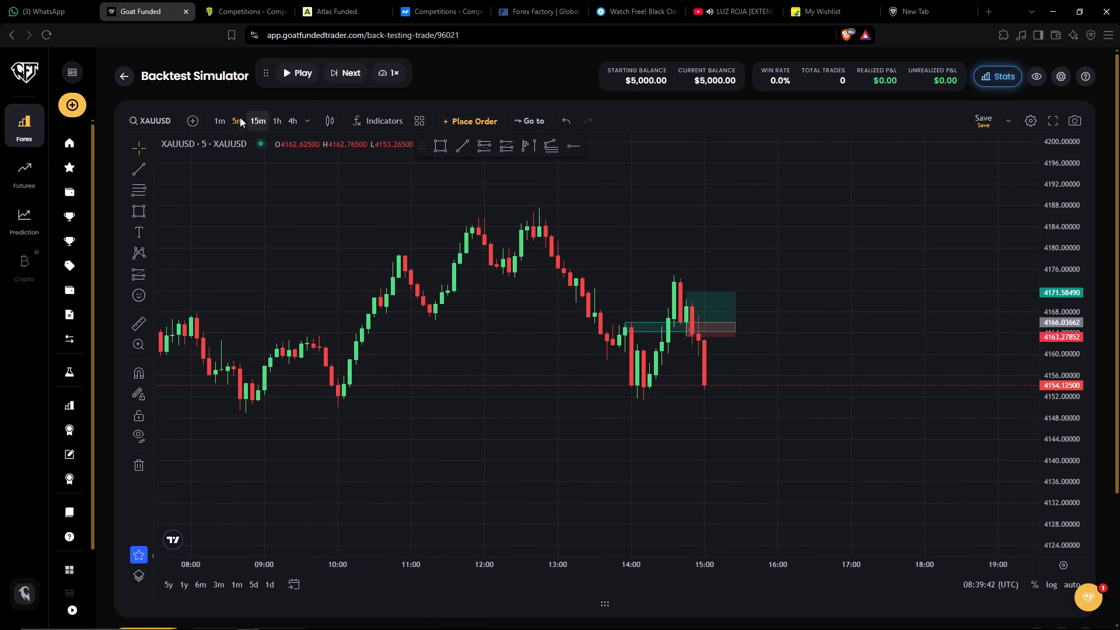
pyautogui.click(219, 120)
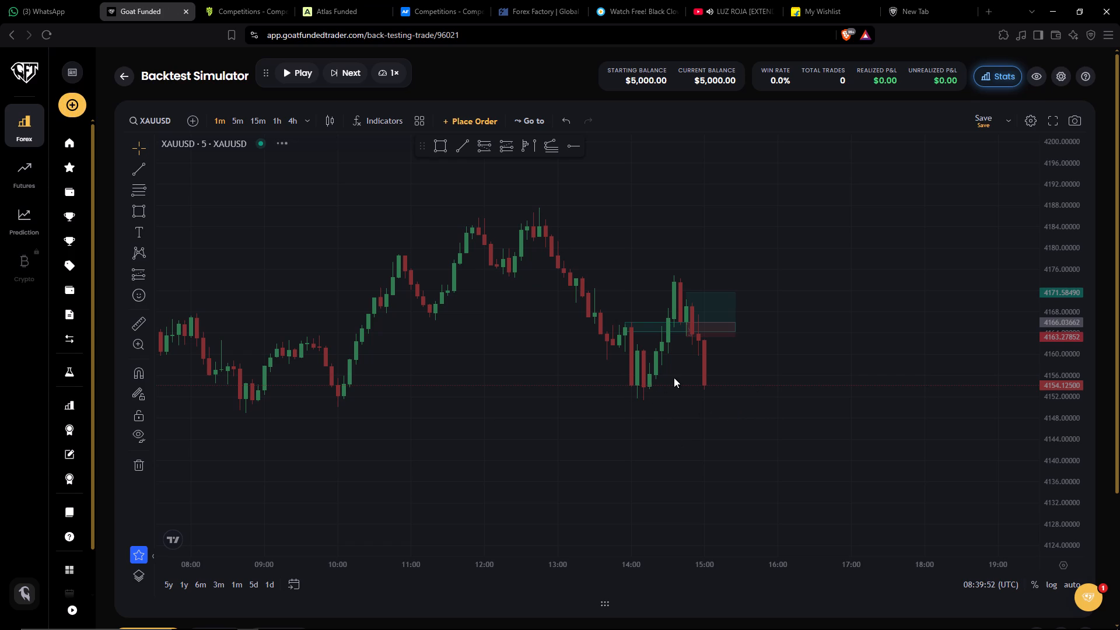
pyautogui.moveTo(604, 444); pyautogui.dragTo(829, 419)
pyautogui.moveTo(673, 563); pyautogui.dragTo(897, 544)
pyautogui.moveTo(931, 480); pyautogui.dragTo(792, 474)
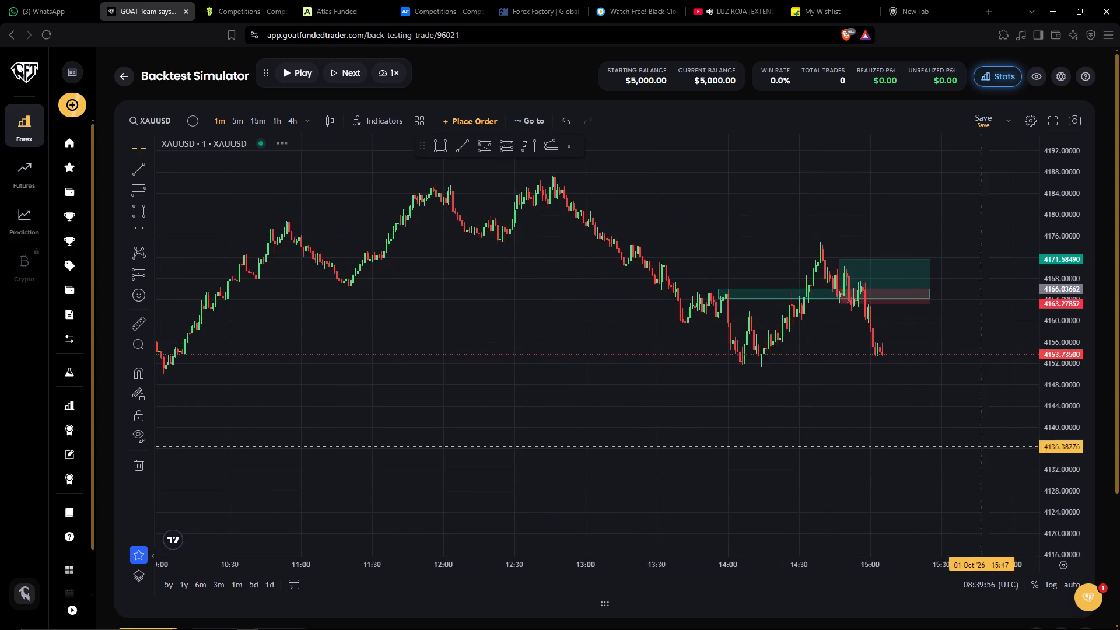
pyautogui.moveTo(1065, 475); pyautogui.dragTo(1074, 374)
pyautogui.moveTo(942, 398); pyautogui.dragTo(860, 451)
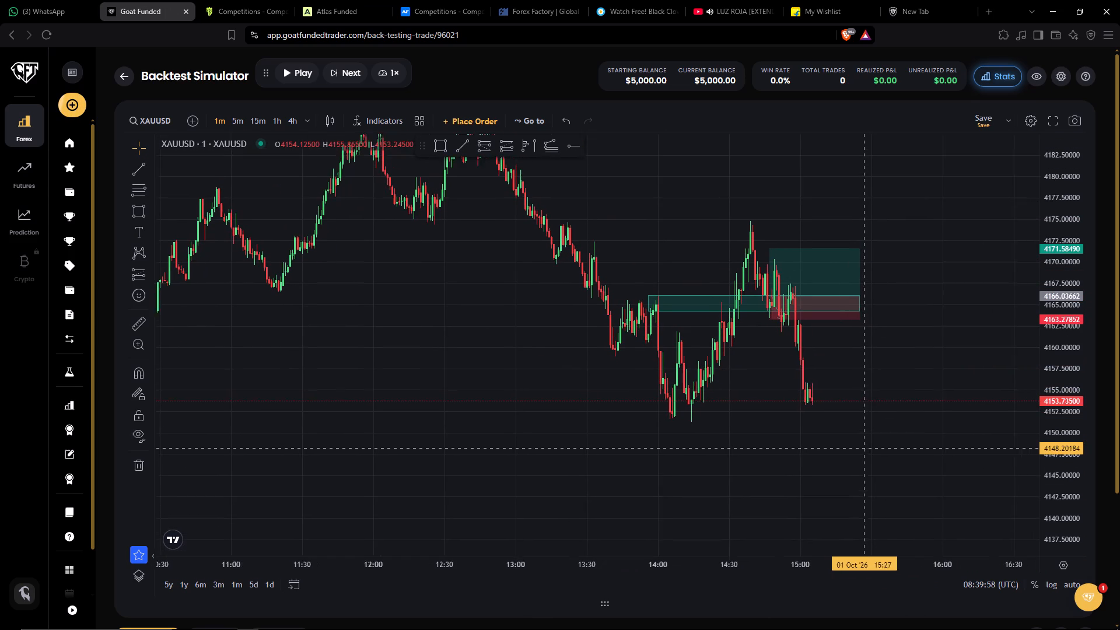
pyautogui.moveTo(860, 451); pyautogui.dragTo(852, 459)
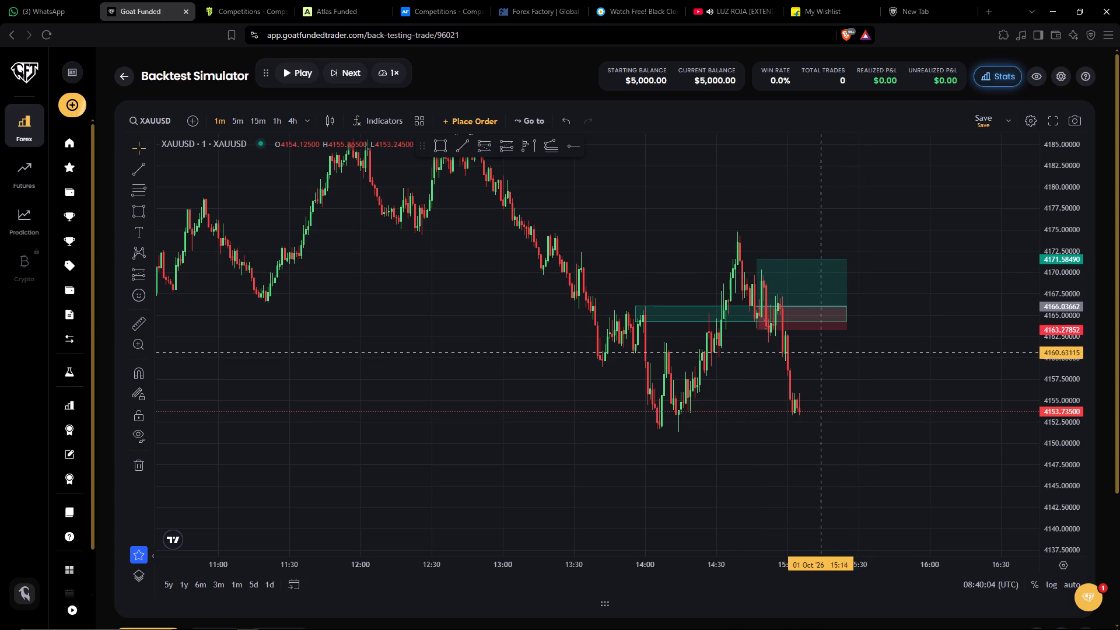
# Delete the long position drawing and the green rectangle zone near 4165 from the XAUUSD chart.
pyautogui.click(811, 318)
pyautogui.click(738, 157)
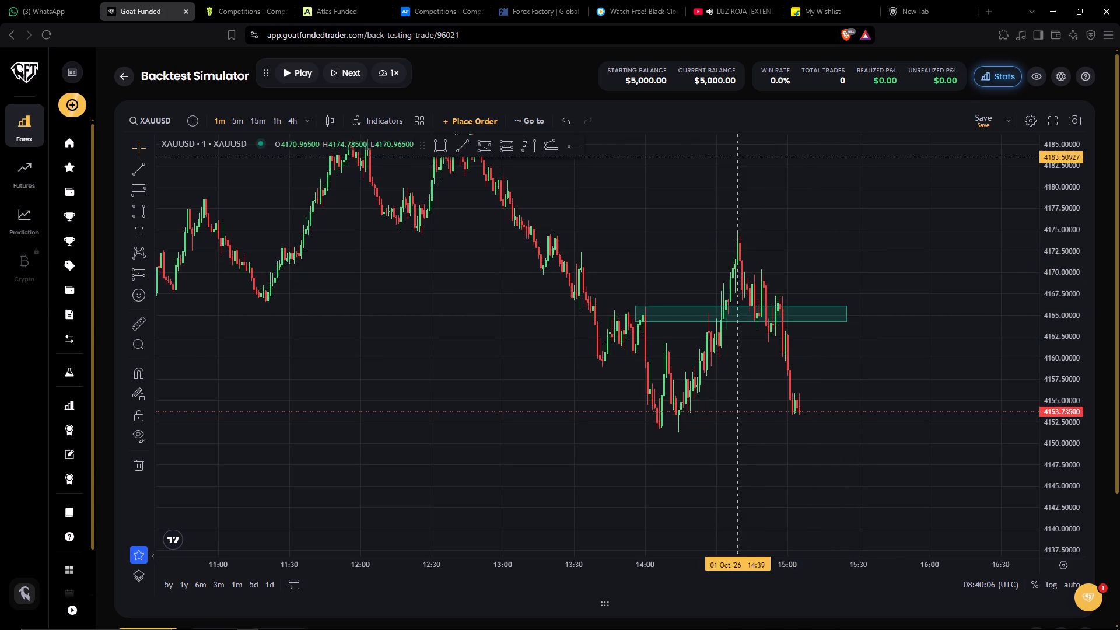
pyautogui.click(818, 327)
pyautogui.click(818, 321)
pyautogui.click(765, 150)
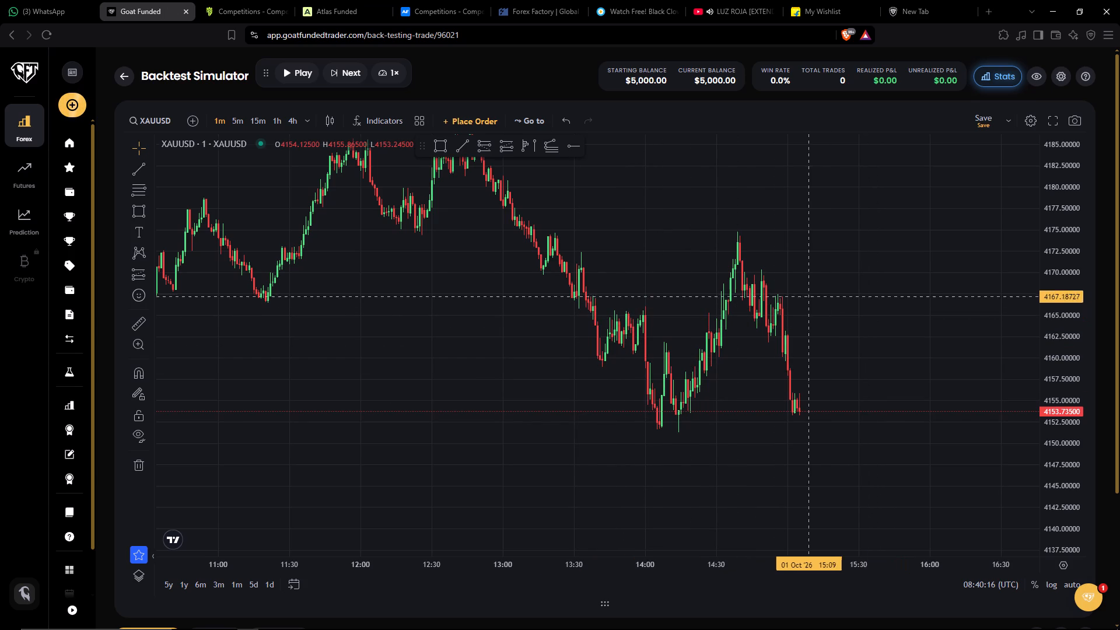
# Switch the XAUUSD chart back to the 5-minute timeframe.
pyautogui.moveTo(860, 306); pyautogui.dragTo(899, 361)
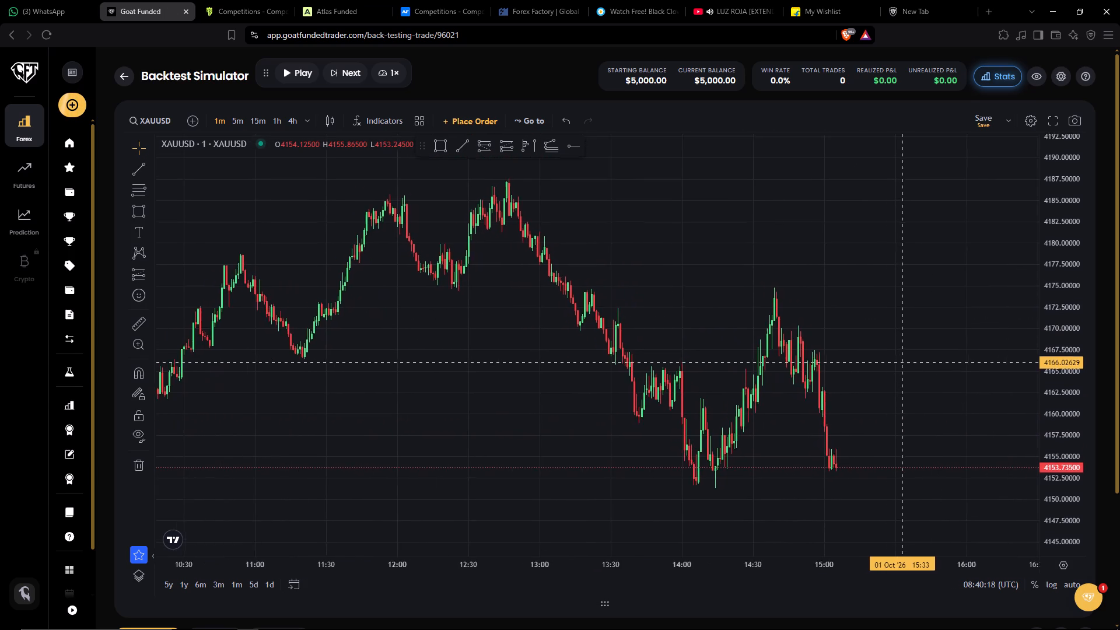
pyautogui.moveTo(899, 361); pyautogui.dragTo(813, 353)
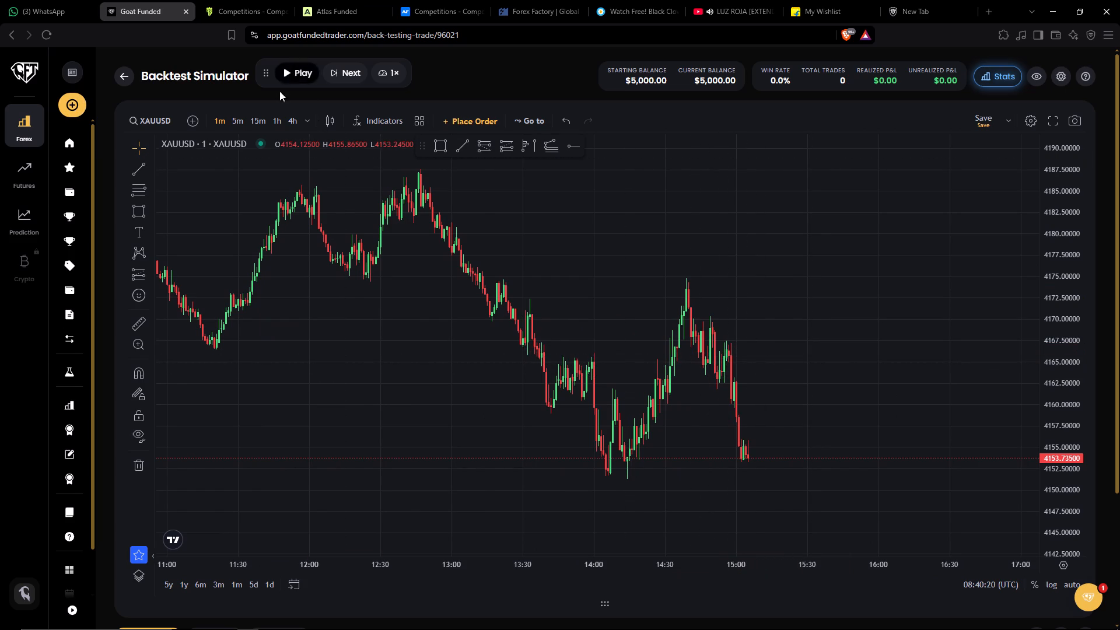
pyautogui.click(236, 121)
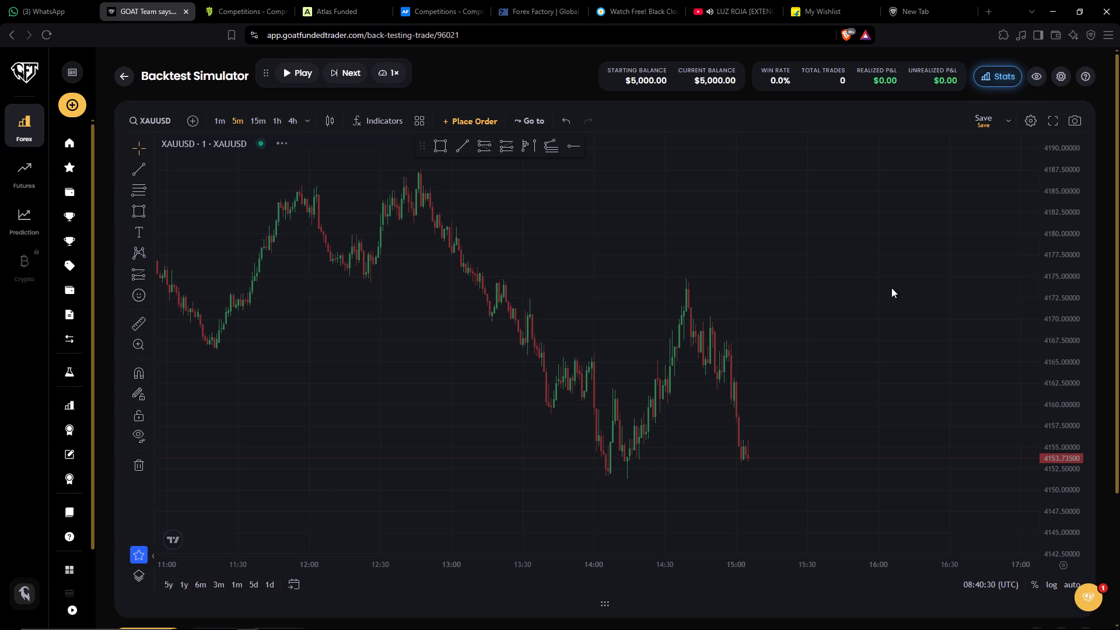
# Play the XAUUSD replay forward on the 5-minute chart past 16:00 UTC on 1 October 2026.
pyautogui.moveTo(1057, 324); pyautogui.dragTo(990, 452)
pyautogui.moveTo(905, 446); pyautogui.dragTo(955, 452)
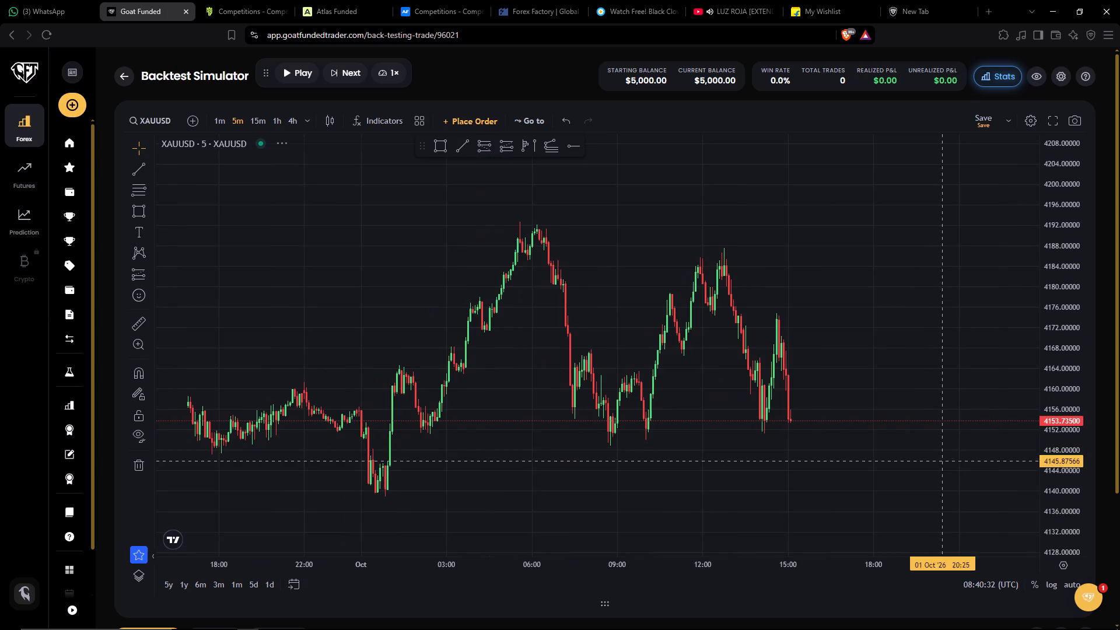
pyautogui.moveTo(817, 566); pyautogui.dragTo(717, 563)
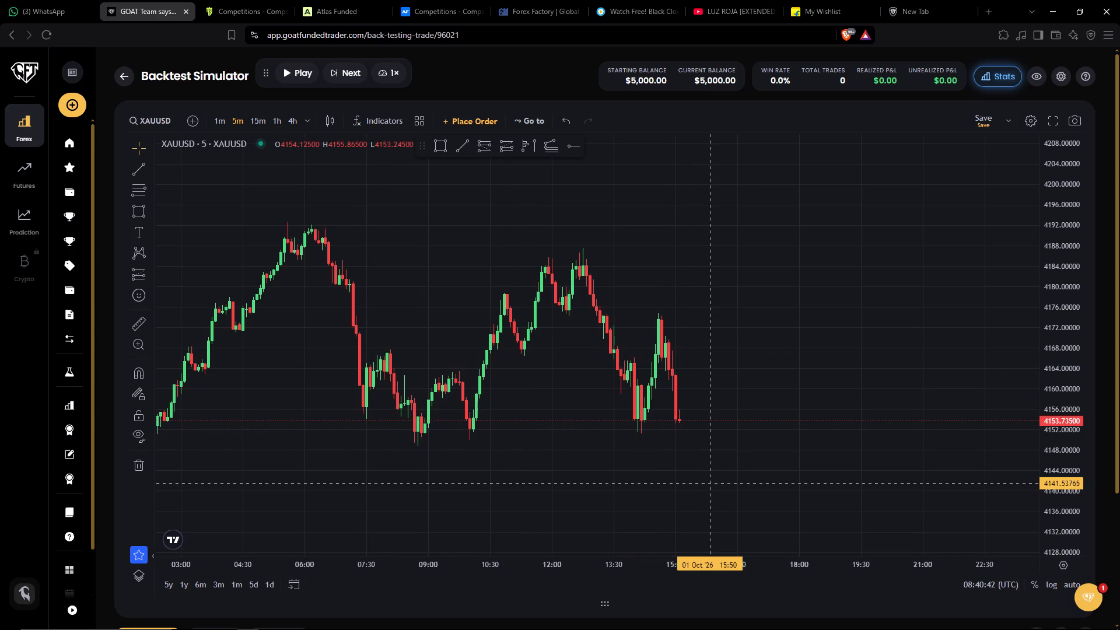
pyautogui.moveTo(685, 469); pyautogui.dragTo(557, 459)
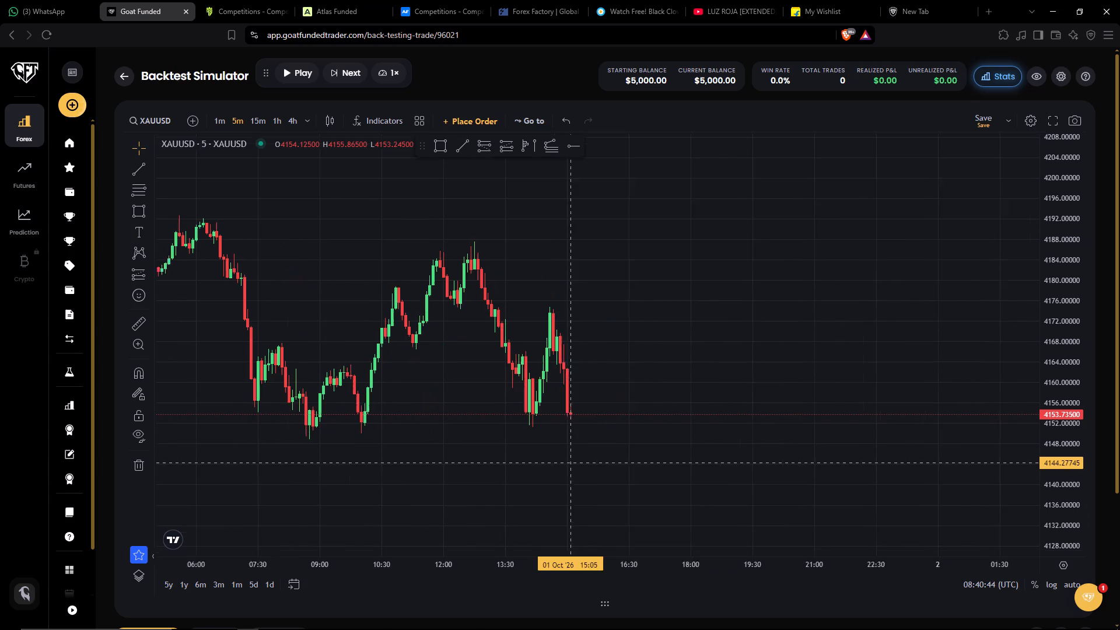
pyautogui.moveTo(592, 449); pyautogui.dragTo(652, 443)
pyautogui.moveTo(621, 566); pyautogui.dragTo(538, 548)
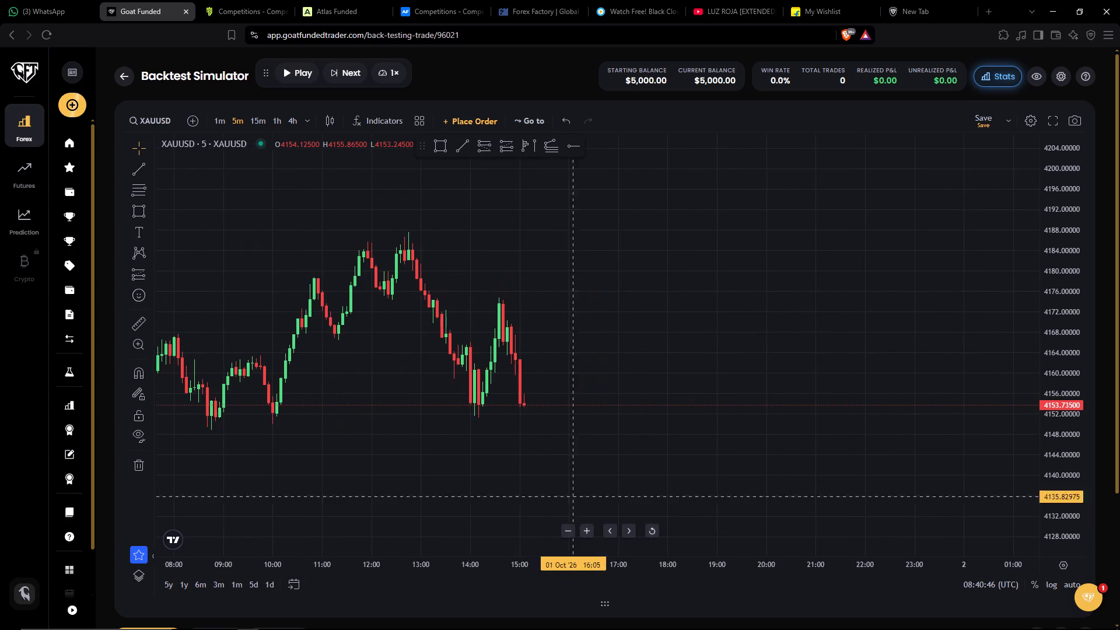
pyautogui.moveTo(673, 433); pyautogui.dragTo(706, 433)
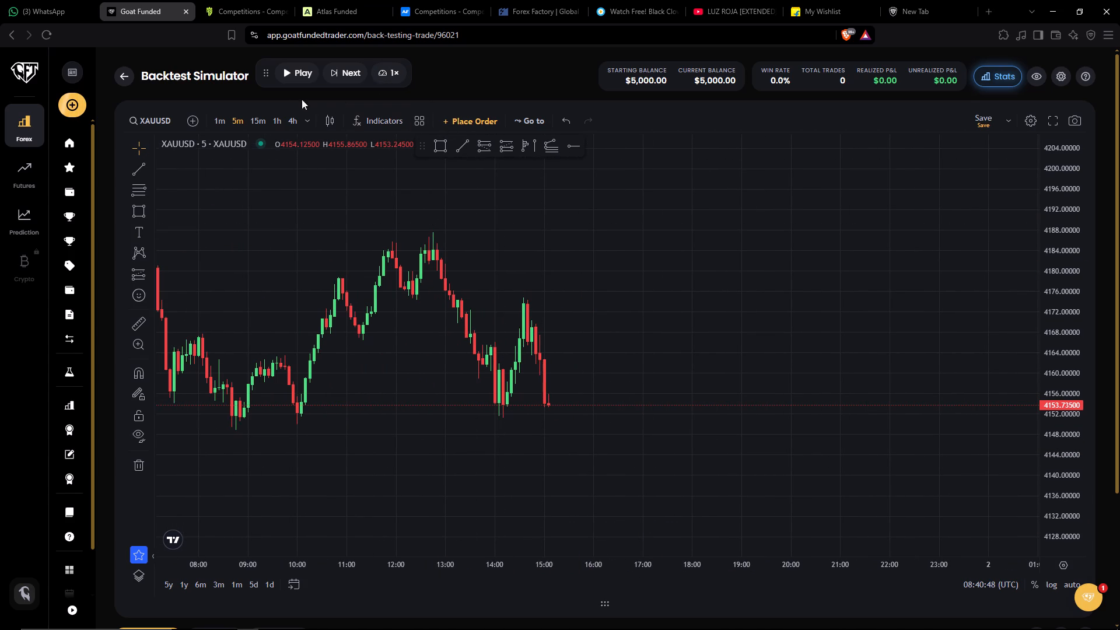
pyautogui.click(288, 74)
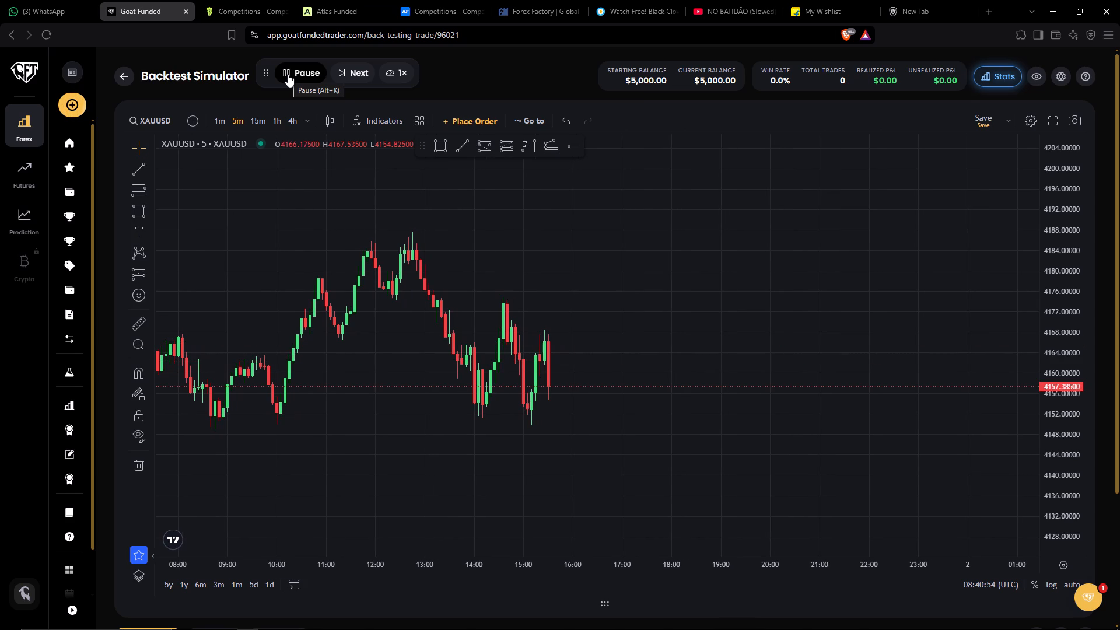
pyautogui.click(288, 74)
pyautogui.click(288, 74)
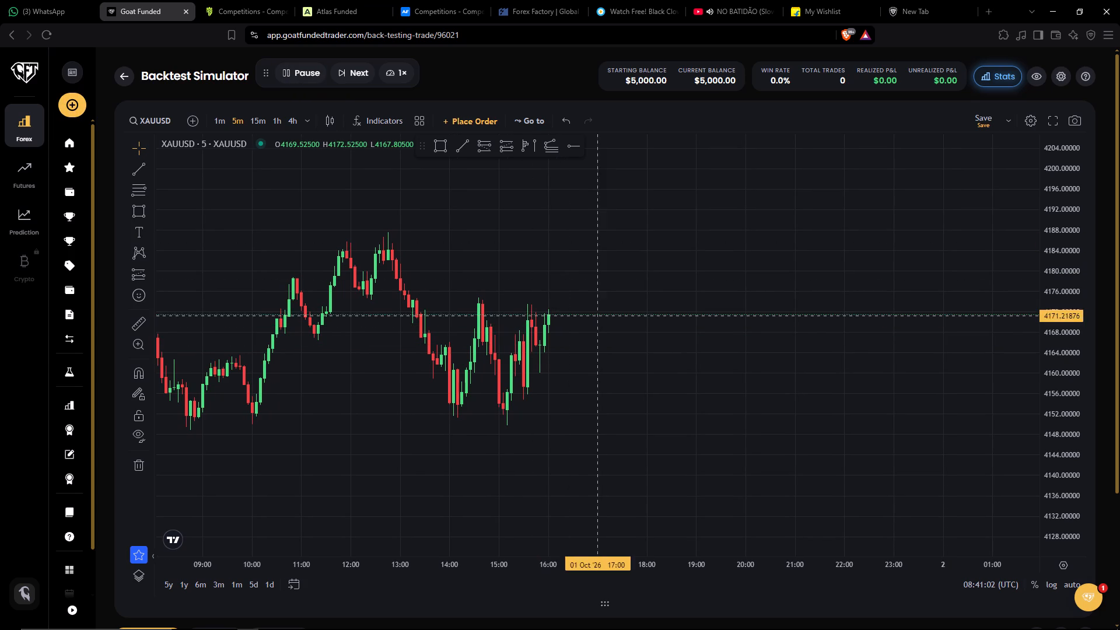
pyautogui.click(614, 563)
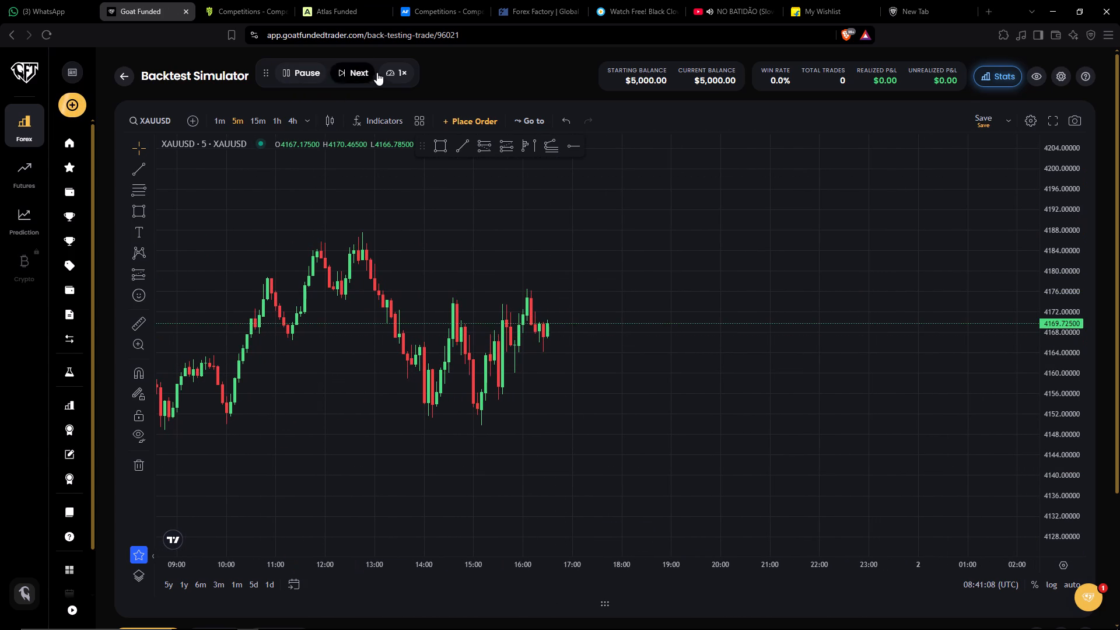
# Raise the replay speed to 2x and let XAUUSD run past 18:00 UTC.
pyautogui.click(397, 73)
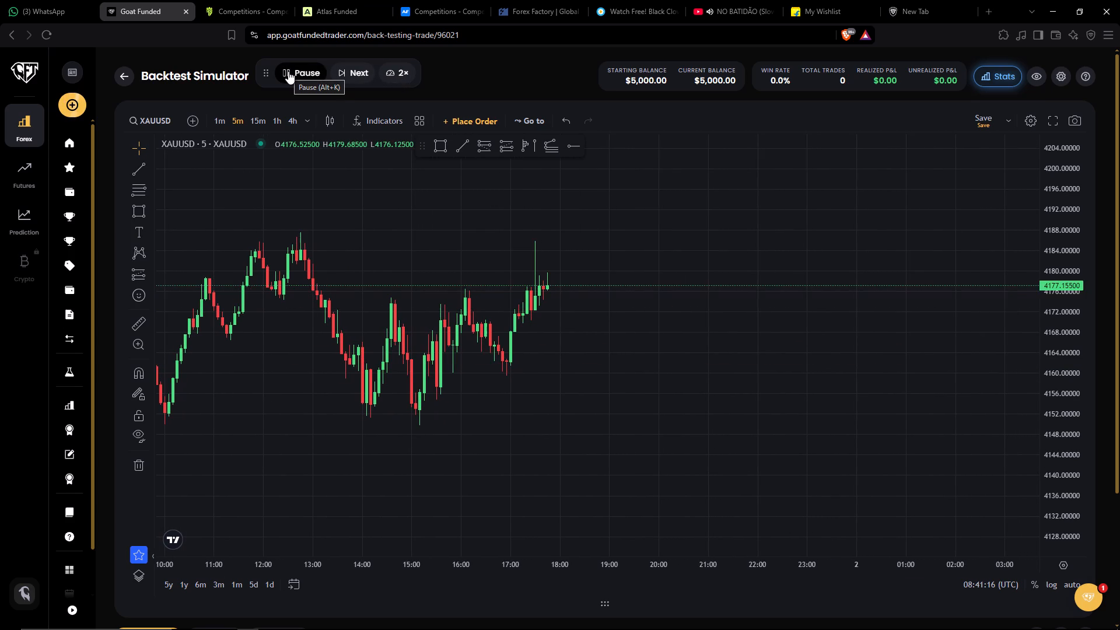
pyautogui.moveTo(745, 381); pyautogui.dragTo(853, 456)
pyautogui.moveTo(864, 454); pyautogui.dragTo(919, 430)
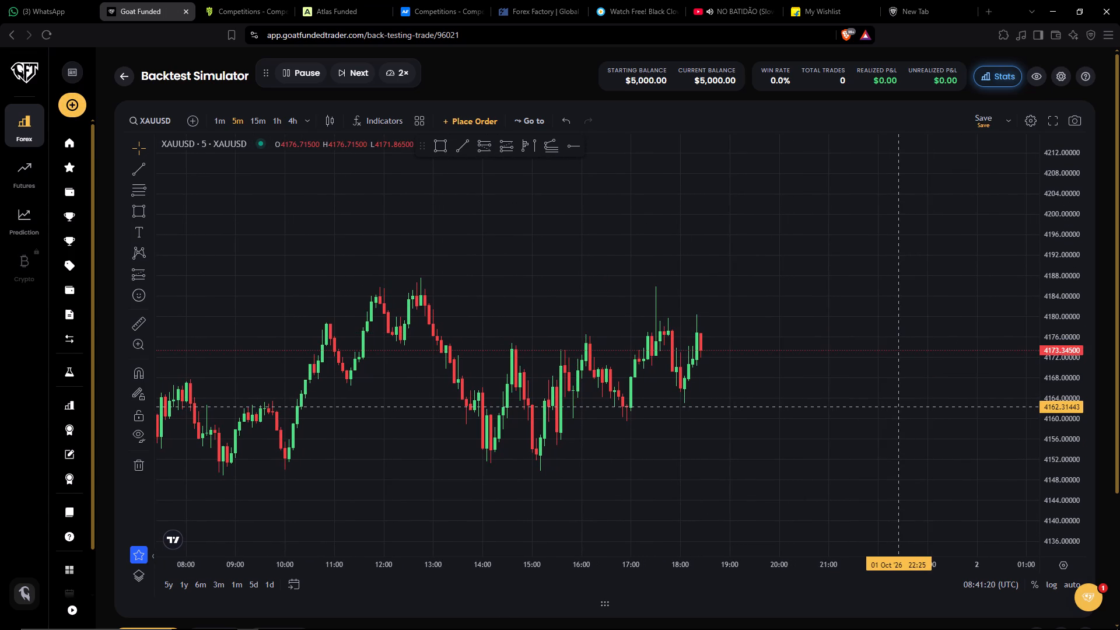
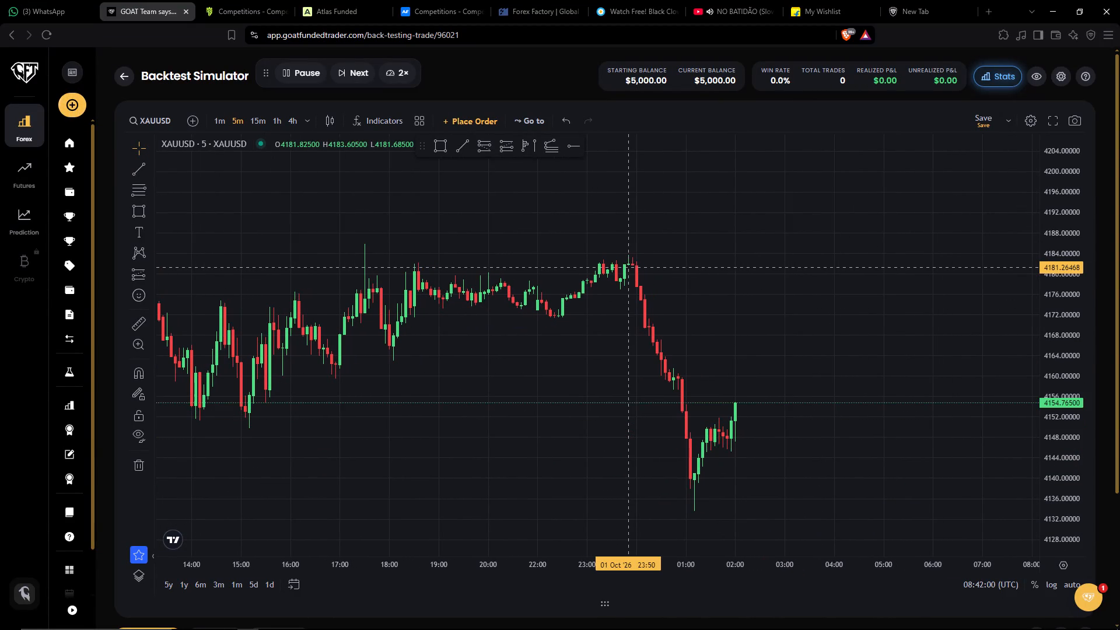
# Run the XAUUSD replay on to about 06:35 on 2 October 2026, with a pause near 03:00.
pyautogui.moveTo(582, 356); pyautogui.dragTo(663, 378)
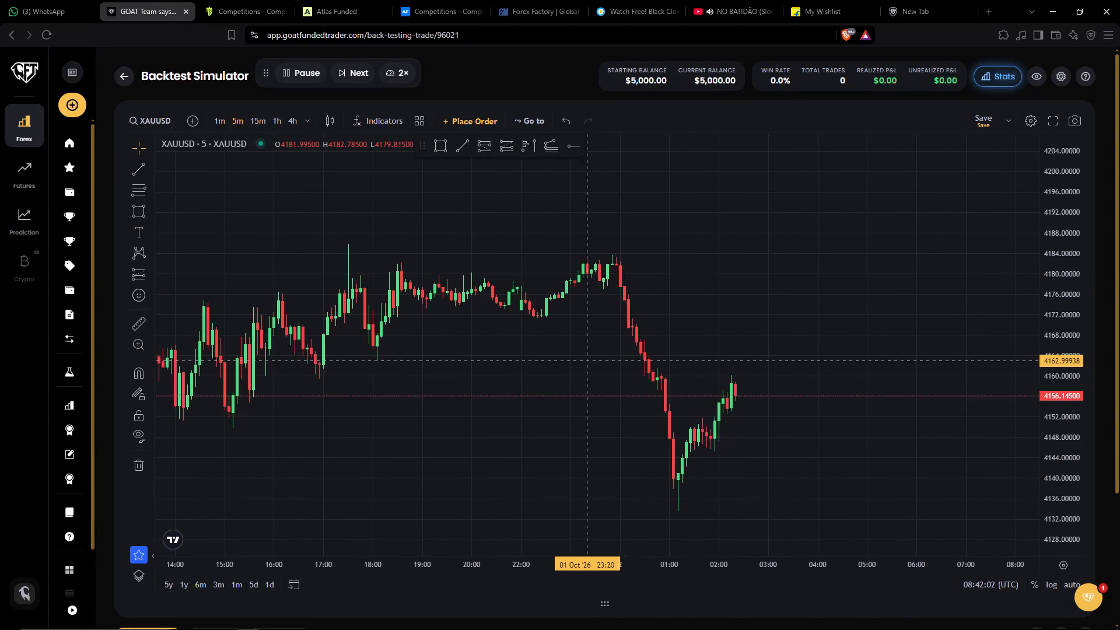
pyautogui.moveTo(663, 378); pyautogui.dragTo(532, 374)
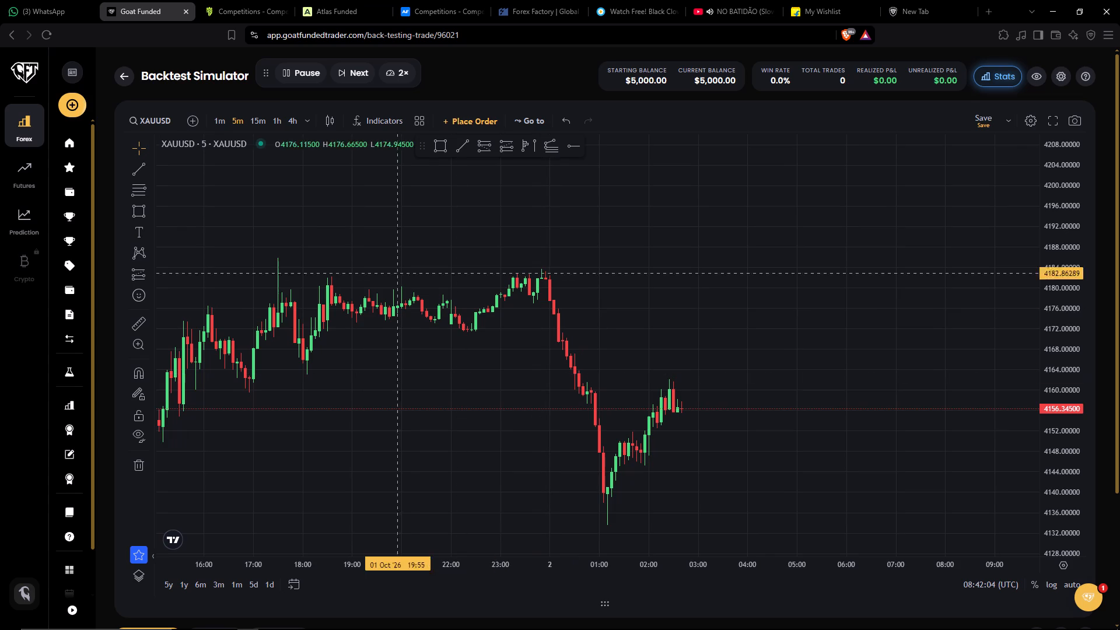
pyautogui.click(289, 72)
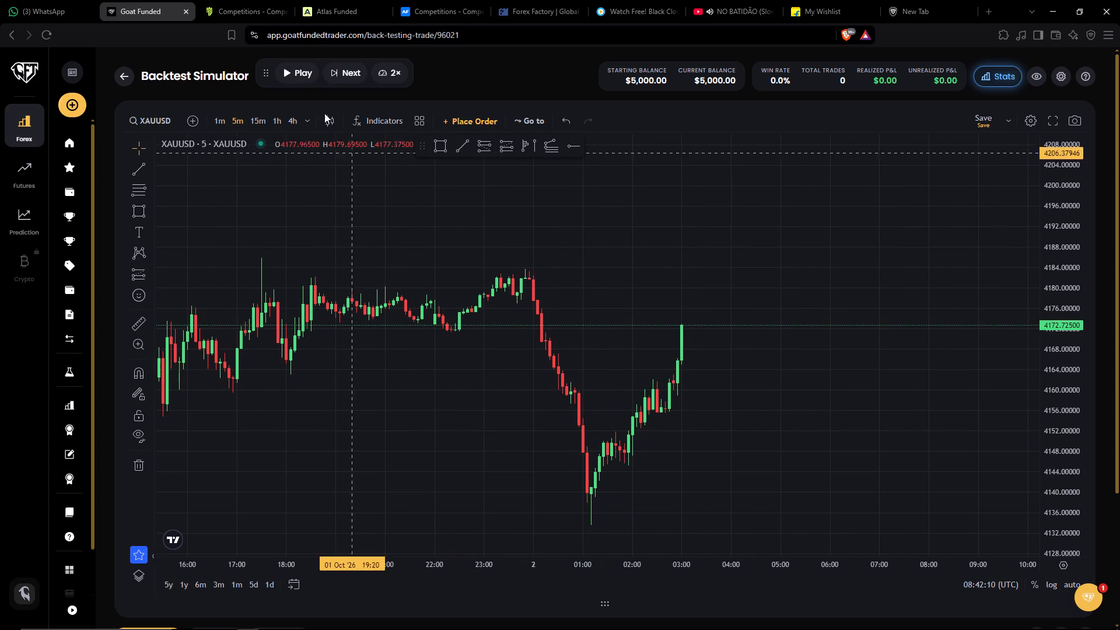
pyautogui.click(288, 69)
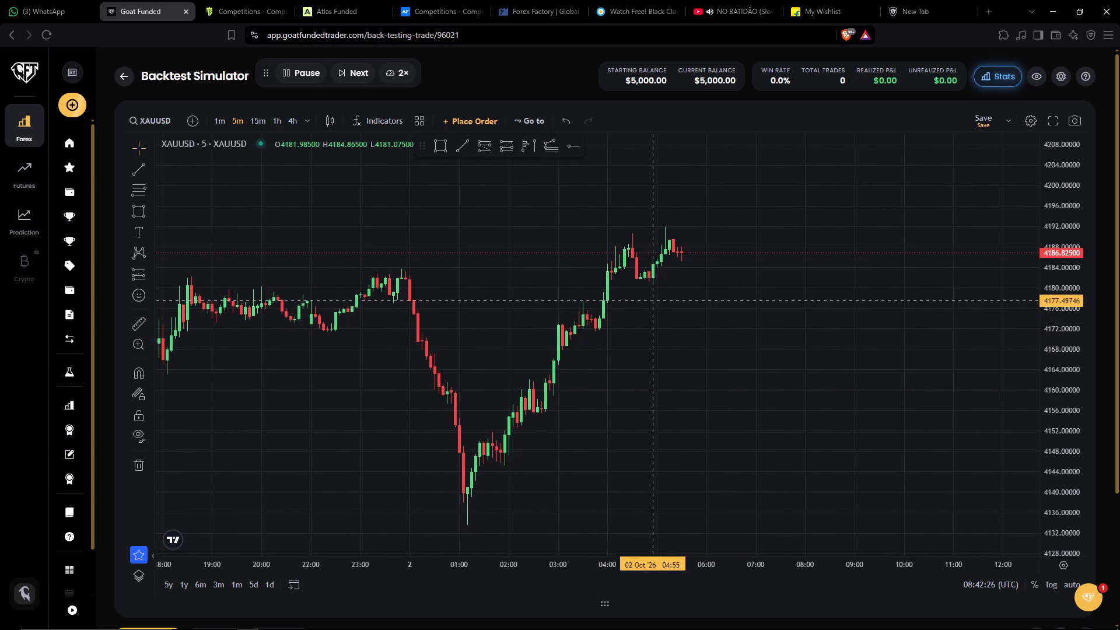
pyautogui.click(286, 73)
# Advance the XAUUSD 5-minute replay briefly to about 06:45 and pause it.
pyautogui.moveTo(732, 395); pyautogui.dragTo(801, 412)
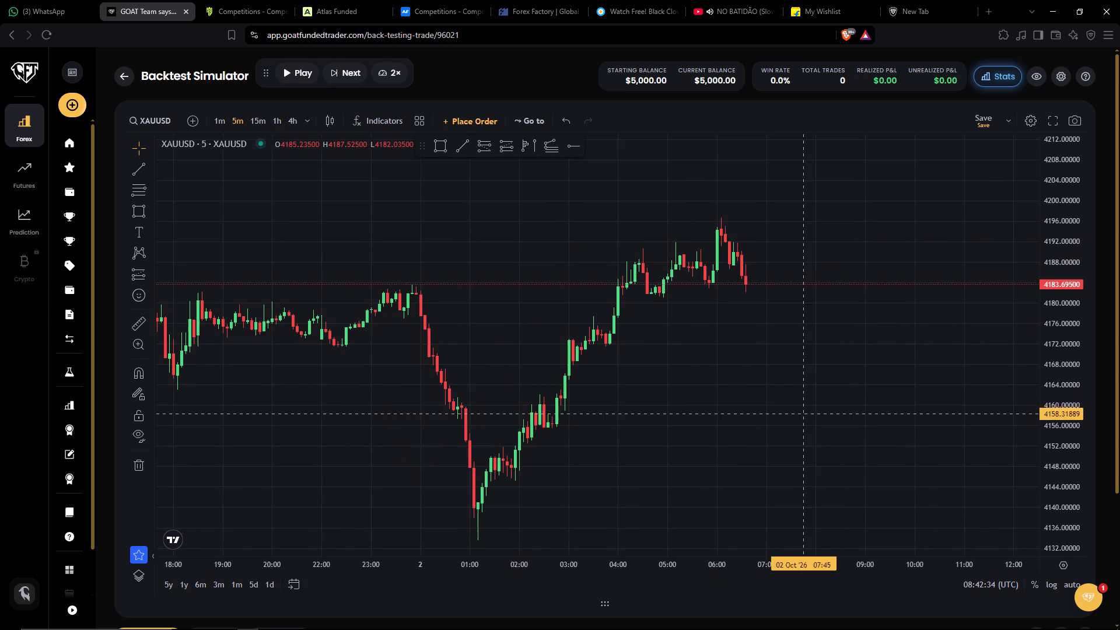
pyautogui.moveTo(1059, 475); pyautogui.dragTo(1048, 389)
pyautogui.moveTo(821, 372); pyautogui.dragTo(870, 482)
pyautogui.click(870, 482)
pyautogui.moveTo(807, 563); pyautogui.dragTo(649, 571)
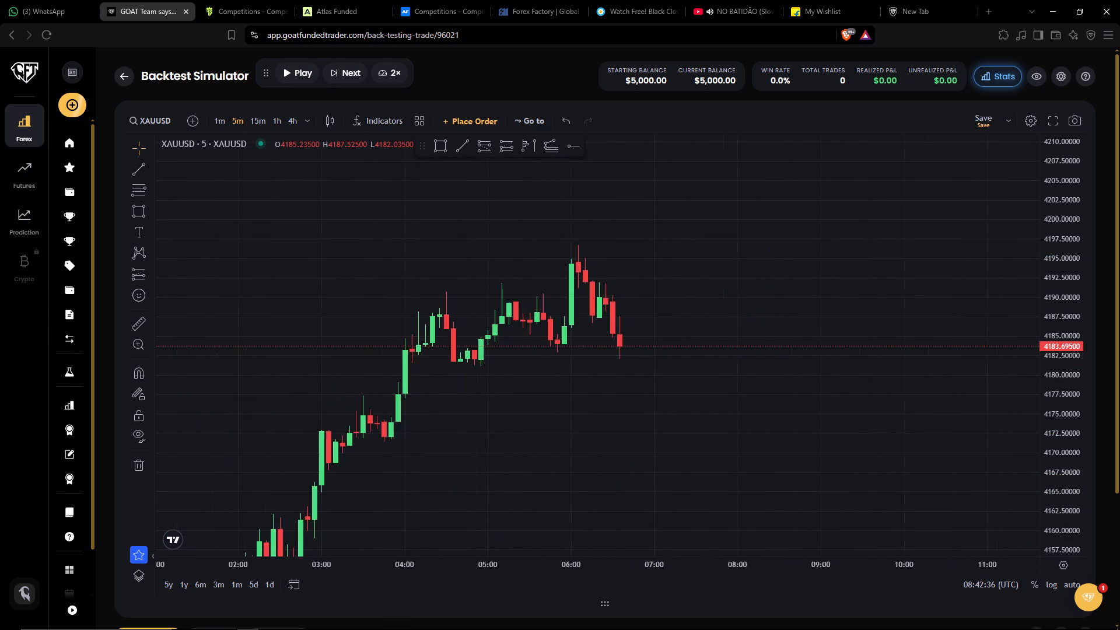
pyautogui.moveTo(661, 491); pyautogui.dragTo(793, 498)
pyautogui.moveTo(1074, 488); pyautogui.dragTo(1068, 403)
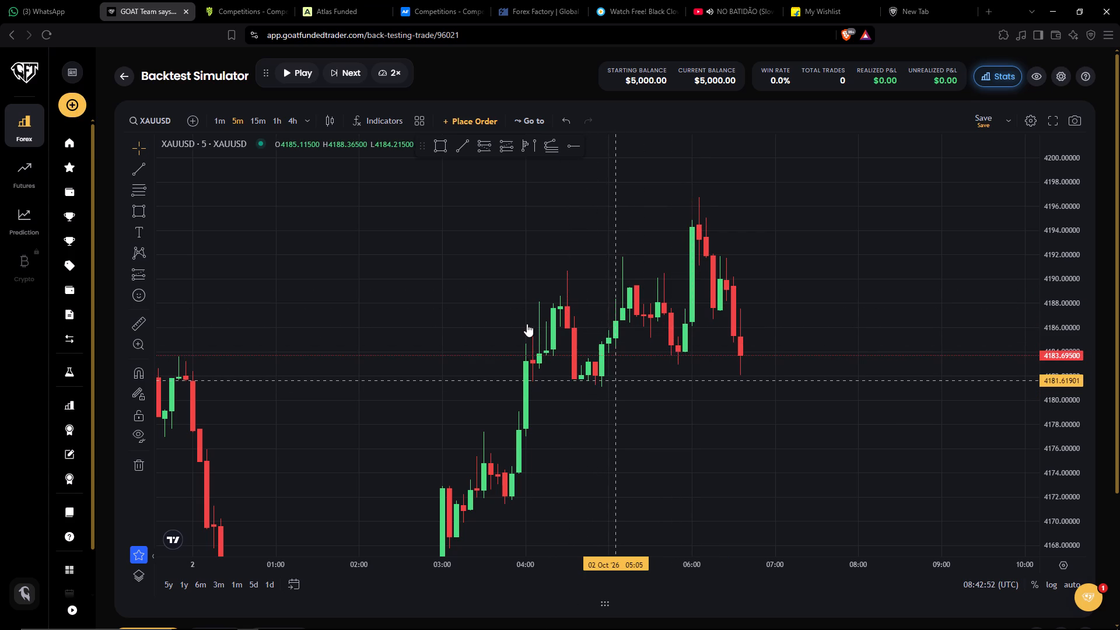
pyautogui.click(286, 76)
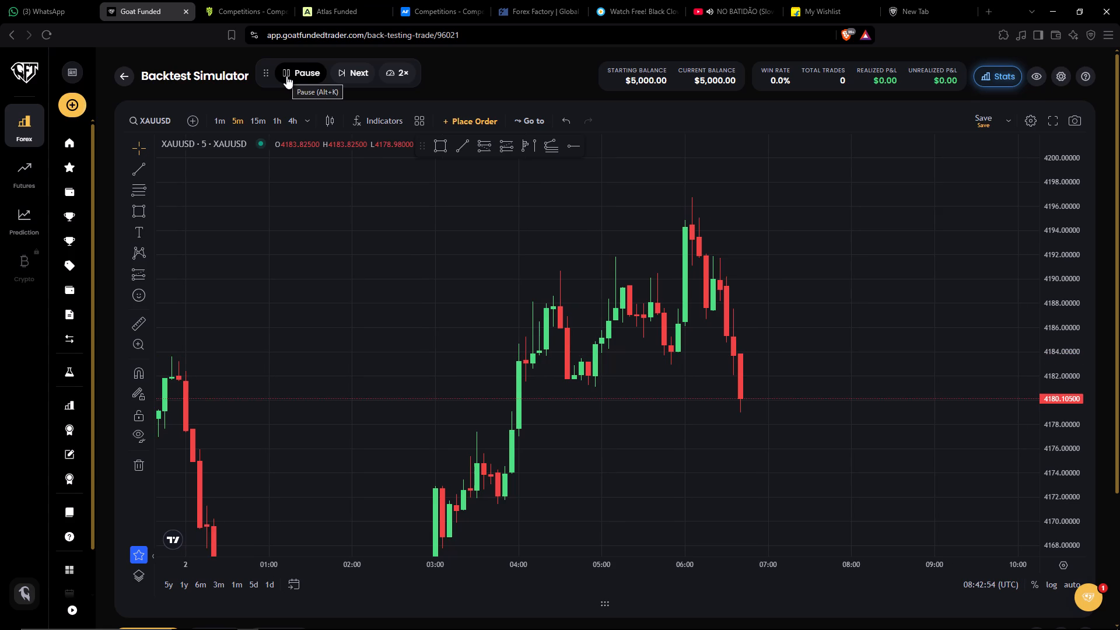
pyautogui.click(286, 76)
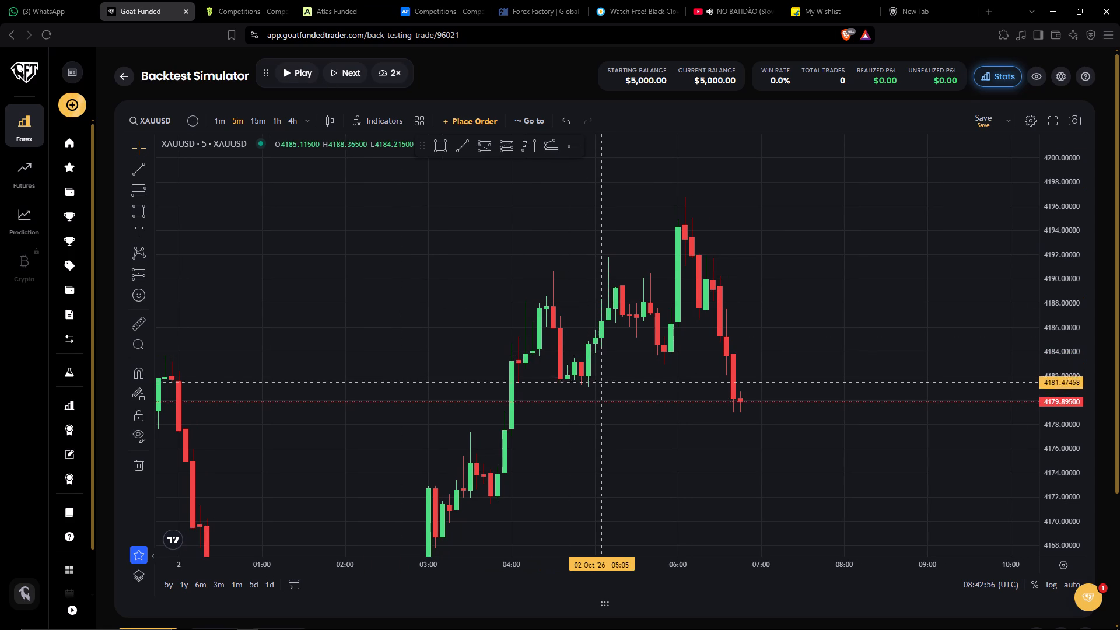
# Examine the latest XAUUSD price drop on the 1-minute timeframe and return to the 5-minute timeframe.
pyautogui.moveTo(642, 435); pyautogui.dragTo(661, 436)
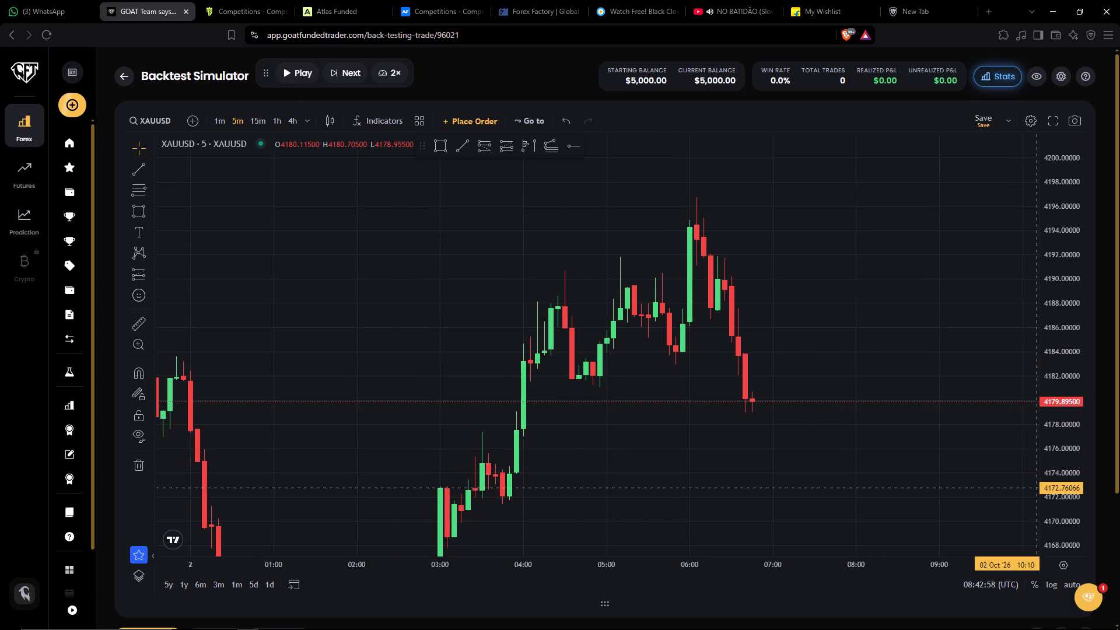
pyautogui.moveTo(1050, 495); pyautogui.dragTo(1045, 435)
pyautogui.moveTo(942, 466); pyautogui.dragTo(967, 432)
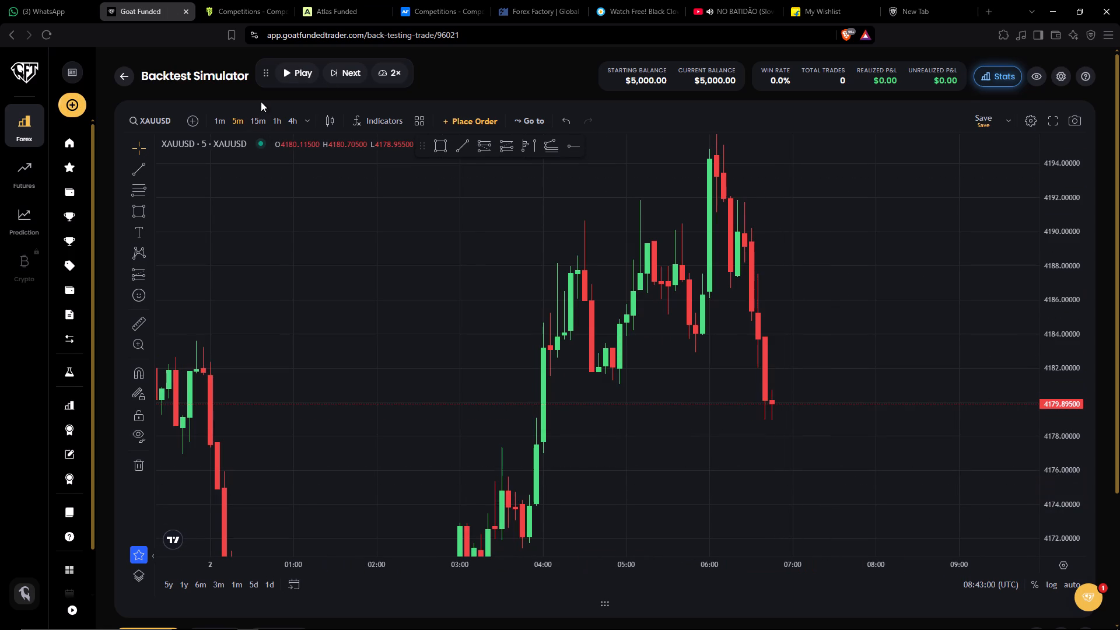
pyautogui.click(216, 122)
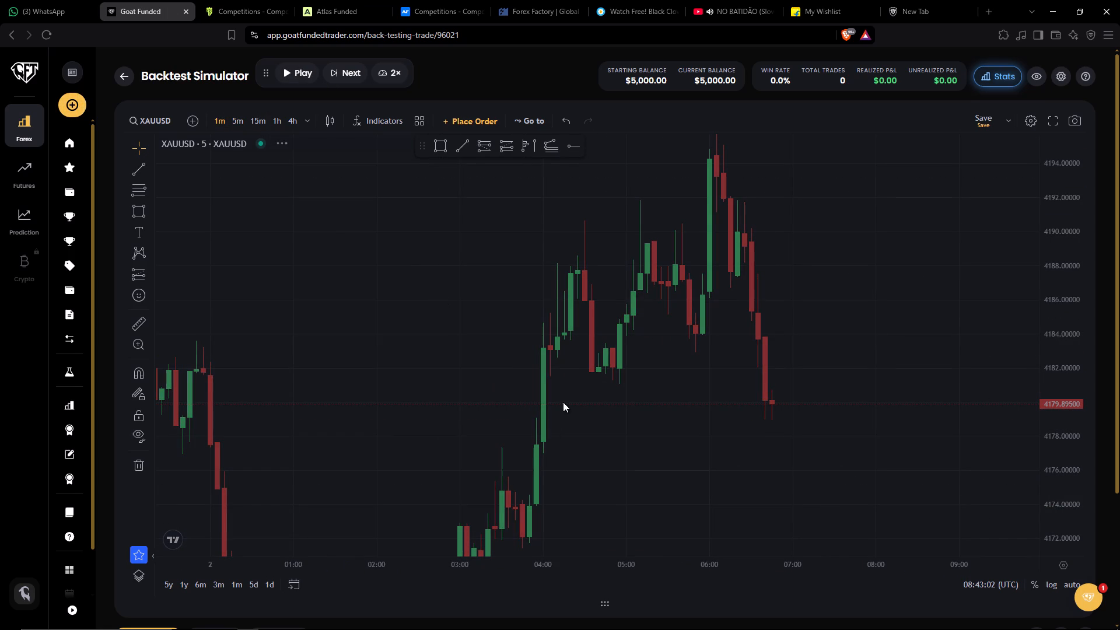
pyautogui.moveTo(528, 563); pyautogui.dragTo(770, 551)
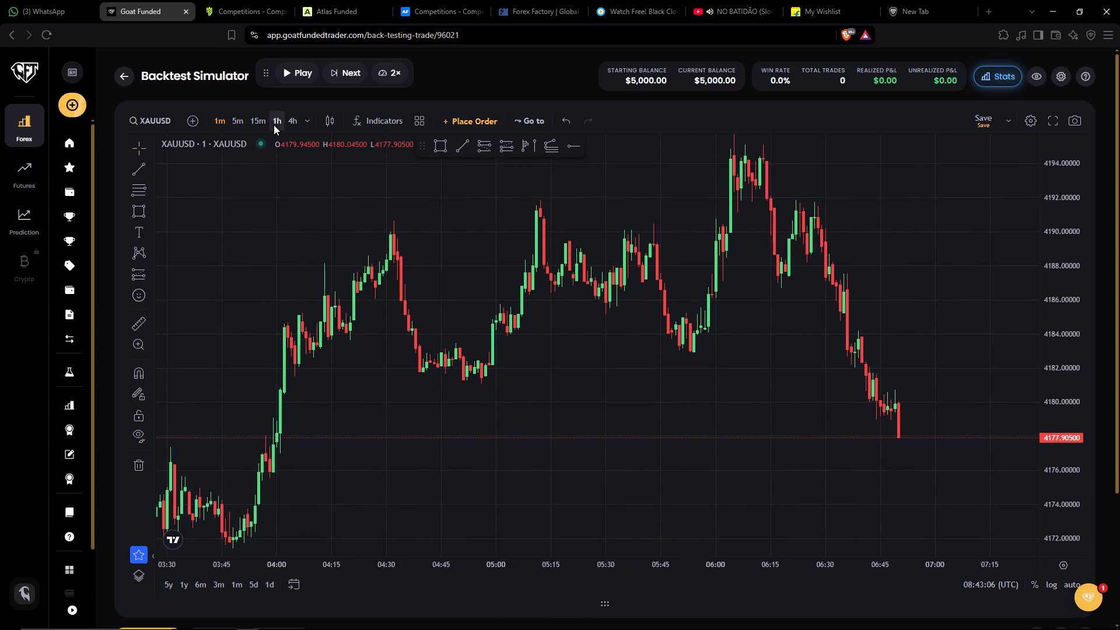
pyautogui.click(237, 119)
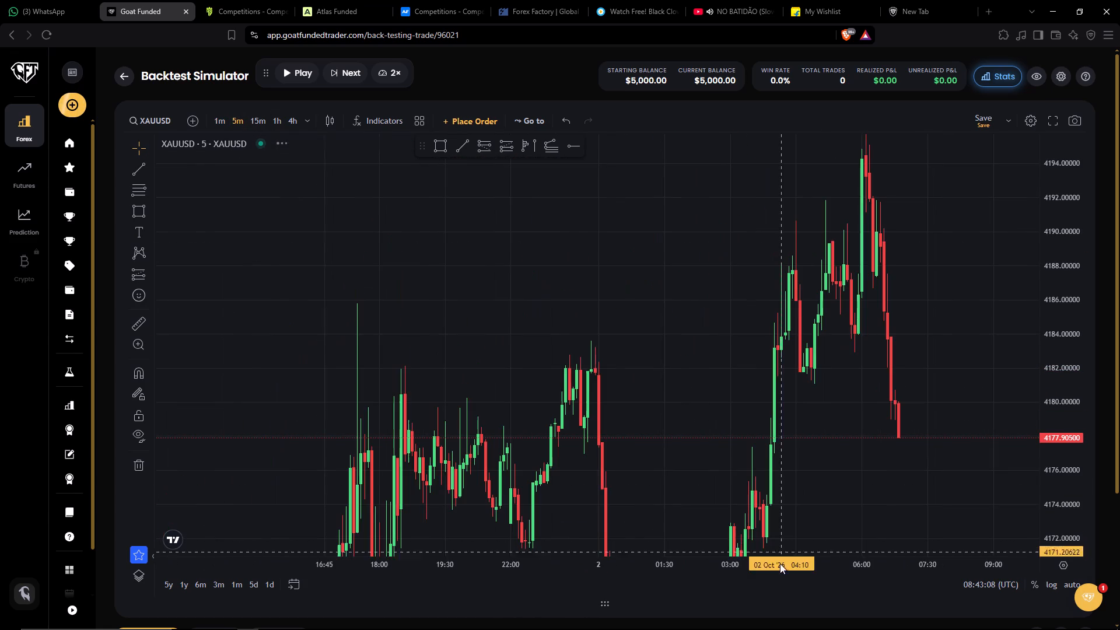
# Draw a rectangle zone between about 4181.76 and 4181.05, starting at 04:35 and extended to about 08:50.
pyautogui.moveTo(787, 565); pyautogui.dragTo(339, 523)
pyautogui.moveTo(746, 472); pyautogui.dragTo(818, 479)
pyautogui.moveTo(1054, 479); pyautogui.dragTo(1060, 422)
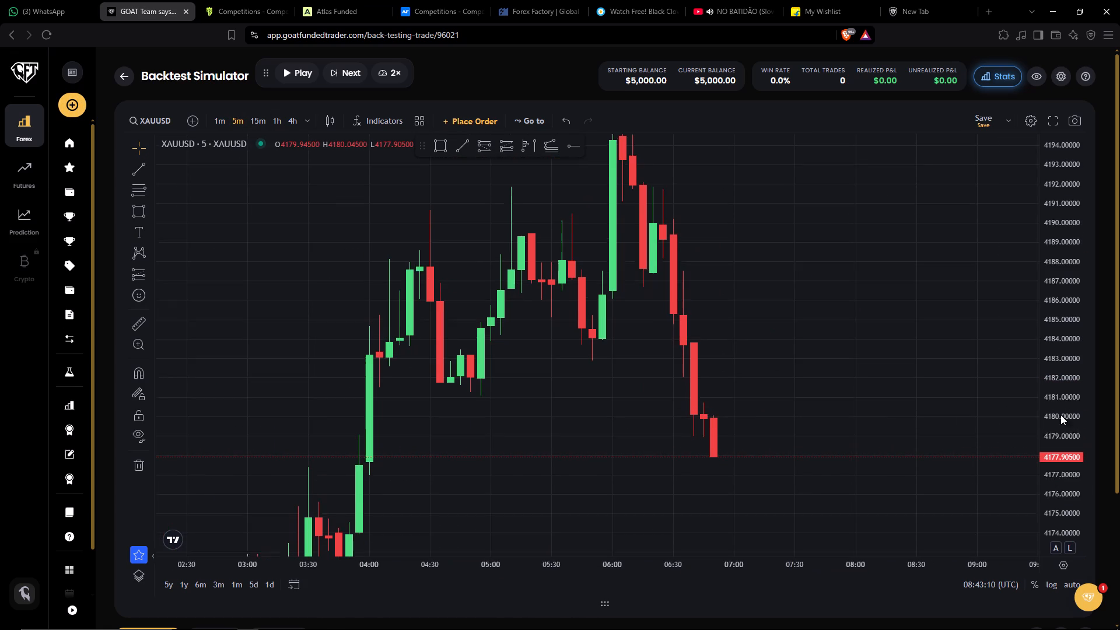
pyautogui.click(435, 153)
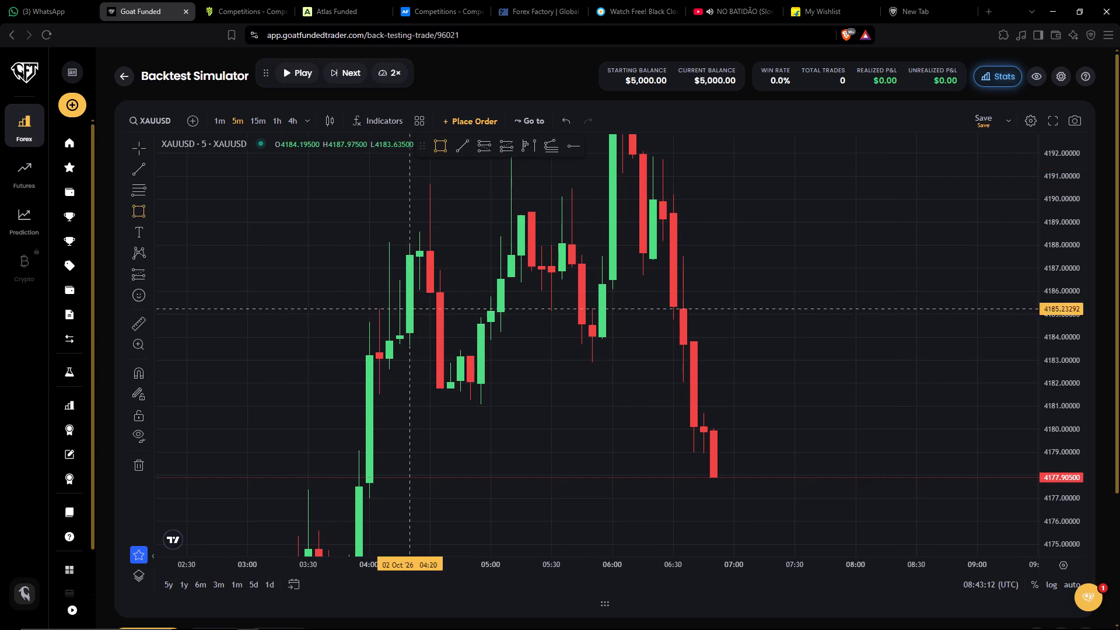
pyautogui.click(436, 388)
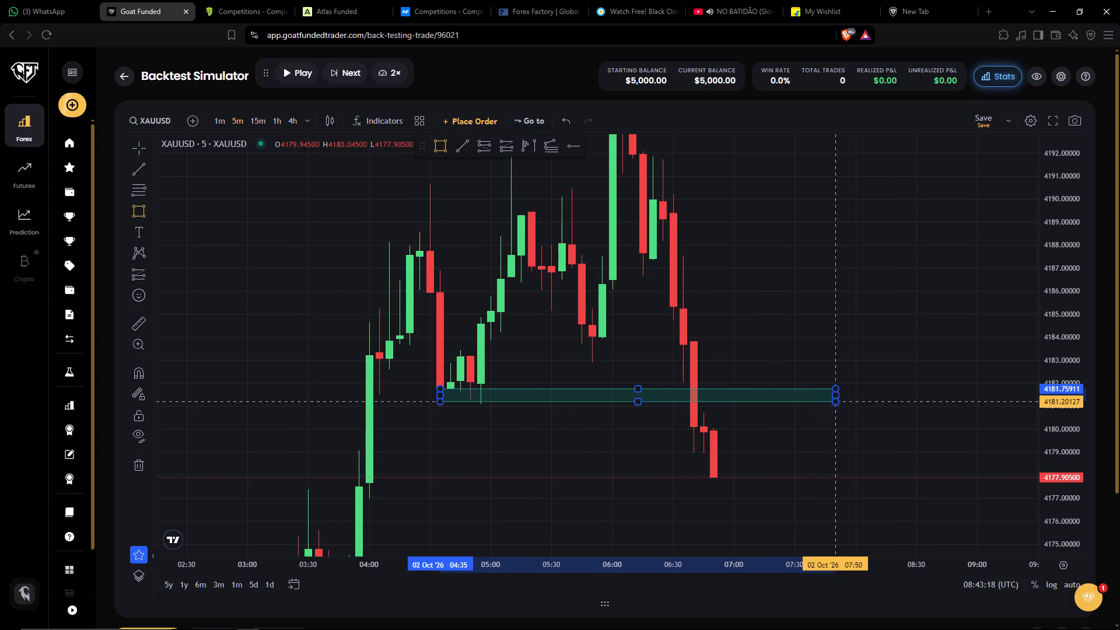
pyautogui.click(849, 405)
pyautogui.click(835, 460)
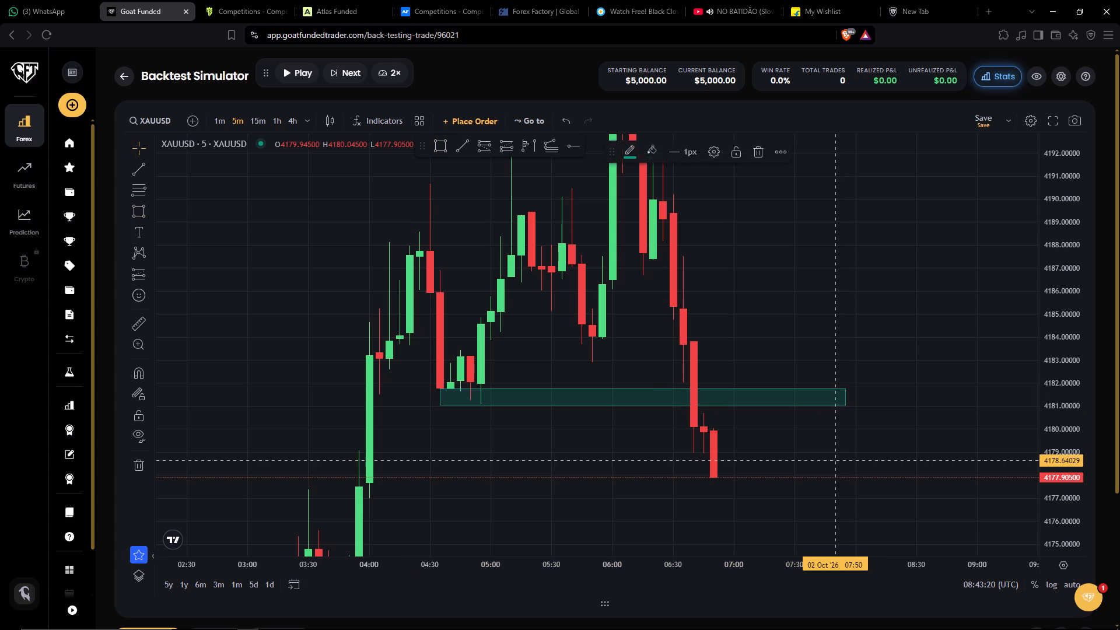
pyautogui.moveTo(831, 460); pyautogui.dragTo(645, 439)
pyautogui.moveTo(669, 379); pyautogui.dragTo(721, 381)
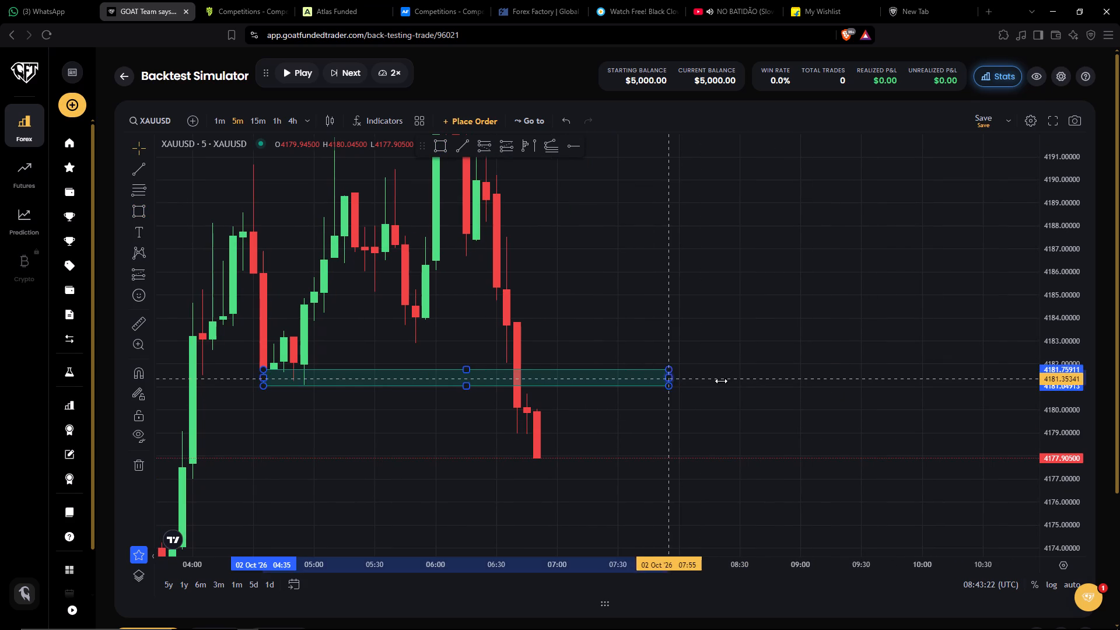
pyautogui.moveTo(721, 381); pyautogui.dragTo(780, 382)
pyautogui.moveTo(773, 453); pyautogui.dragTo(766, 453)
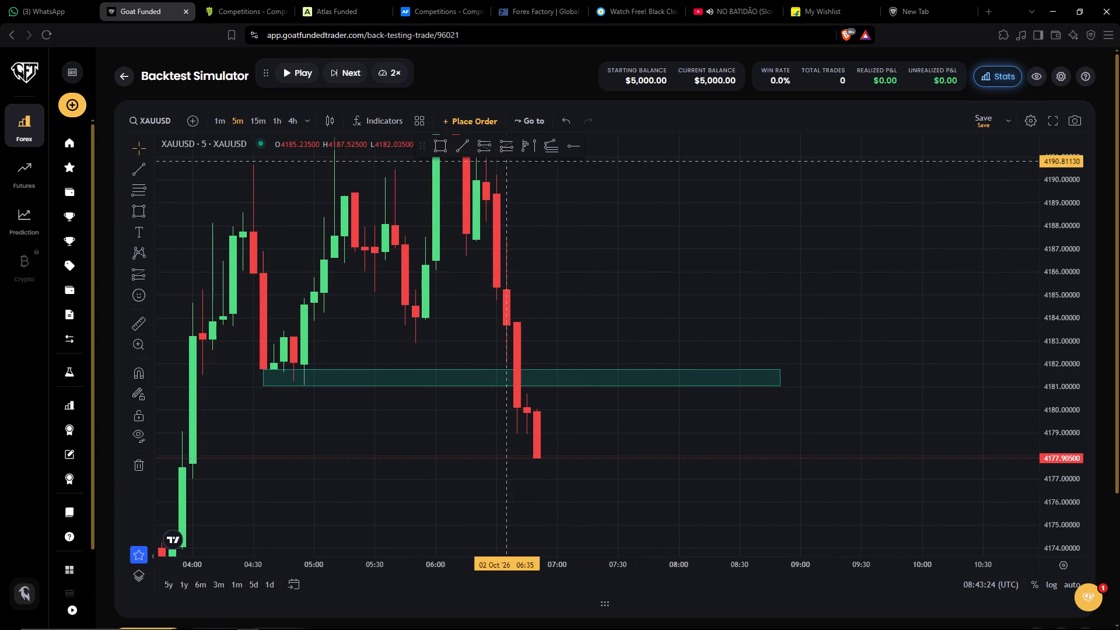
# Place a short position drawing with entry at about 4181.07 on the zone's lower edge and leave it as an annotation.
pyautogui.click(484, 143)
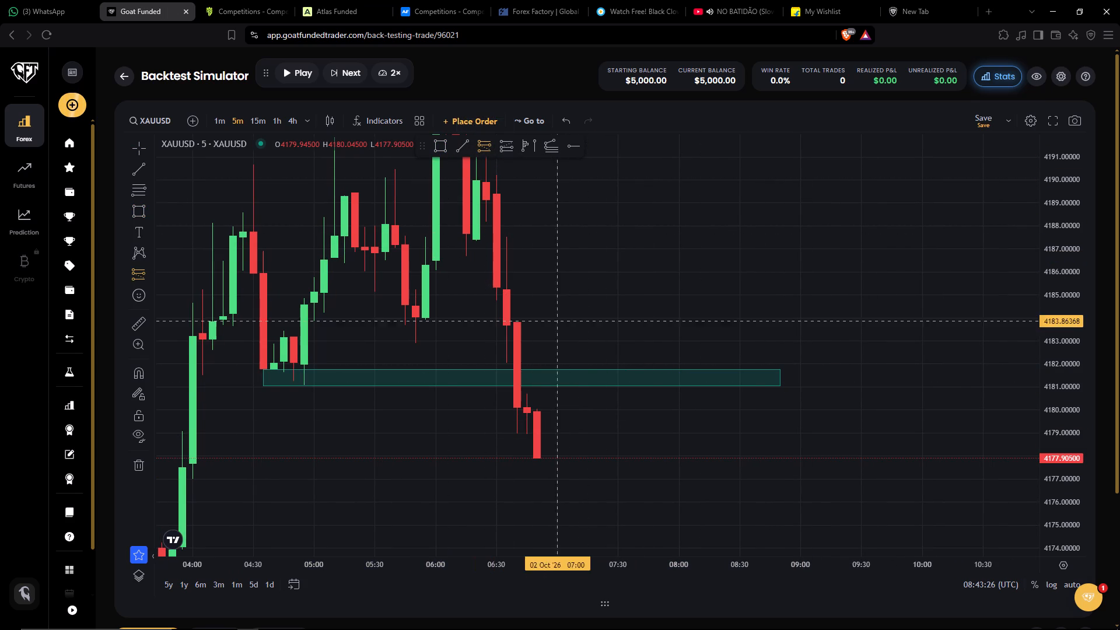
pyautogui.click(596, 385)
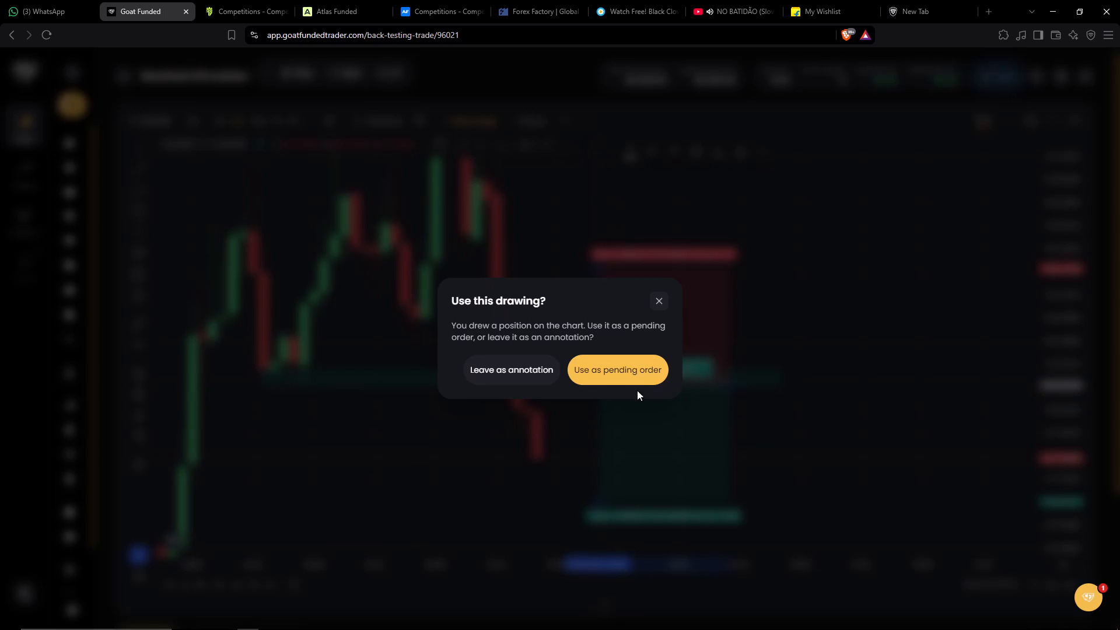
pyautogui.click(516, 367)
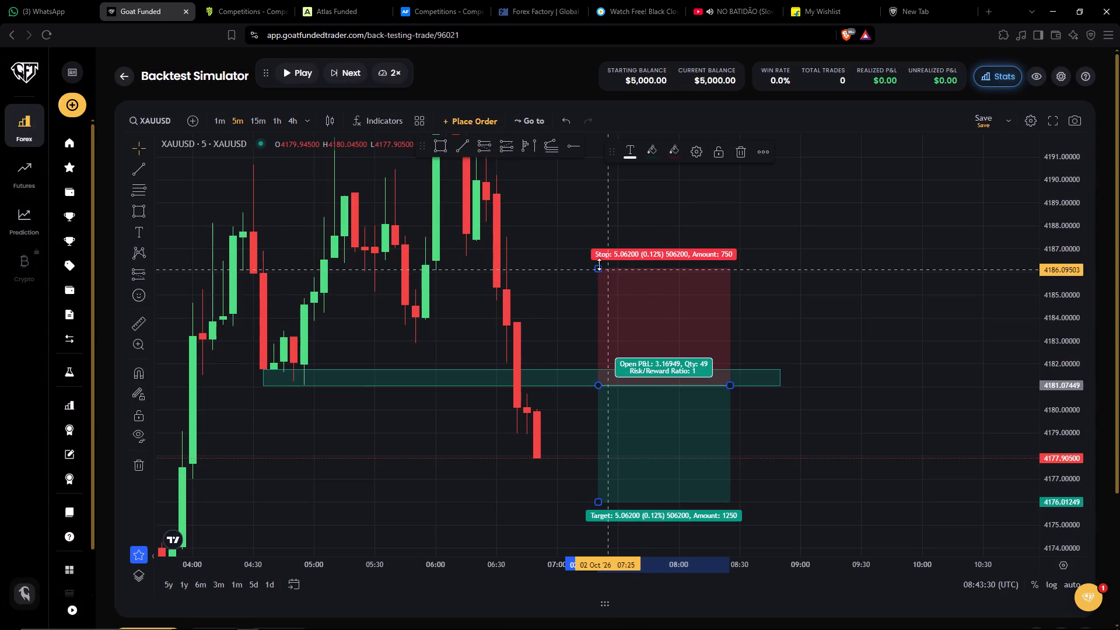
# Adjust the short position drawing's stop to about 4183.86 and its target to about 4175.80.
pyautogui.moveTo(598, 264); pyautogui.dragTo(591, 303)
pyautogui.moveTo(590, 305); pyautogui.dragTo(584, 341)
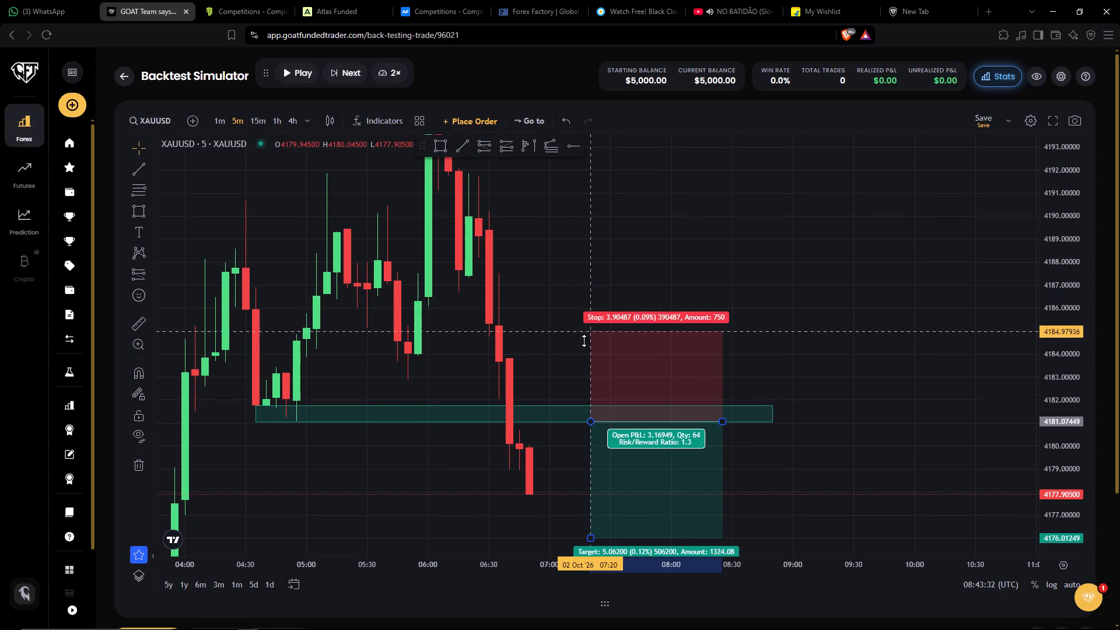
pyautogui.moveTo(584, 341); pyautogui.dragTo(582, 357)
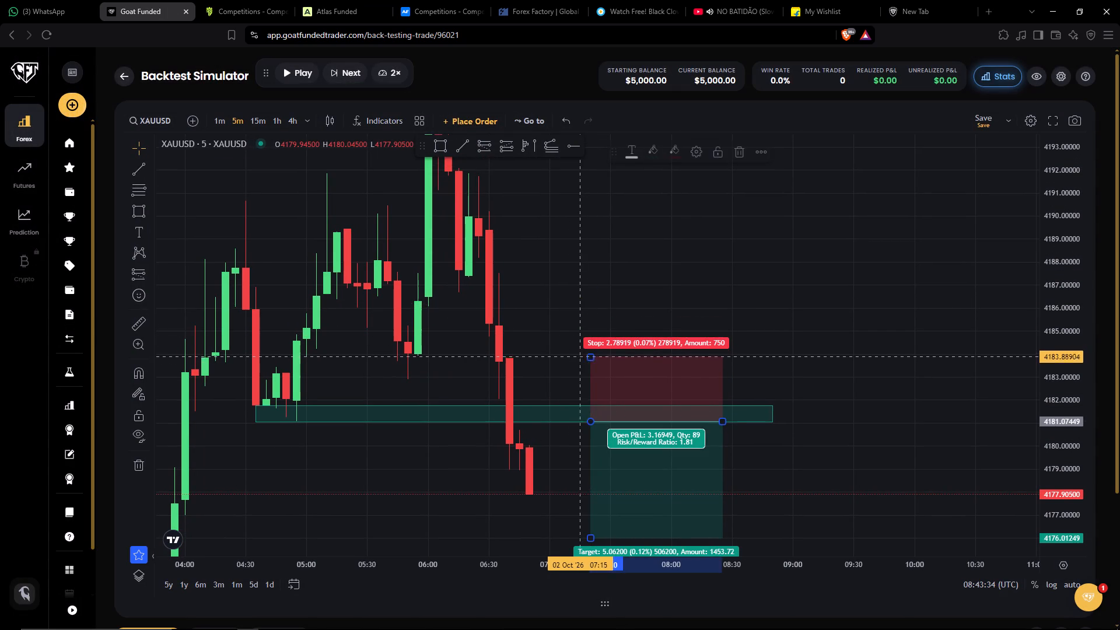
pyautogui.moveTo(544, 384); pyautogui.dragTo(572, 245)
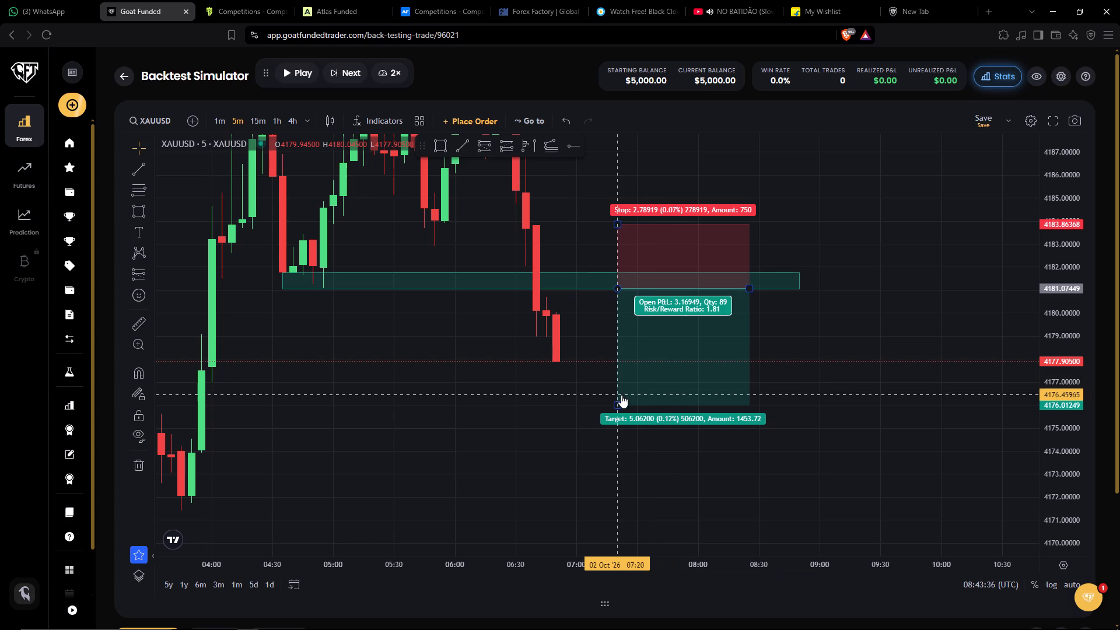
pyautogui.moveTo(616, 404); pyautogui.dragTo(615, 409)
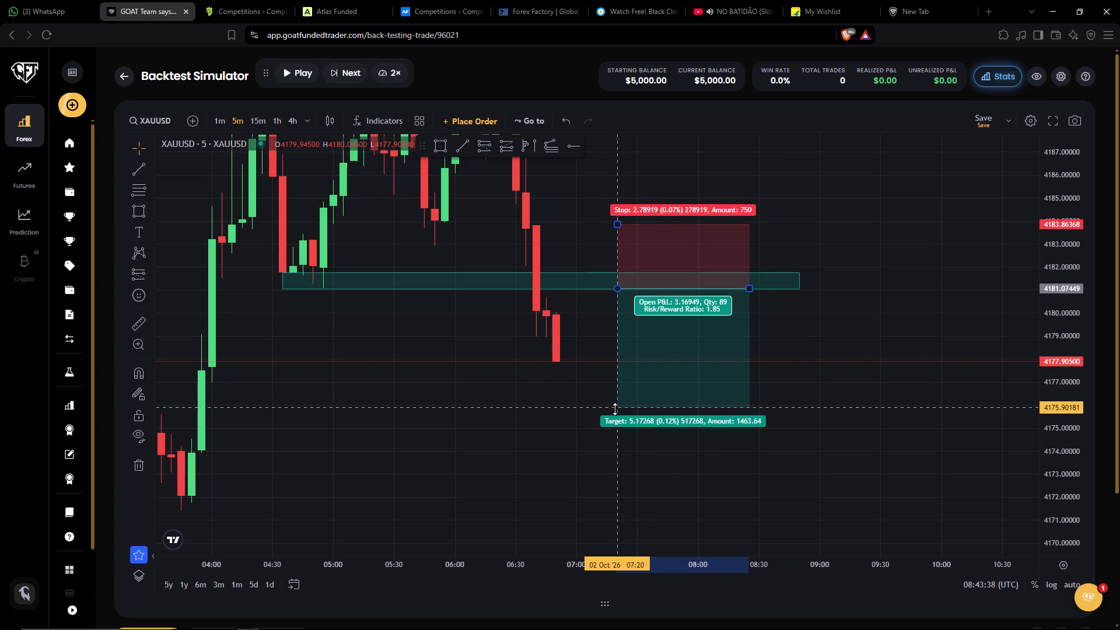
pyautogui.moveTo(615, 409); pyautogui.dragTo(615, 409)
pyautogui.click(544, 406)
pyautogui.moveTo(544, 407); pyautogui.dragTo(462, 461)
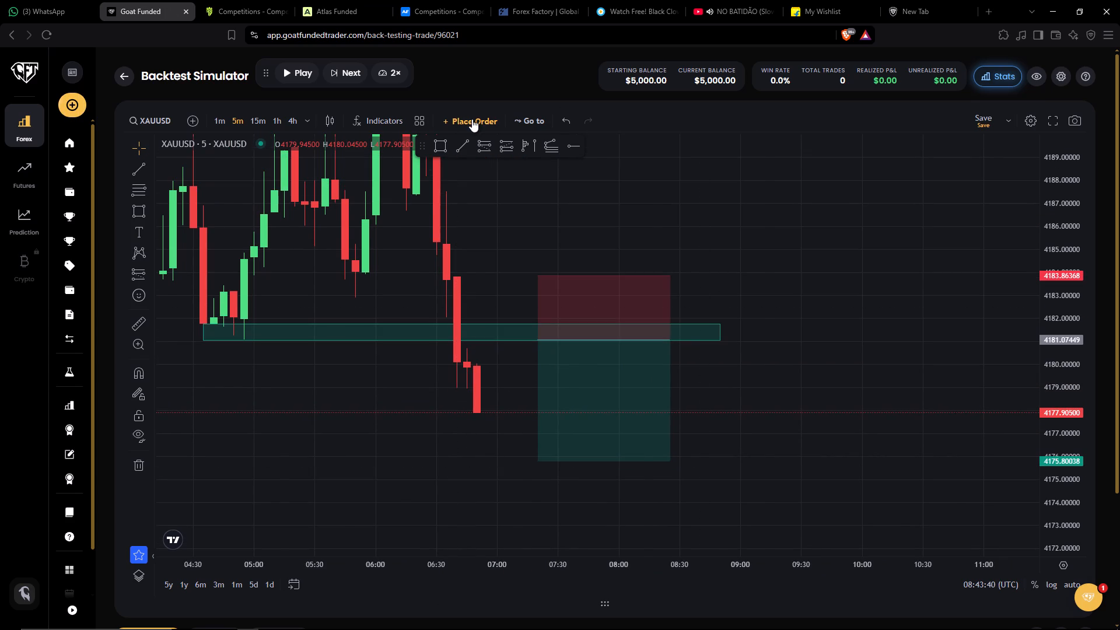
# Place a 0.05-lot XAUUSD sell limit order with entry 4181.07449, stop loss 4183.86368 and take profit 4175.80038.
pyautogui.click(472, 119)
pyautogui.click(939, 297)
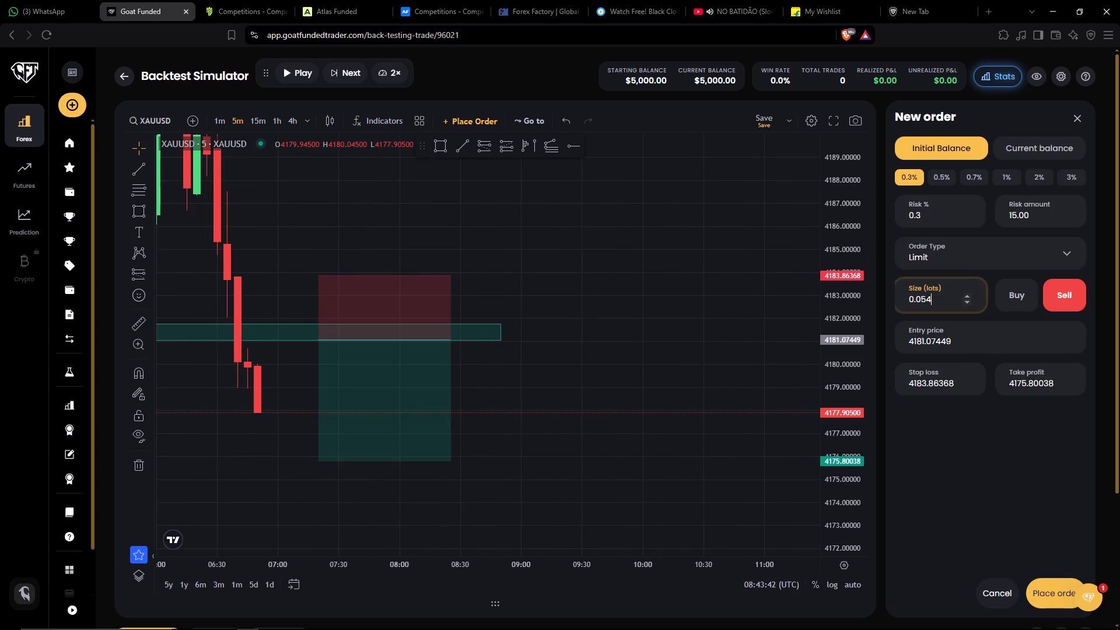
pyautogui.press('BackSpace')
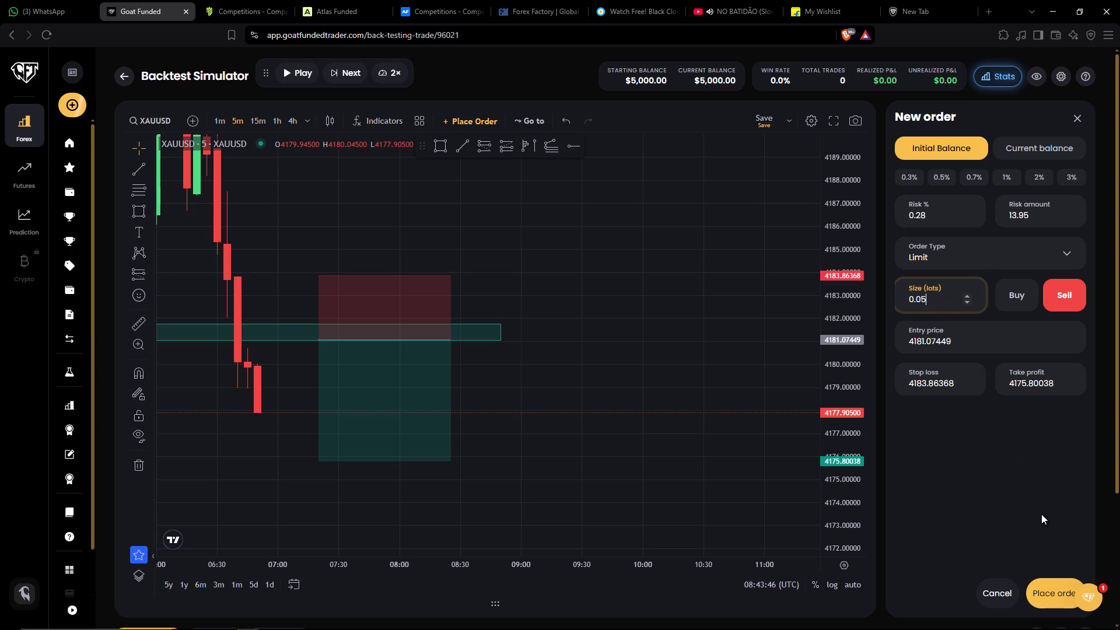
pyautogui.click(1059, 591)
# Play the XAUUSD replay forward to about 07:10 to test the sell order, and pause it.
pyautogui.moveTo(720, 452); pyautogui.dragTo(857, 437)
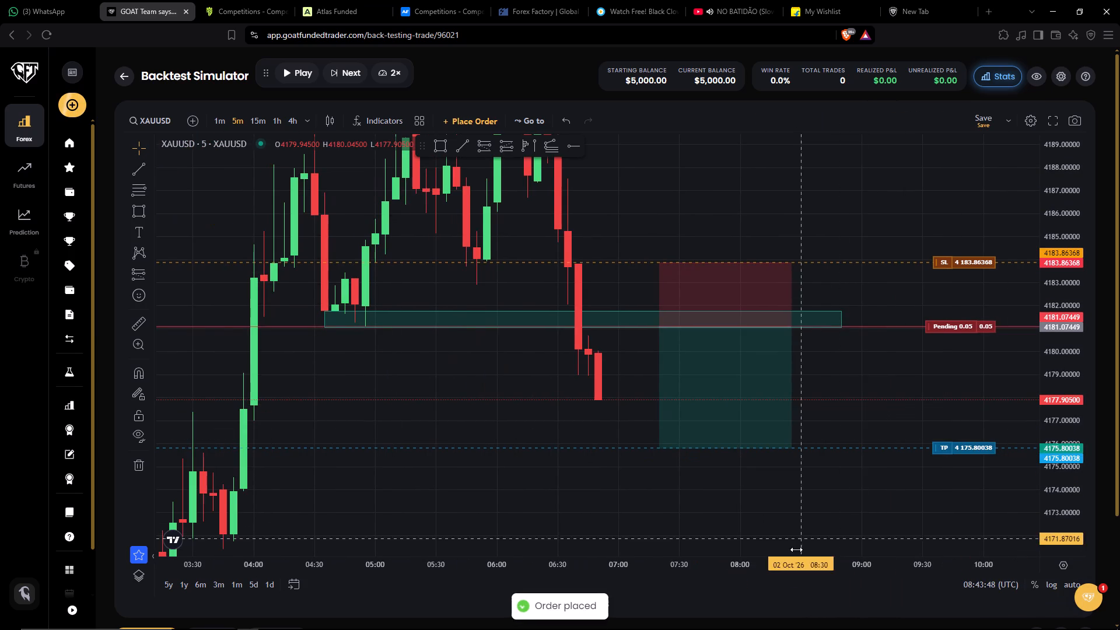
pyautogui.moveTo(797, 566); pyautogui.dragTo(730, 558)
pyautogui.moveTo(758, 512); pyautogui.dragTo(800, 517)
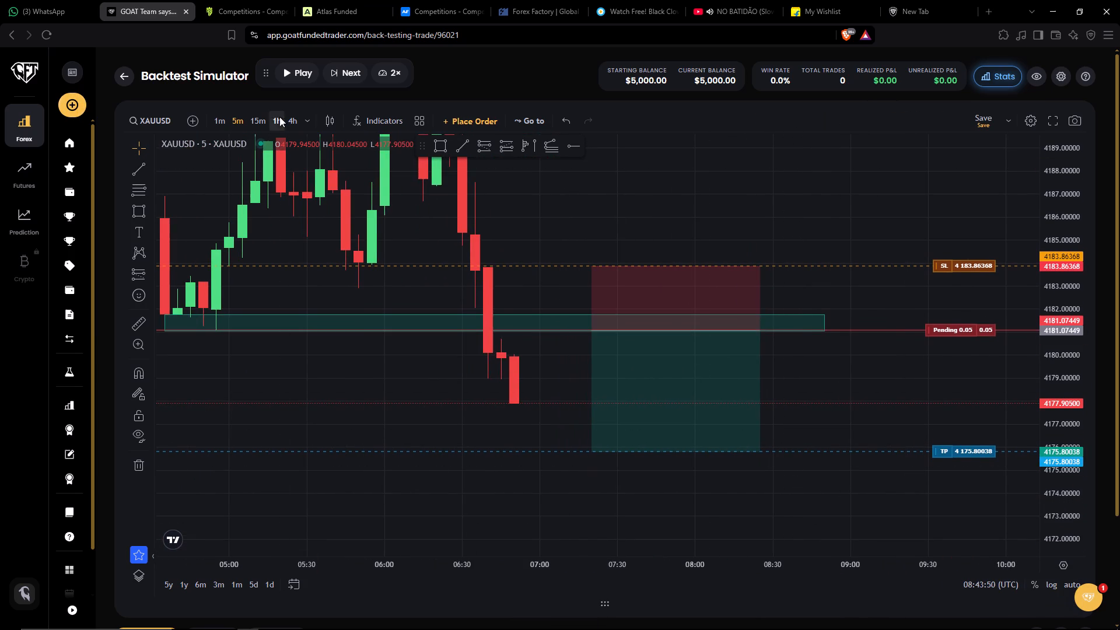
pyautogui.click(288, 75)
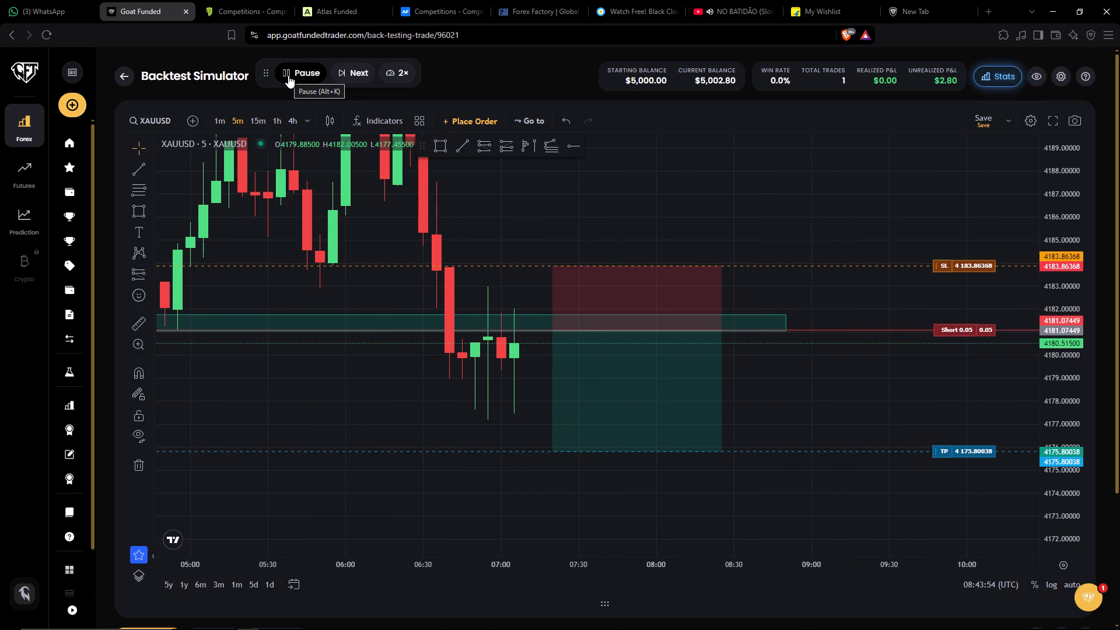
pyautogui.click(288, 75)
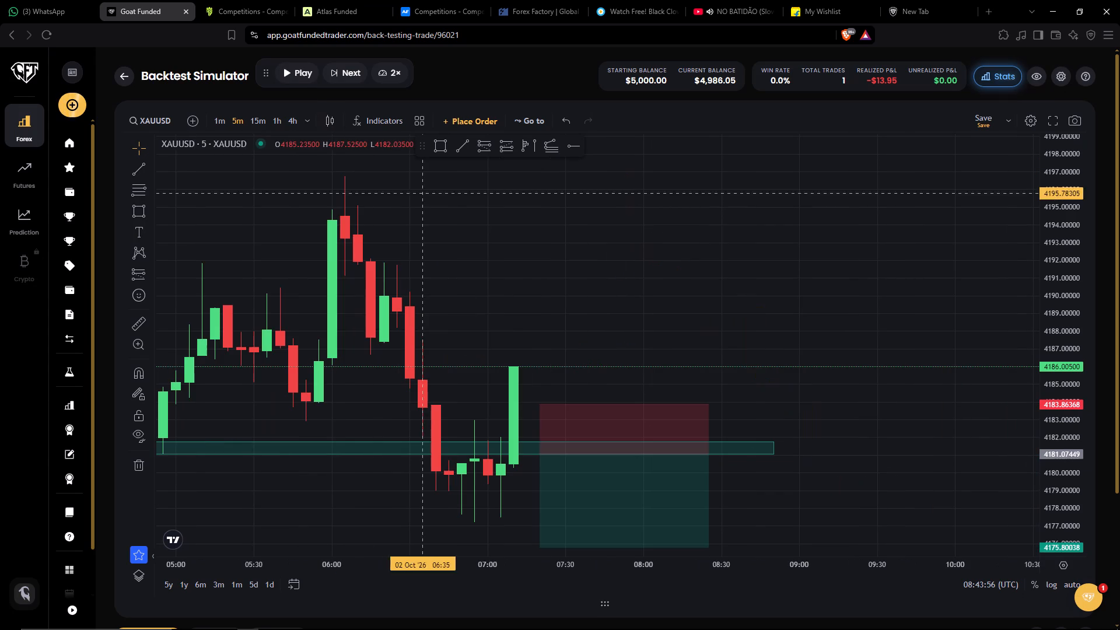
pyautogui.moveTo(540, 316); pyautogui.dragTo(657, 240)
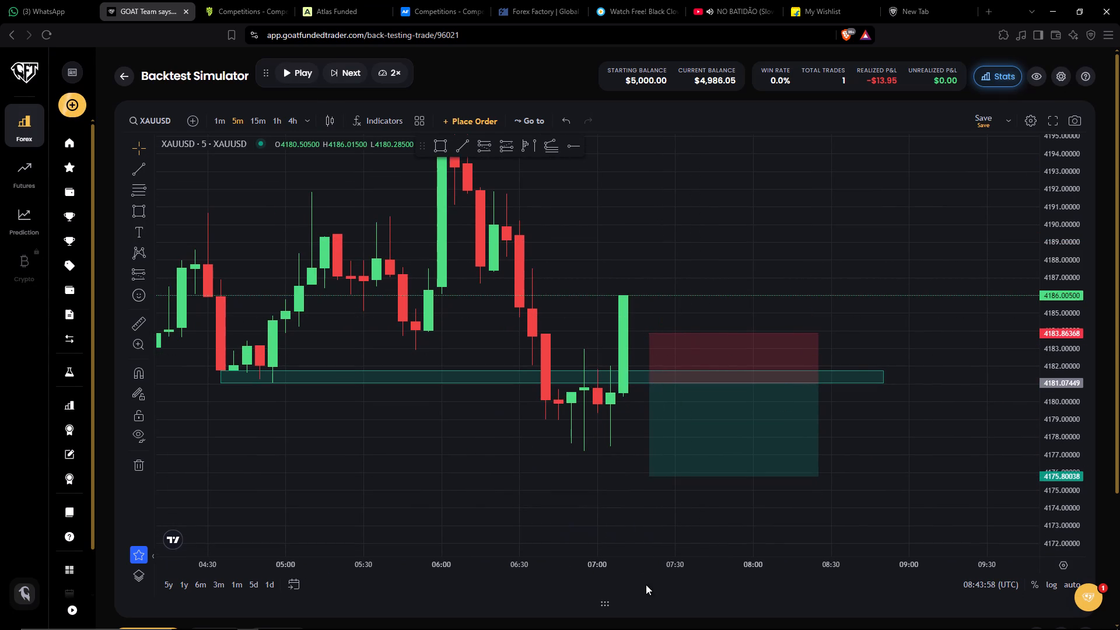
# Examine XAUUSD price action around the short position and its zone on the 5-minute and 1-minute charts.
pyautogui.moveTo(639, 563); pyautogui.dragTo(788, 525)
pyautogui.moveTo(696, 499); pyautogui.dragTo(621, 478)
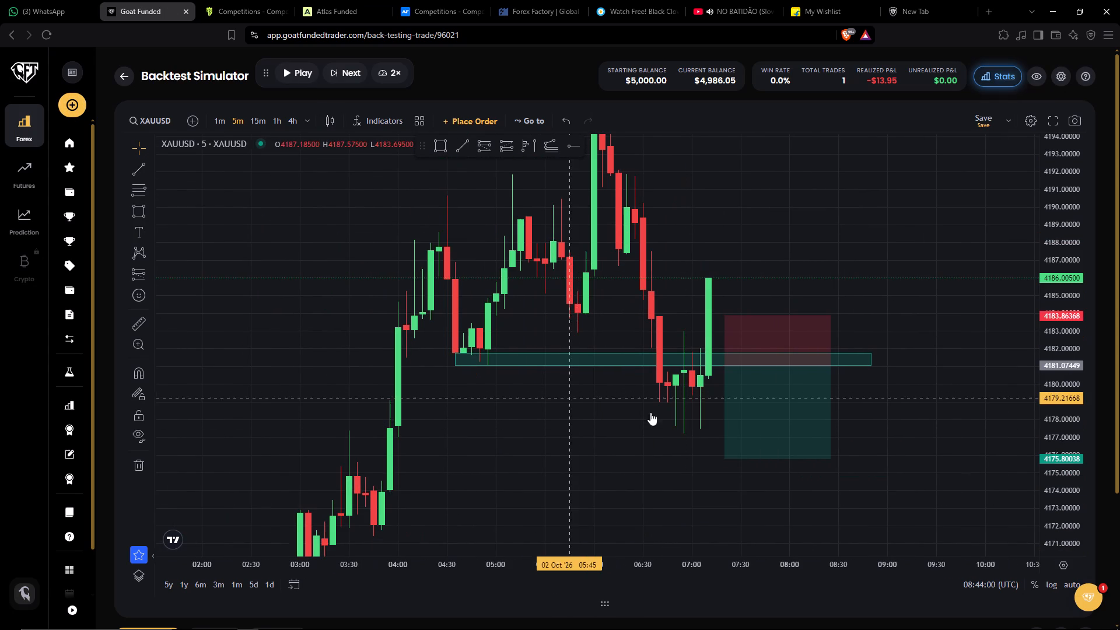
pyautogui.moveTo(1063, 337); pyautogui.dragTo(1038, 398)
pyautogui.moveTo(912, 451); pyautogui.dragTo(888, 457)
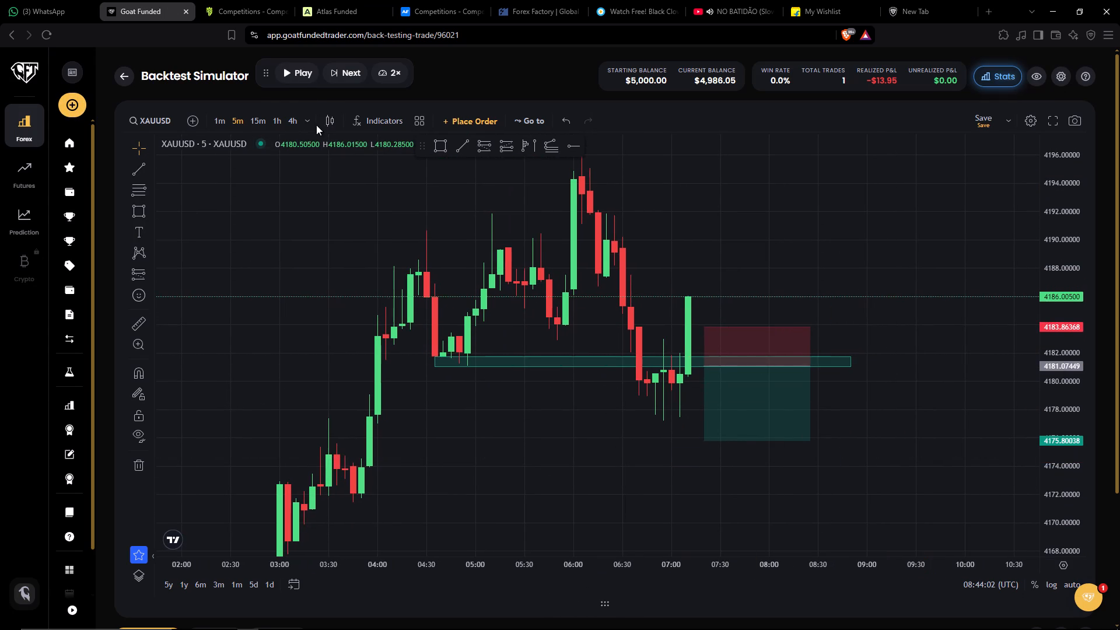
pyautogui.click(219, 121)
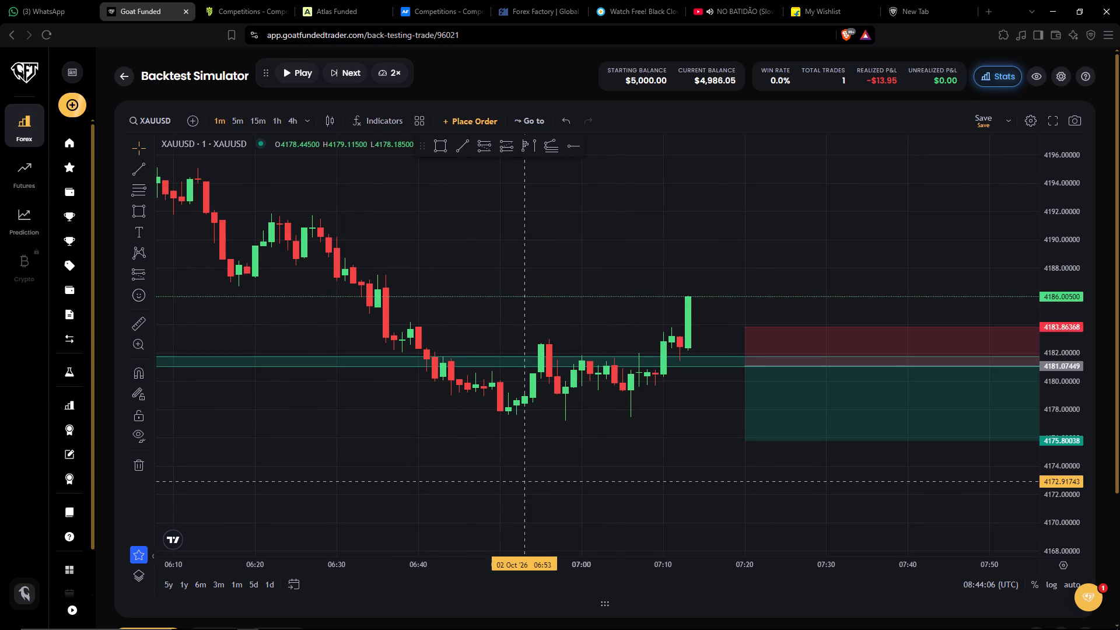
pyautogui.moveTo(563, 562); pyautogui.dragTo(806, 519)
pyautogui.moveTo(1052, 477); pyautogui.dragTo(1075, 358)
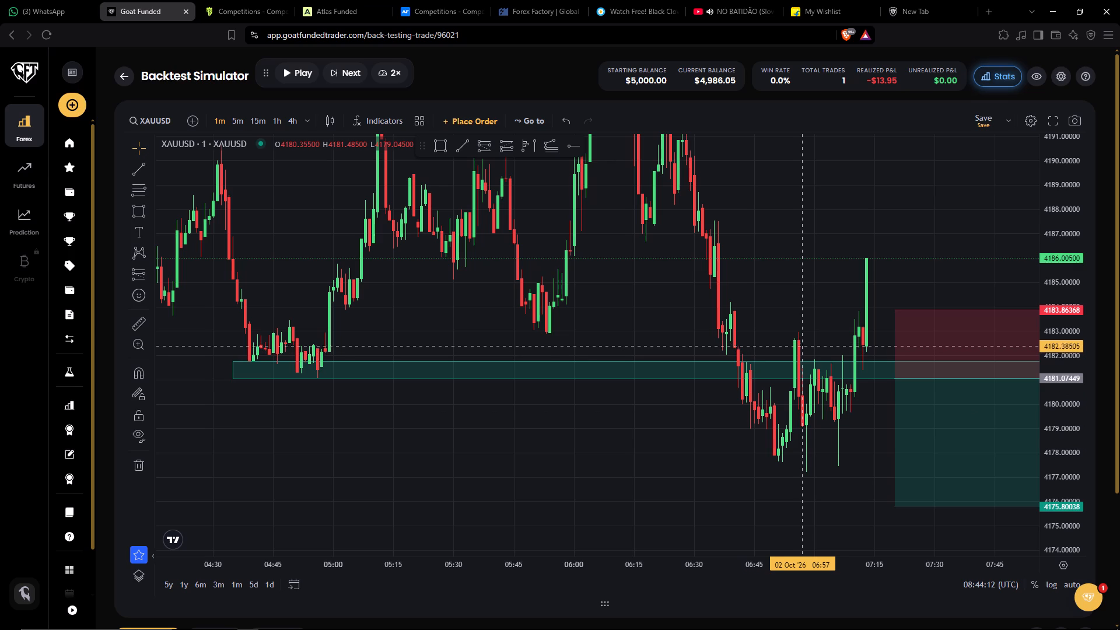
pyautogui.moveTo(738, 493); pyautogui.dragTo(709, 499)
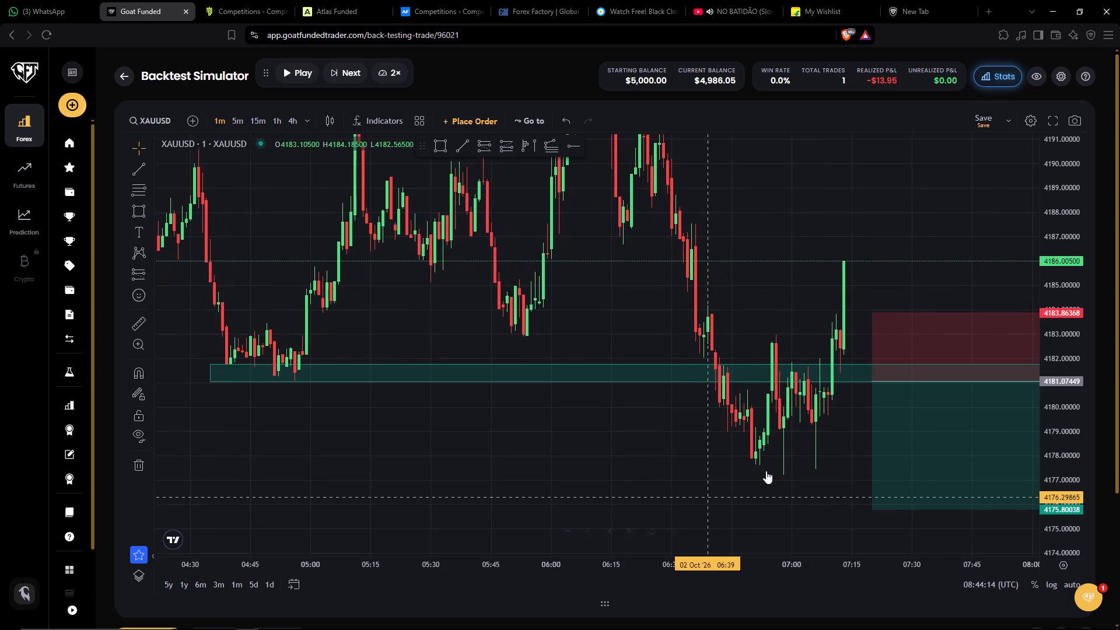
pyautogui.moveTo(1059, 312); pyautogui.dragTo(1062, 343)
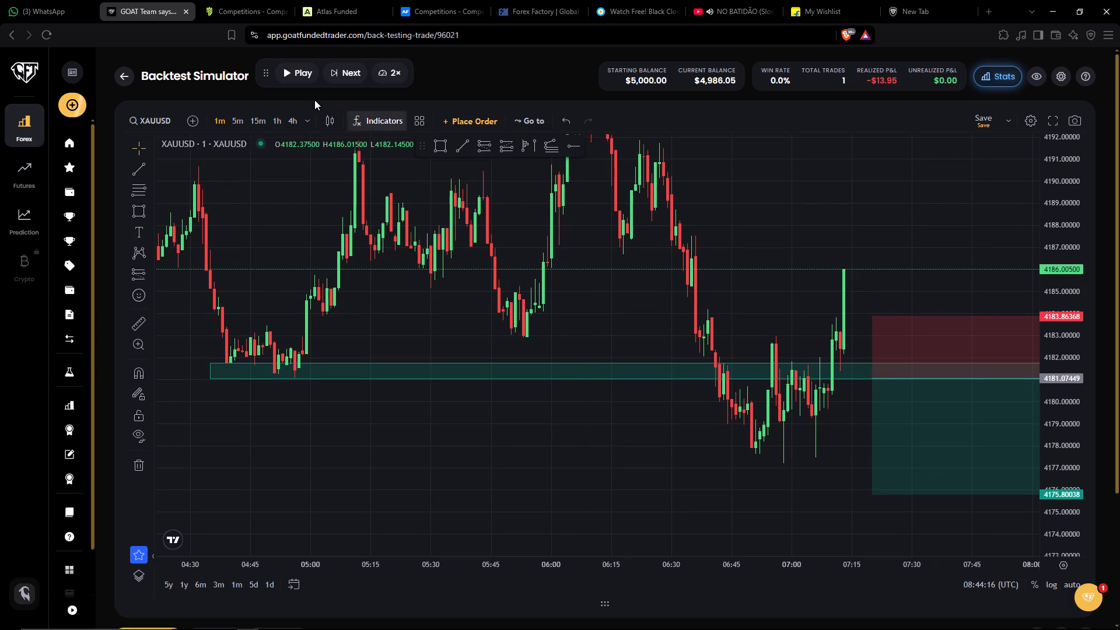
pyautogui.click(232, 124)
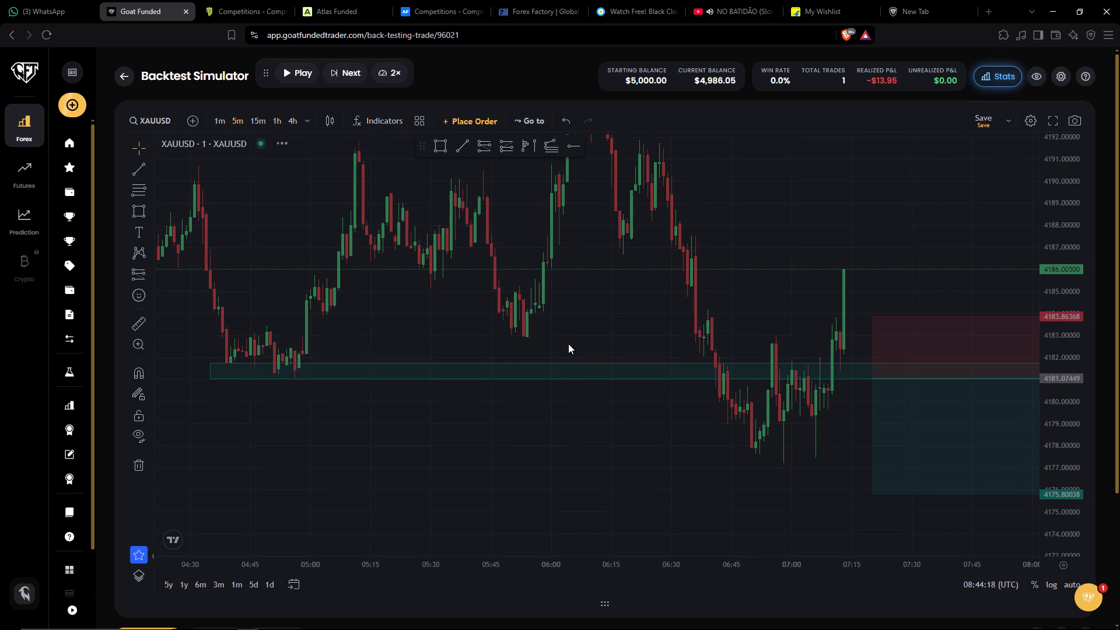
# On the 5-minute chart, move the short position drawing back in time to start at about 06:55, keeping its price levels.
pyautogui.moveTo(780, 440); pyautogui.dragTo(604, 433)
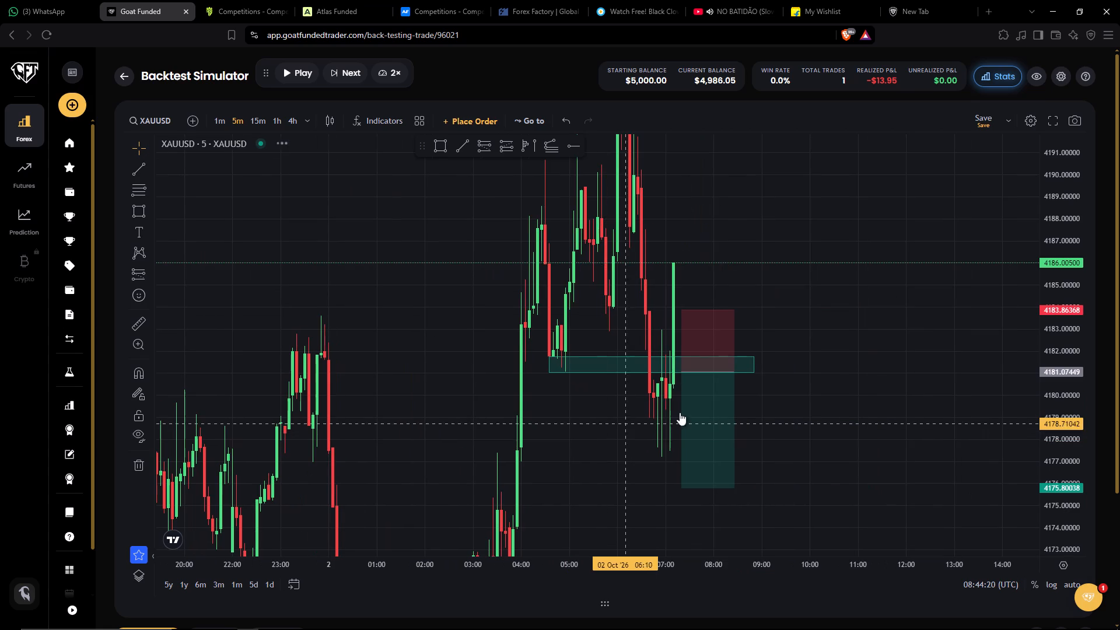
pyautogui.moveTo(724, 408); pyautogui.dragTo(703, 408)
pyautogui.click(809, 427)
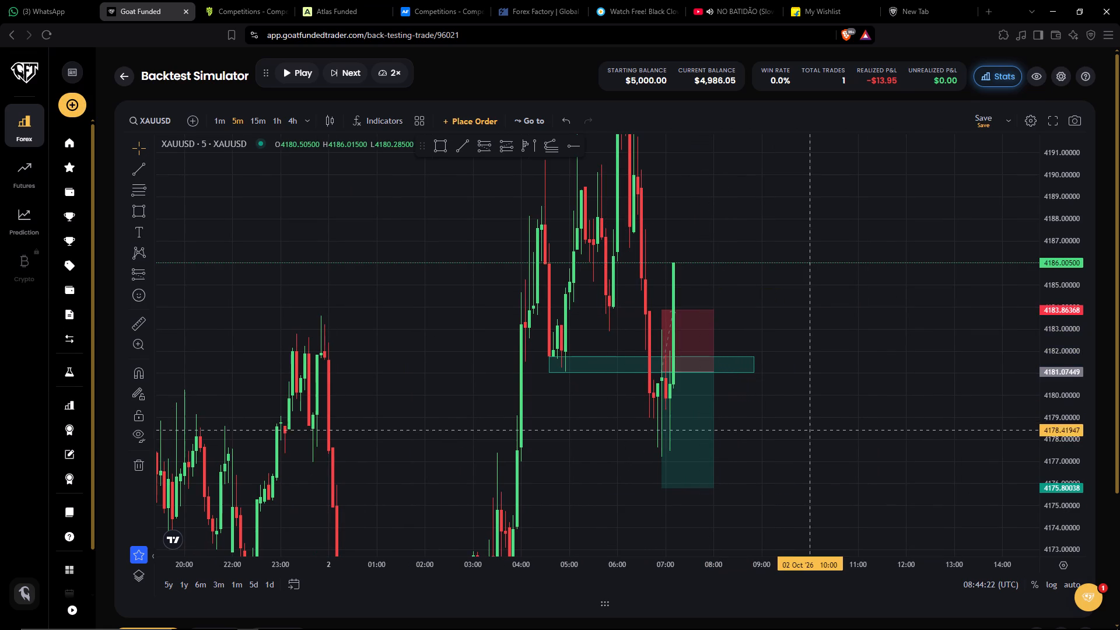
pyautogui.click(808, 433)
# Draw a rectangle zone above current price from about 4187.49 to 4190.69, spanning 04:20 to about 10:40.
pyautogui.moveTo(1066, 304); pyautogui.dragTo(999, 475)
pyautogui.moveTo(877, 461); pyautogui.dragTo(891, 428)
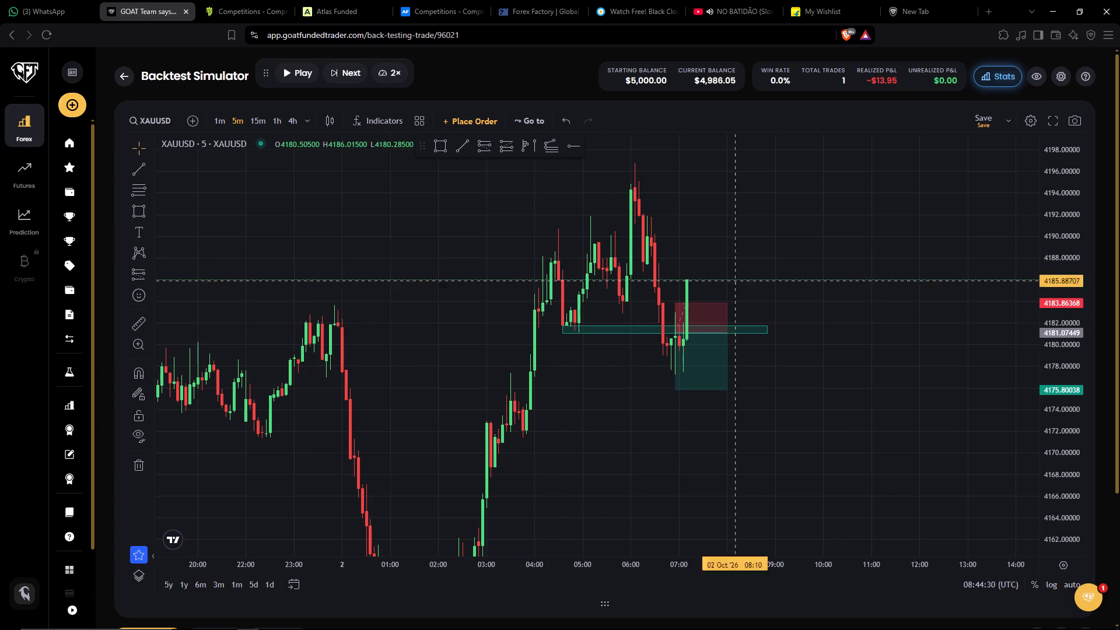
pyautogui.moveTo(853, 293); pyautogui.dragTo(914, 337)
pyautogui.moveTo(829, 561); pyautogui.dragTo(769, 561)
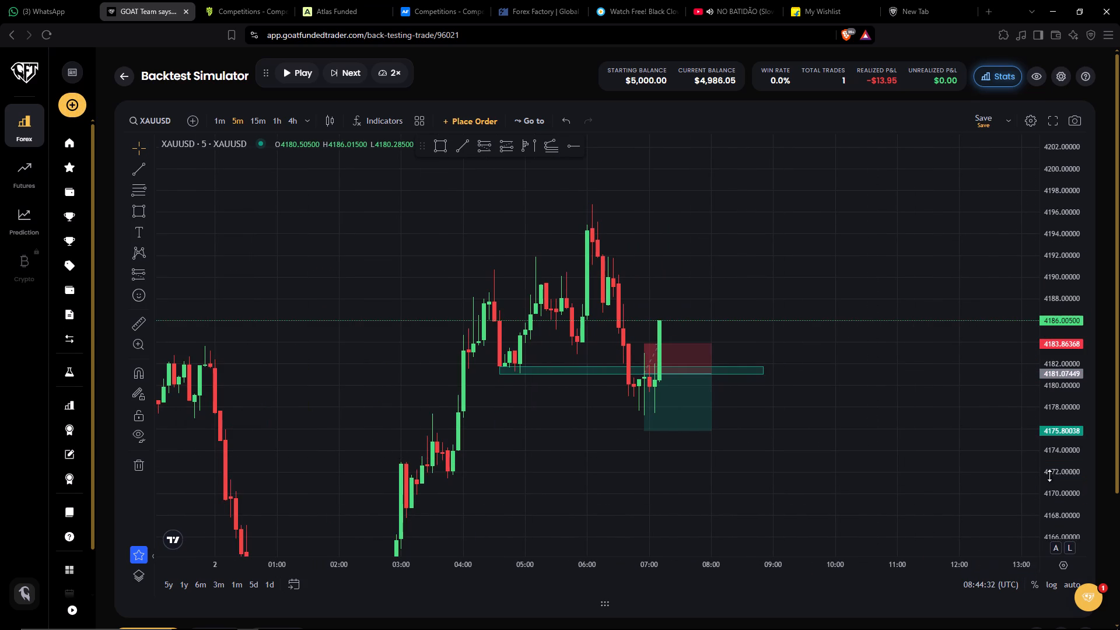
pyautogui.moveTo(1052, 477); pyautogui.dragTo(1061, 398)
pyautogui.moveTo(894, 351); pyautogui.dragTo(918, 400)
pyautogui.moveTo(792, 562); pyautogui.dragTo(762, 567)
pyautogui.moveTo(829, 500); pyautogui.dragTo(863, 503)
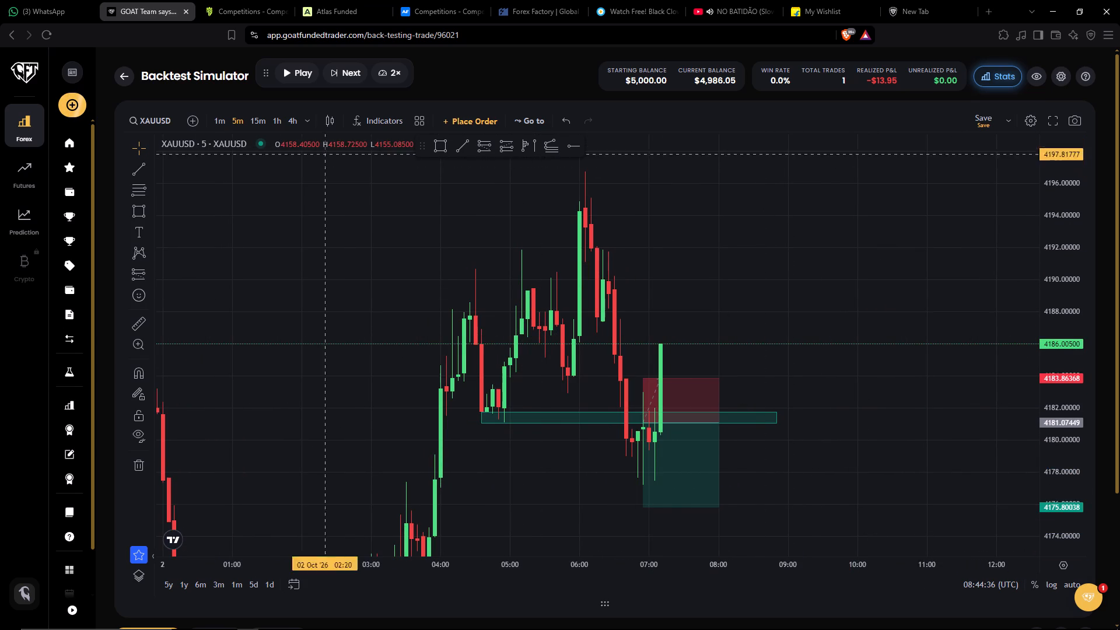
pyautogui.click(447, 145)
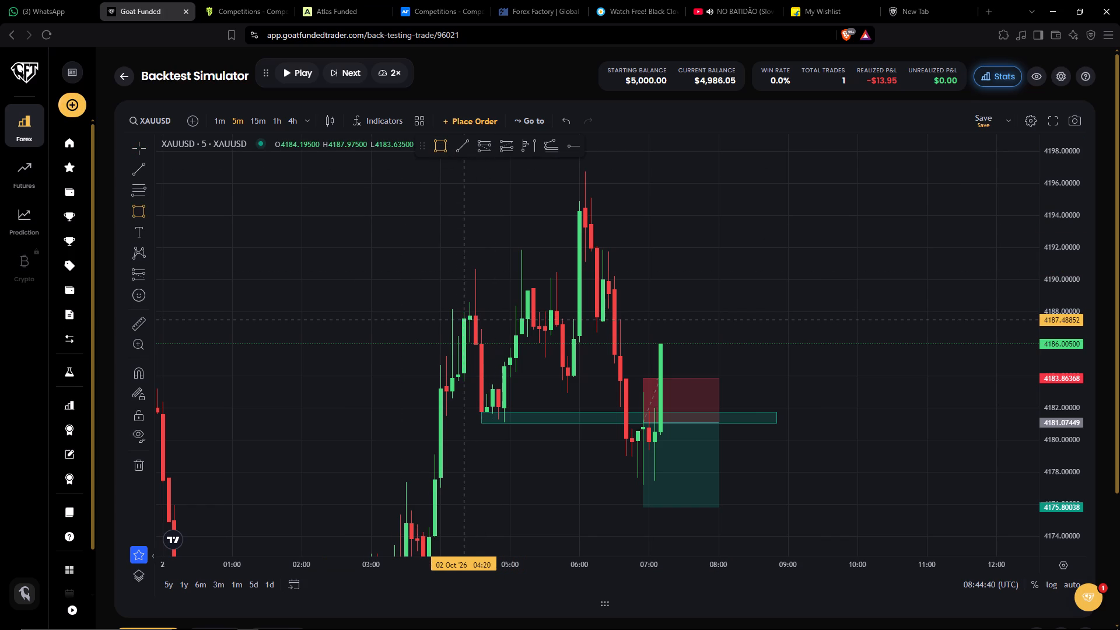
pyautogui.click(463, 320)
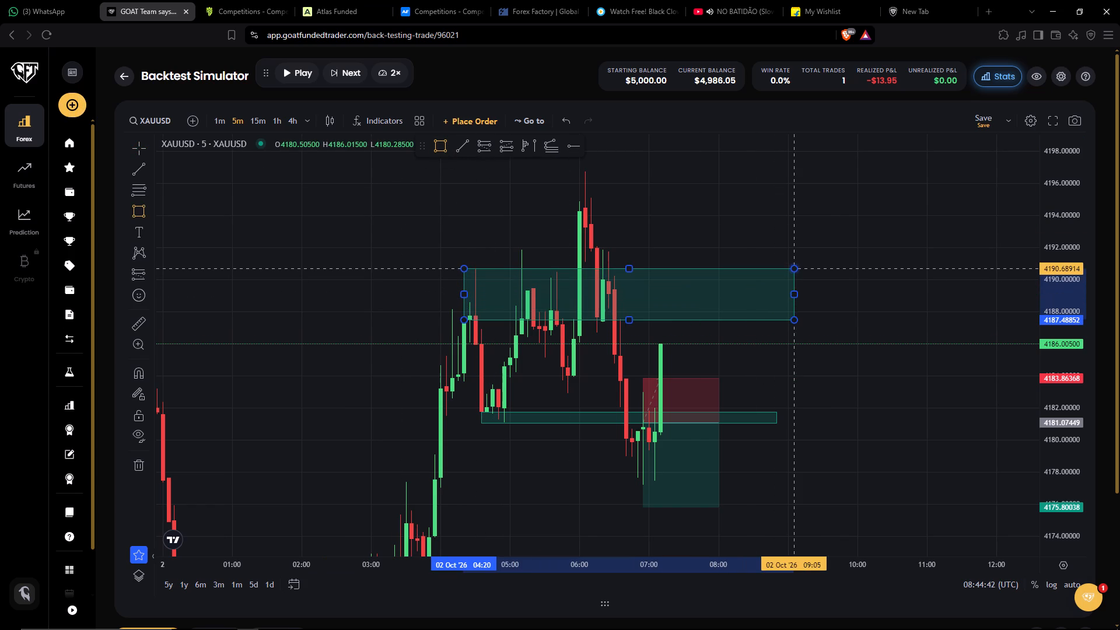
pyautogui.click(901, 268)
pyautogui.click(898, 366)
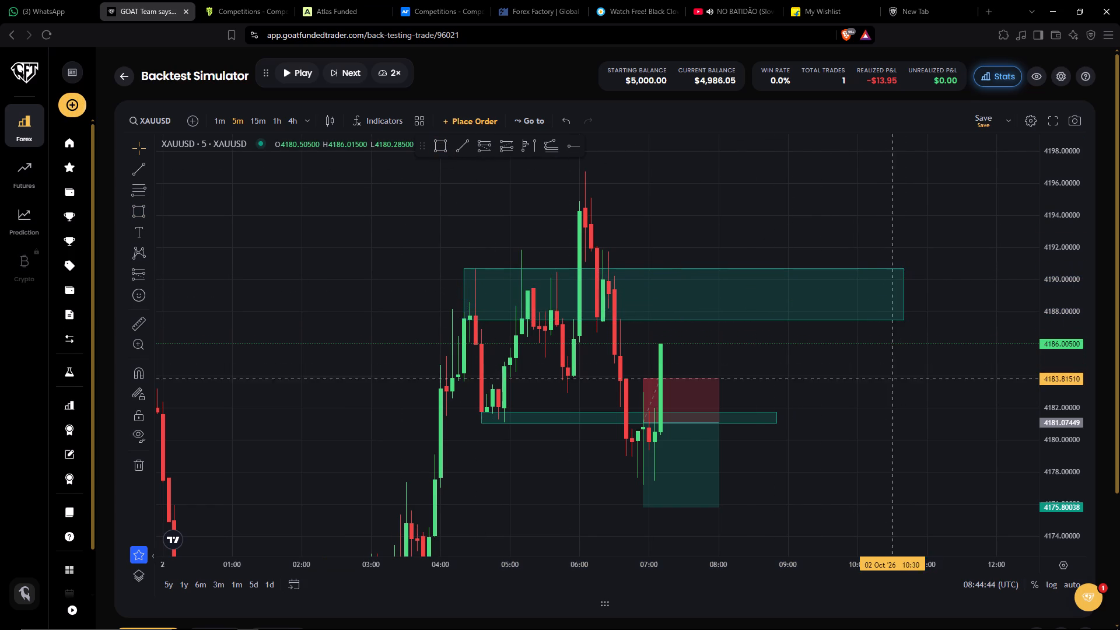
# Play the XAUUSD replay on the 1-minute chart to about 07:16, pause it, and check the 5-minute chart.
pyautogui.moveTo(872, 430); pyautogui.dragTo(894, 435)
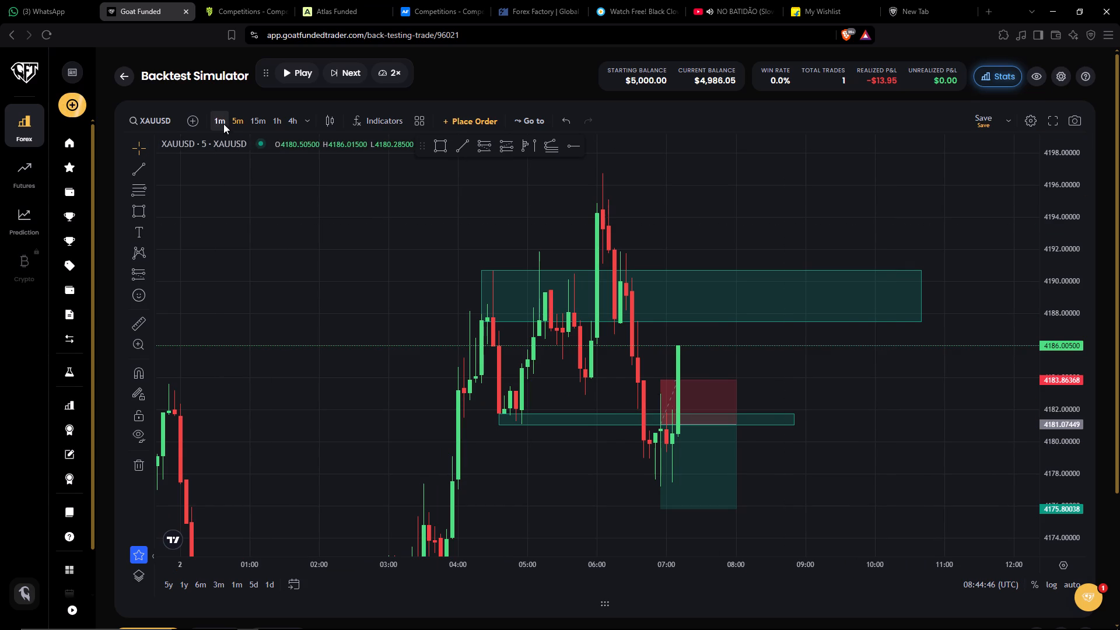
pyautogui.click(223, 124)
pyautogui.moveTo(625, 564); pyautogui.dragTo(626, 564)
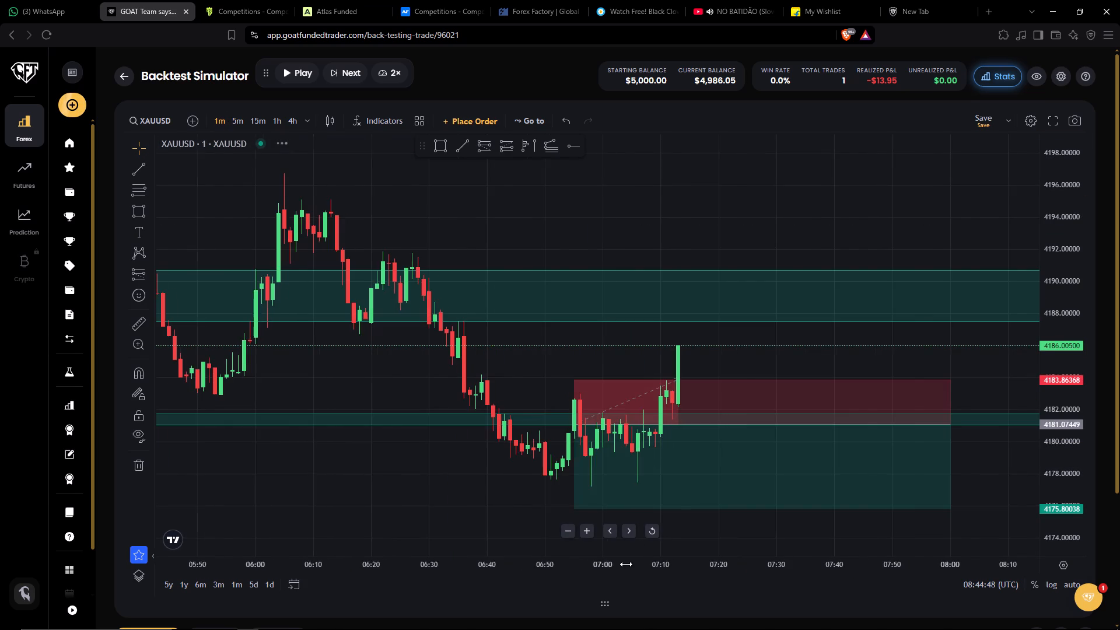
pyautogui.moveTo(626, 564); pyautogui.dragTo(699, 559)
pyautogui.moveTo(1056, 478); pyautogui.dragTo(1062, 407)
pyautogui.moveTo(517, 368); pyautogui.dragTo(505, 405)
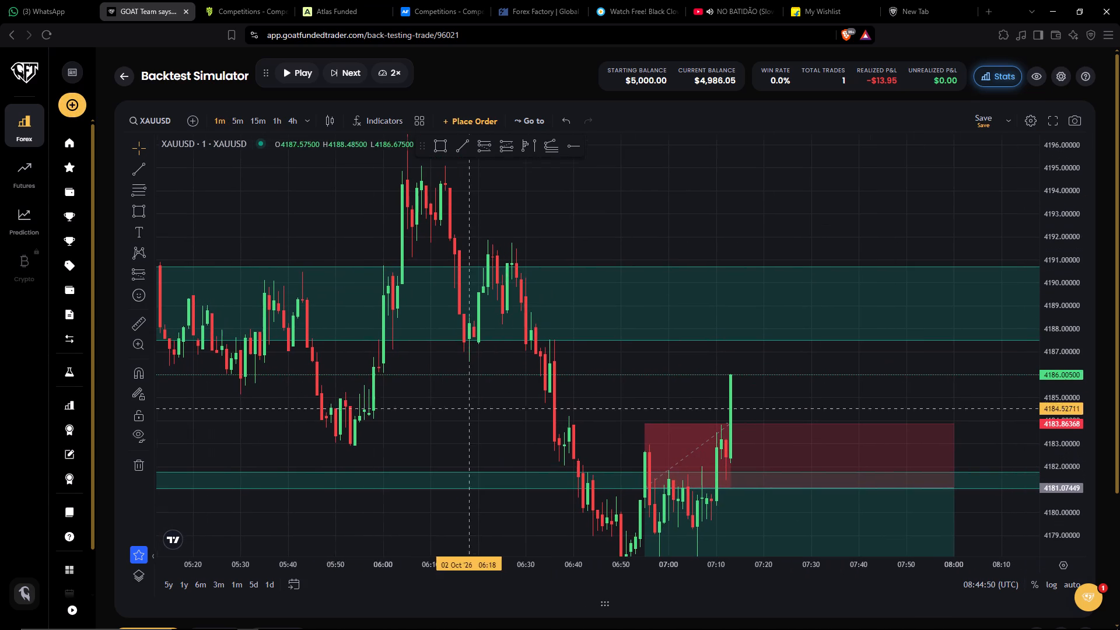
pyautogui.click(287, 72)
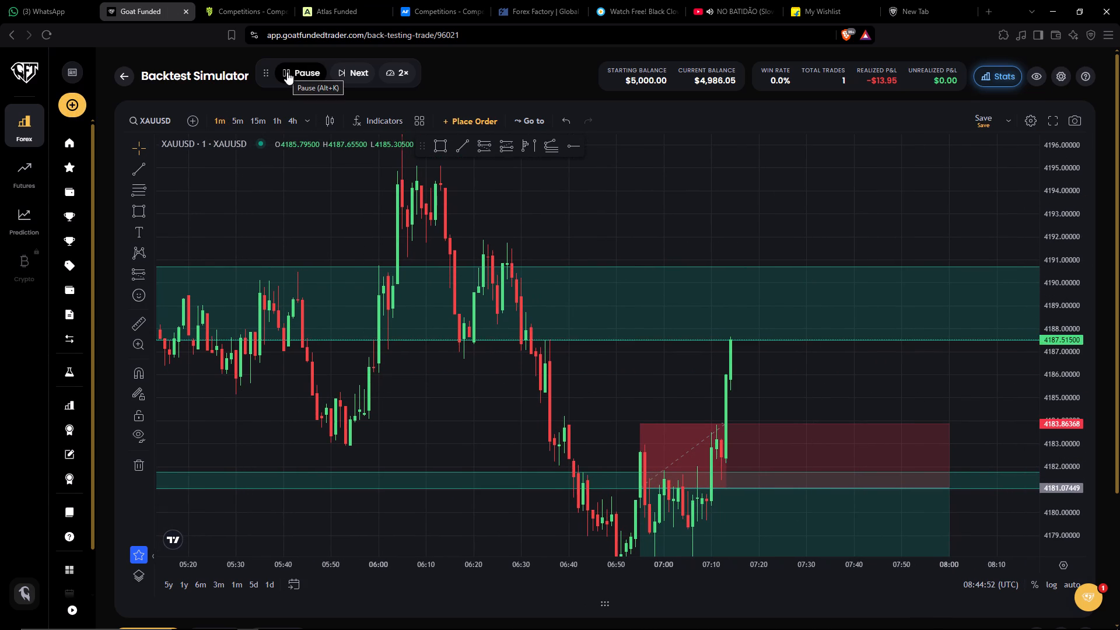
pyautogui.click(287, 72)
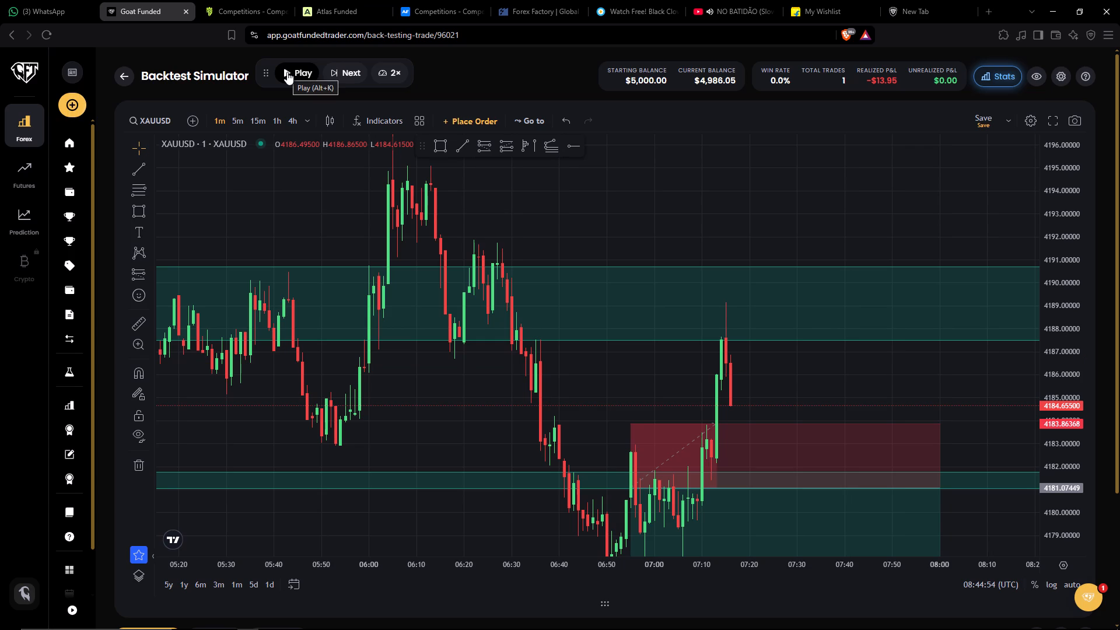
pyautogui.click(232, 122)
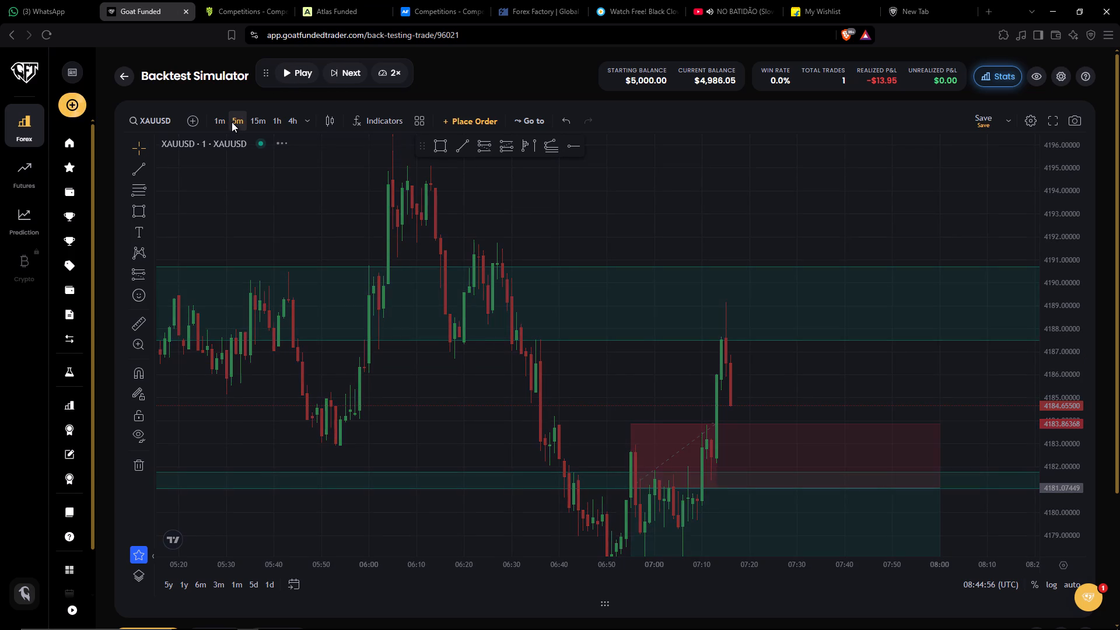
pyautogui.click(220, 122)
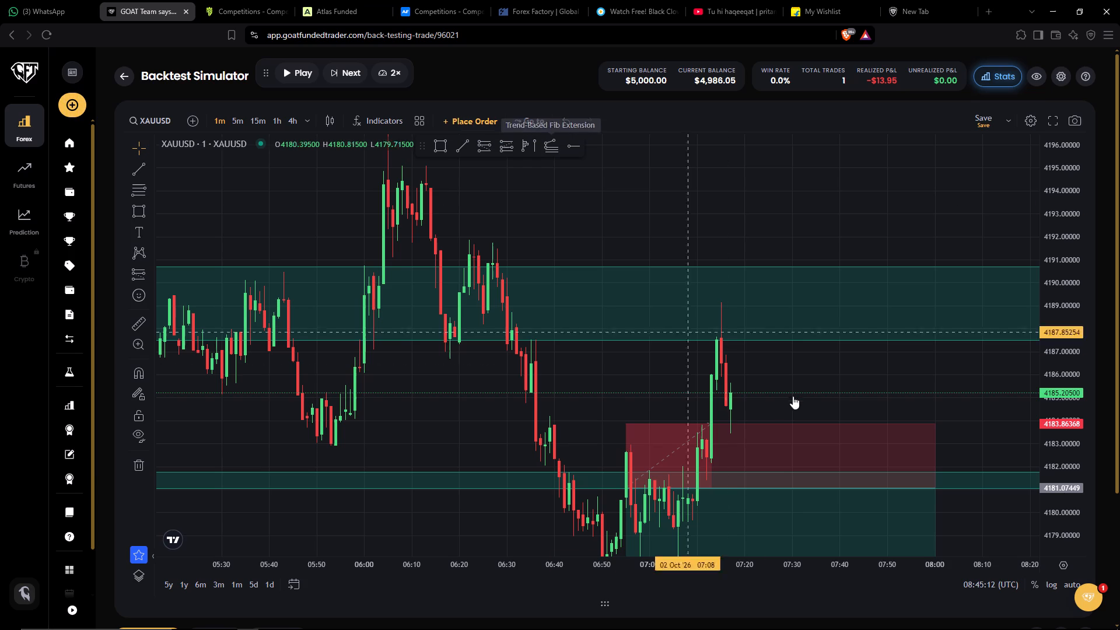
# Slow the replay to 1× and advance the 1-minute chart in short bursts to about 07:22, leaving it paused.
pyautogui.moveTo(820, 373); pyautogui.dragTo(843, 364)
pyautogui.moveTo(379, 64); pyautogui.dragTo(379, 69)
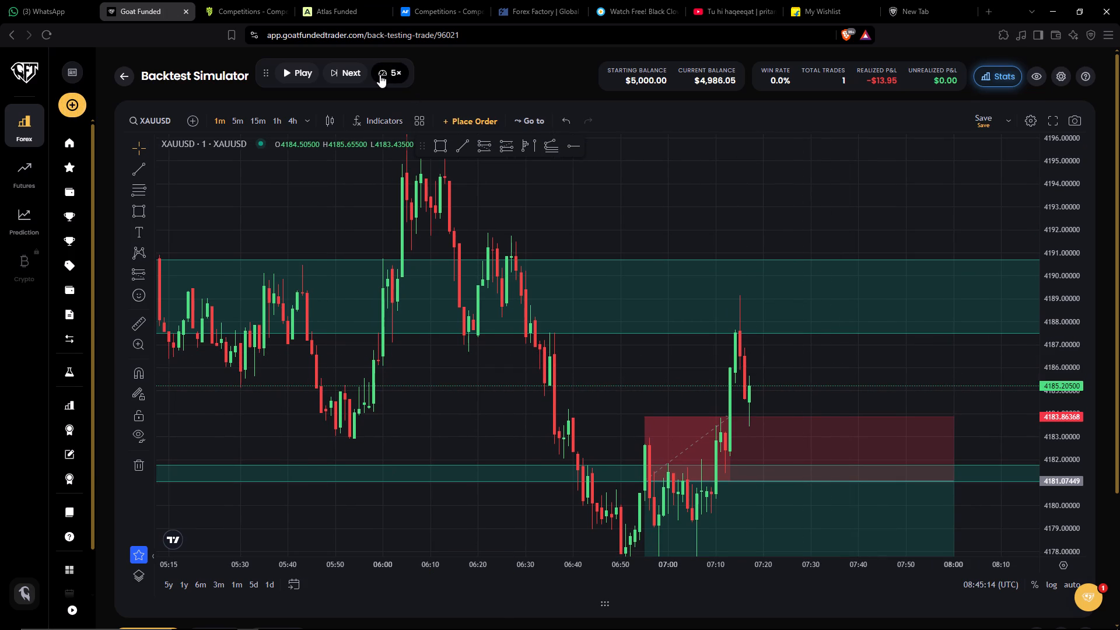
pyautogui.click(380, 75)
pyautogui.click(380, 75)
pyautogui.moveTo(750, 564); pyautogui.dragTo(569, 550)
pyautogui.moveTo(712, 364); pyautogui.dragTo(698, 362)
pyautogui.moveTo(1048, 499); pyautogui.dragTo(1052, 463)
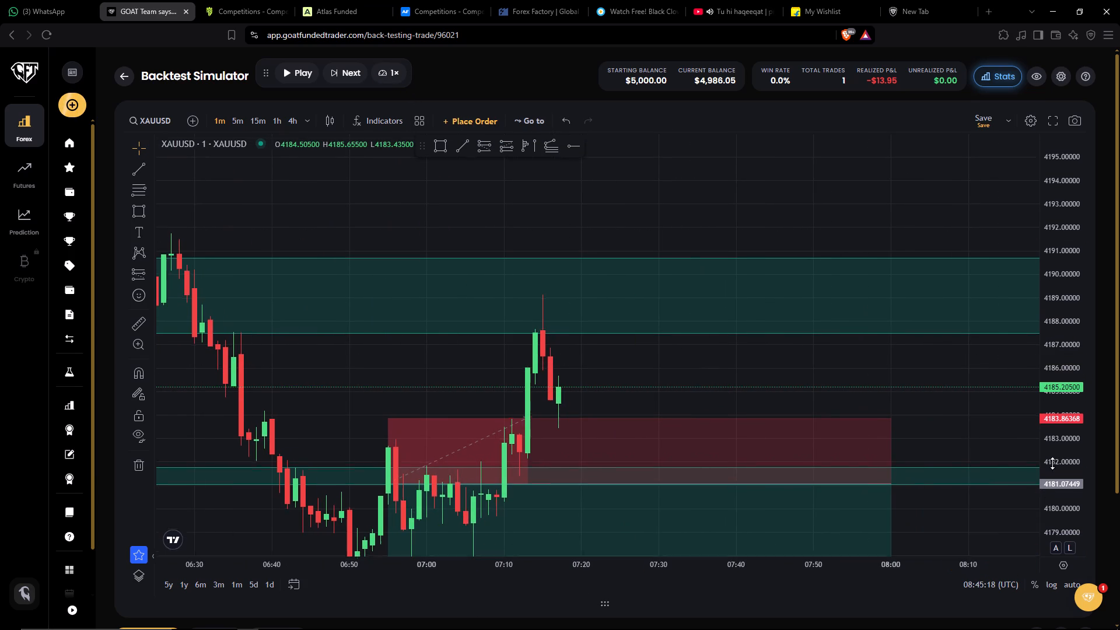
pyautogui.moveTo(1052, 463); pyautogui.dragTo(1054, 450)
pyautogui.moveTo(739, 363); pyautogui.dragTo(794, 370)
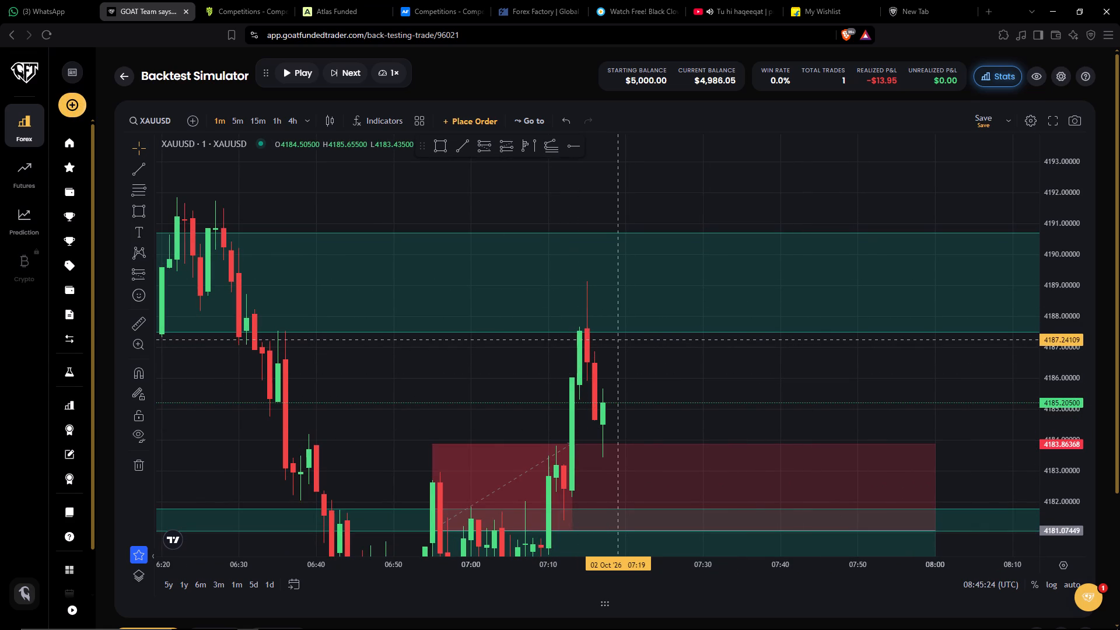
pyautogui.moveTo(653, 358); pyautogui.dragTo(673, 360)
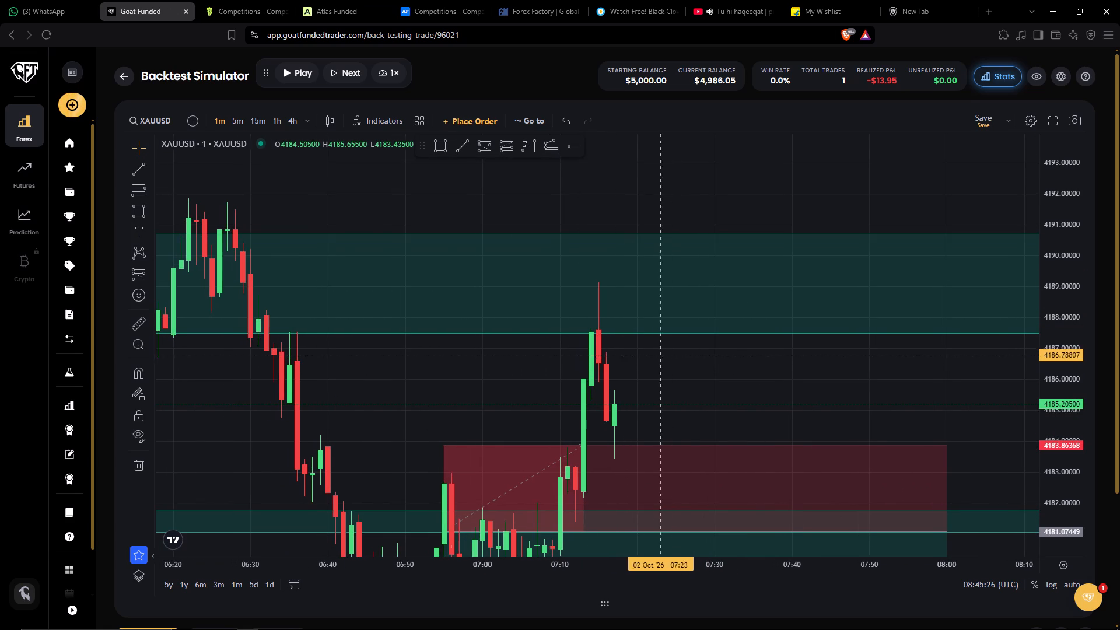
pyautogui.click(288, 77)
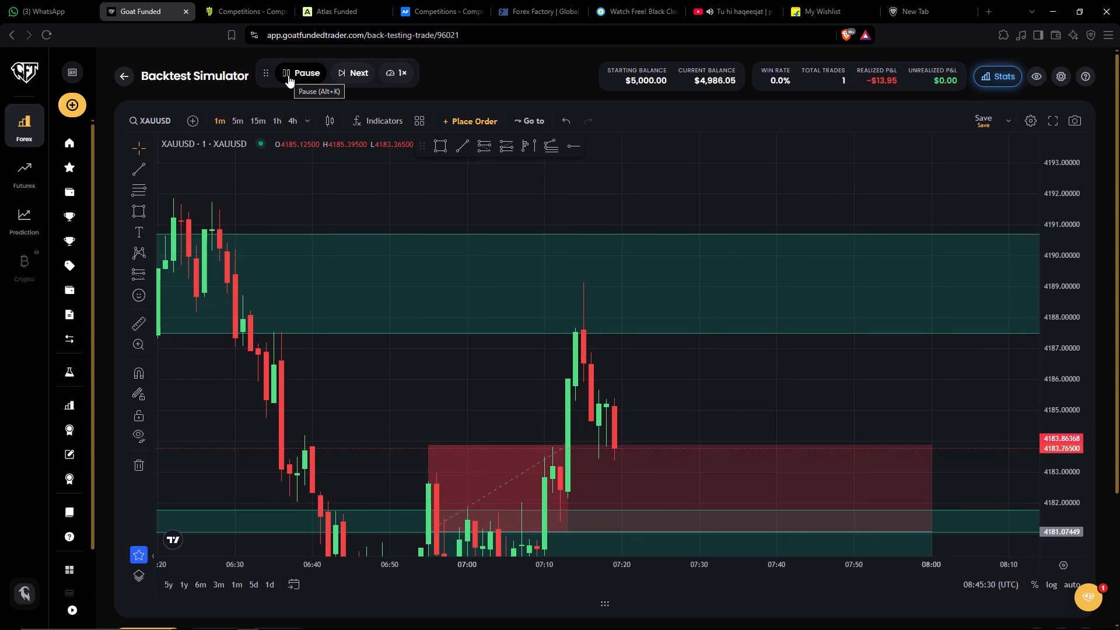
pyautogui.click(288, 75)
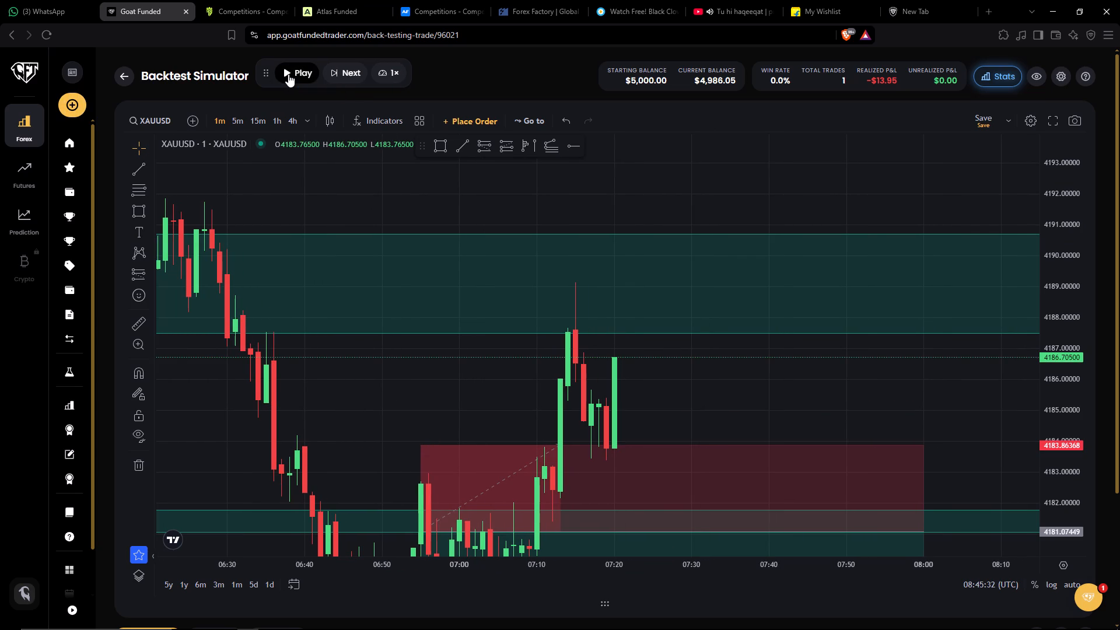
pyautogui.click(288, 74)
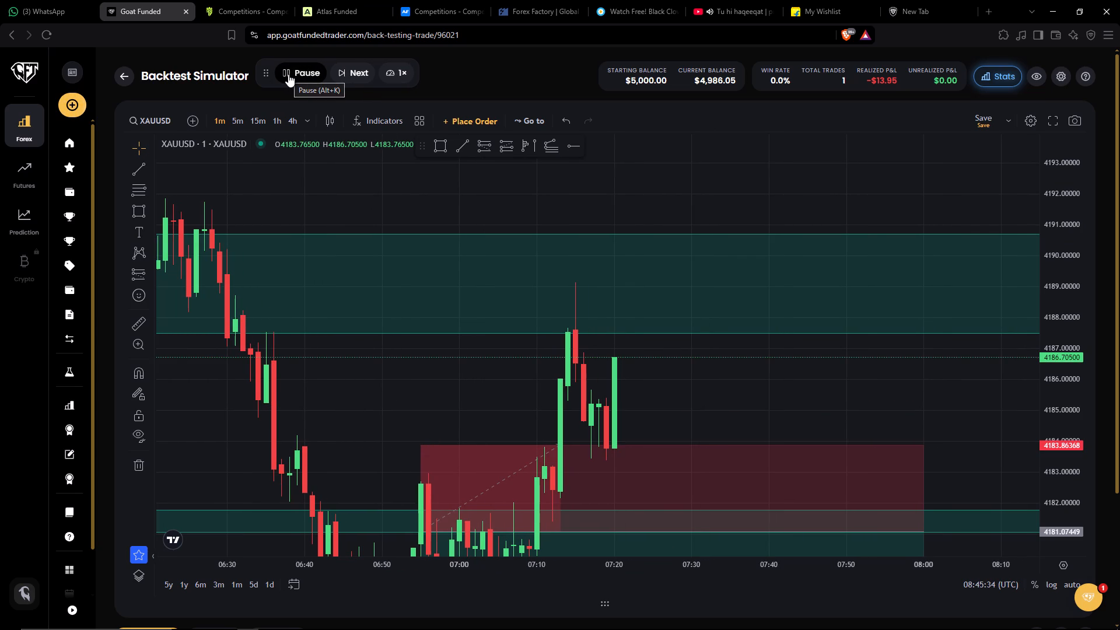
pyautogui.click(288, 74)
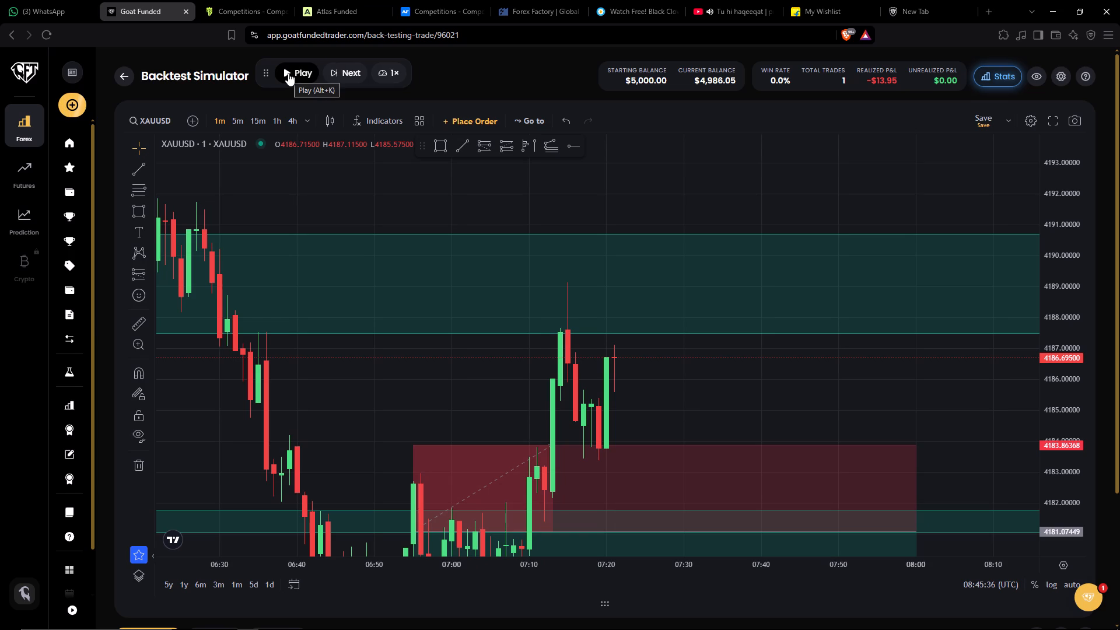
pyautogui.click(288, 73)
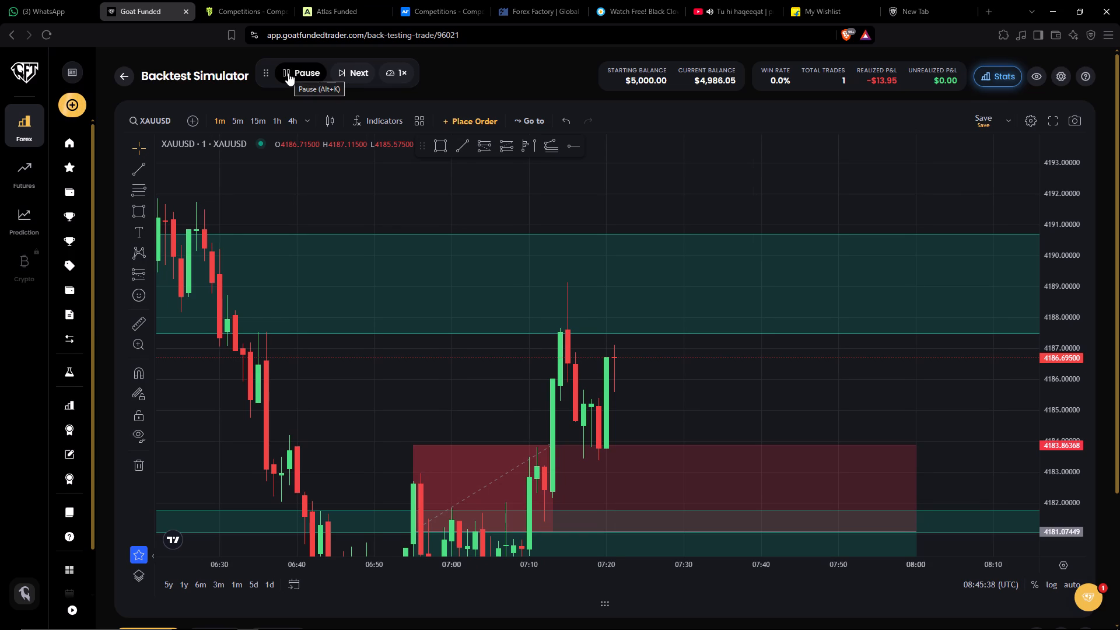
pyautogui.click(288, 73)
# Place a short position drawing at about 07:24 with entry near 4186.30 and stop at about 4187.54, the upper zone's lower edge.
pyautogui.moveTo(710, 404); pyautogui.dragTo(603, 376)
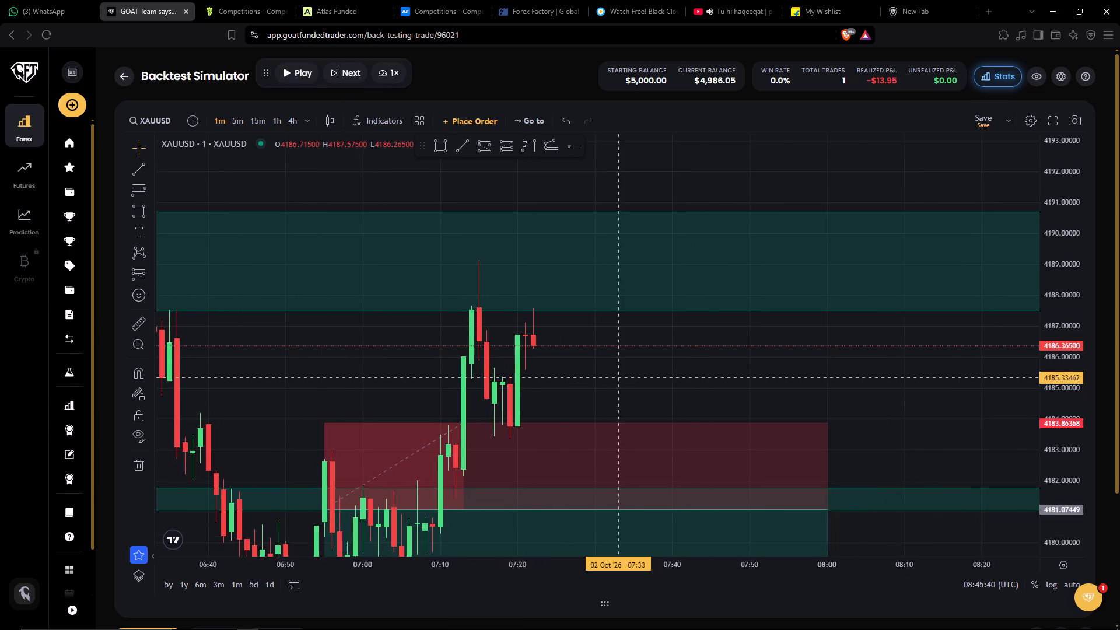
pyautogui.moveTo(603, 376); pyautogui.dragTo(562, 366)
pyautogui.moveTo(569, 355); pyautogui.dragTo(452, 317)
pyautogui.click(481, 147)
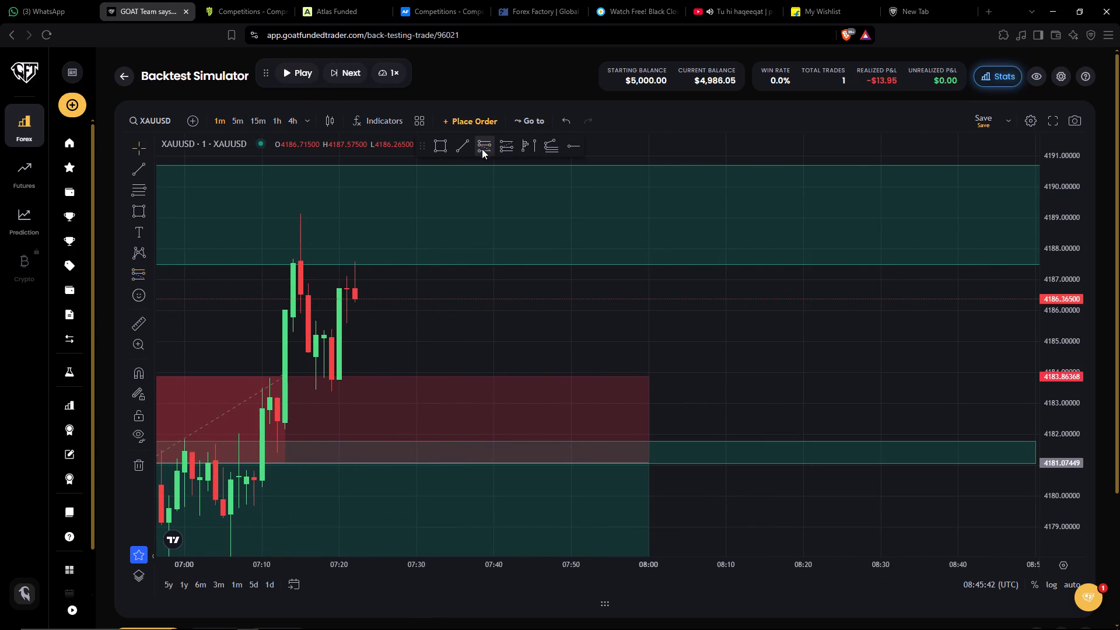
pyautogui.click(372, 301)
pyautogui.click(506, 373)
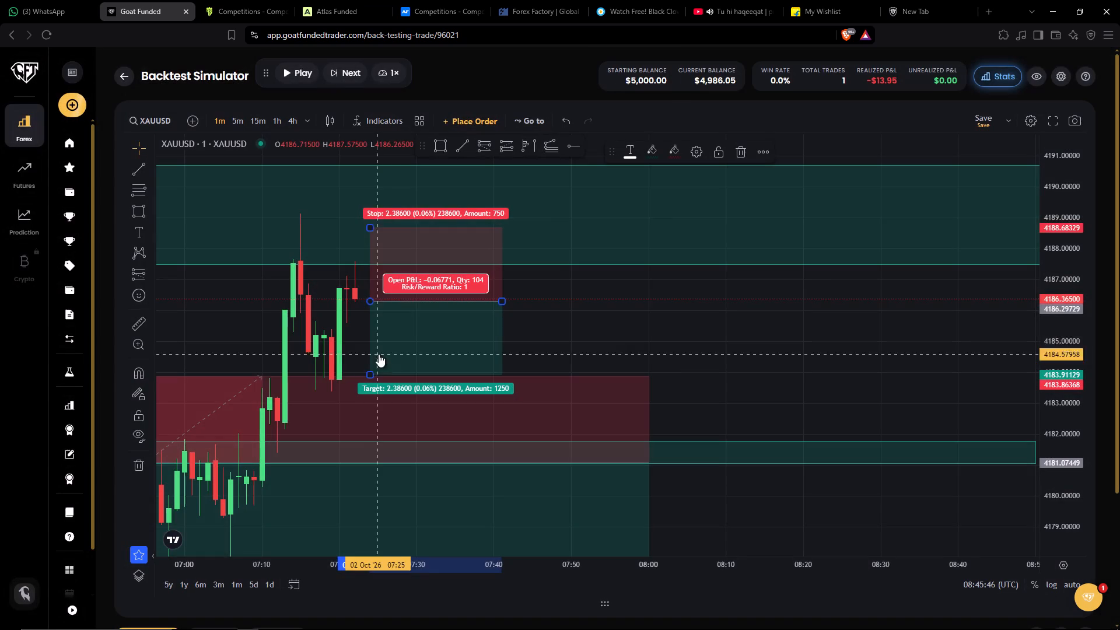
pyautogui.moveTo(372, 228); pyautogui.dragTo(376, 263)
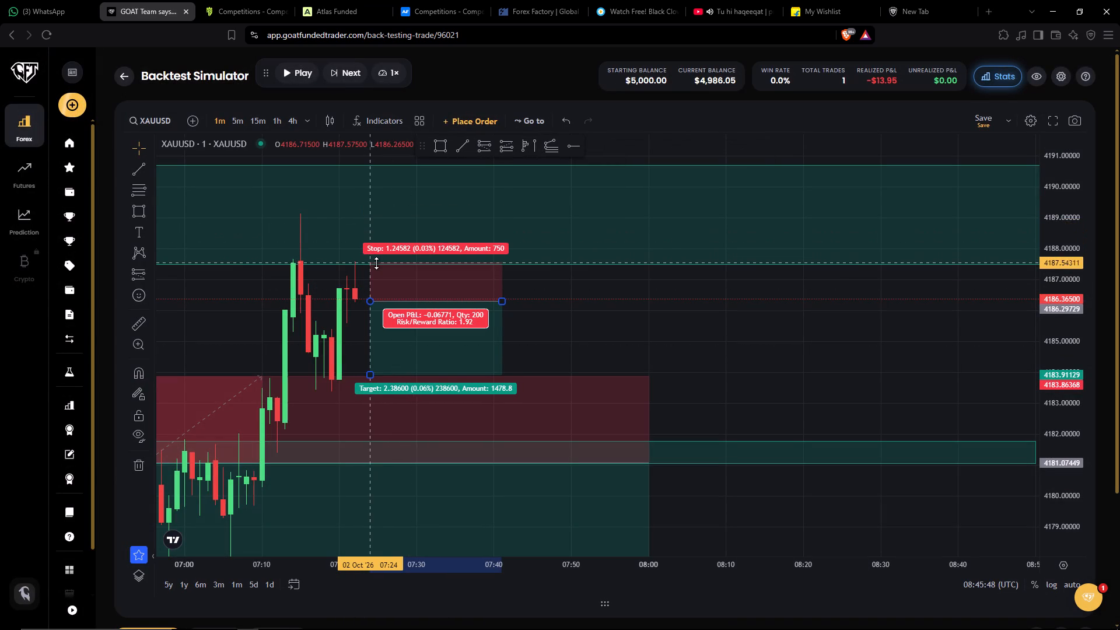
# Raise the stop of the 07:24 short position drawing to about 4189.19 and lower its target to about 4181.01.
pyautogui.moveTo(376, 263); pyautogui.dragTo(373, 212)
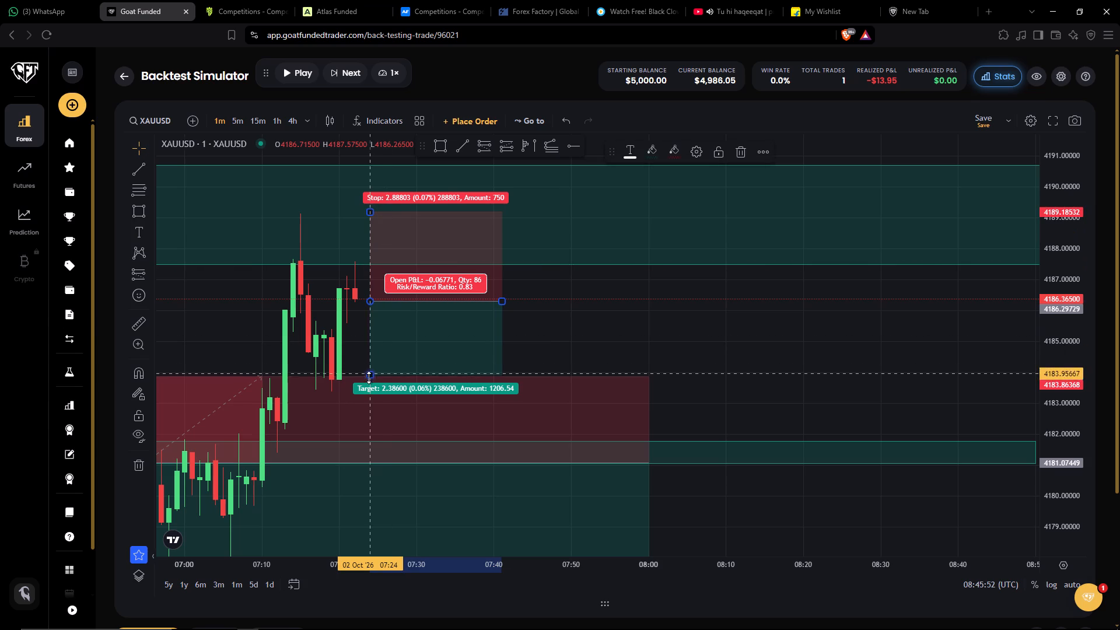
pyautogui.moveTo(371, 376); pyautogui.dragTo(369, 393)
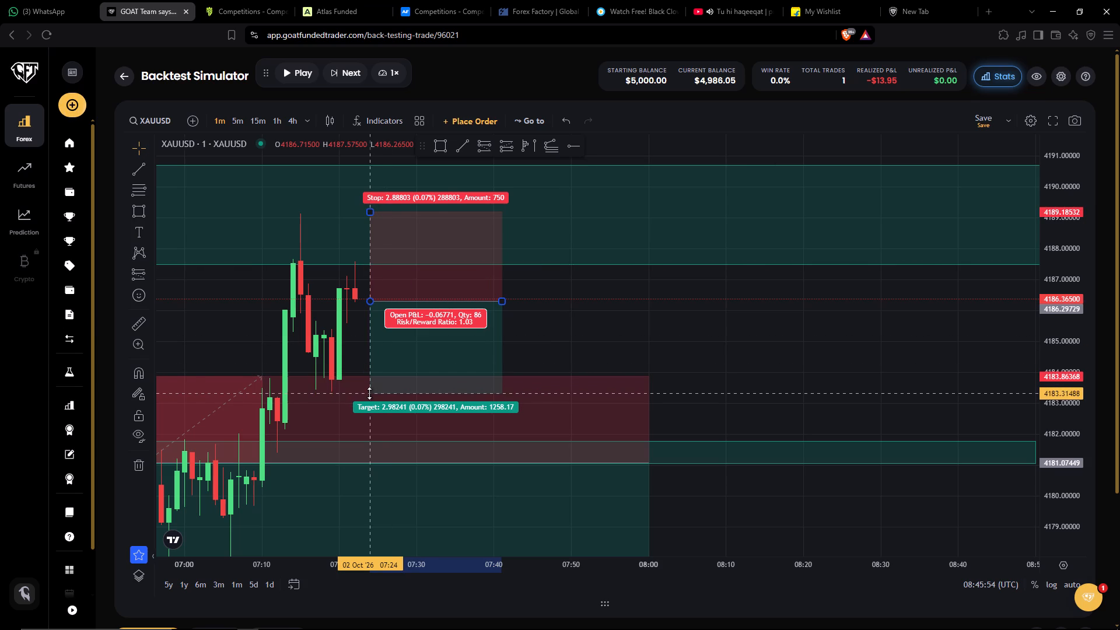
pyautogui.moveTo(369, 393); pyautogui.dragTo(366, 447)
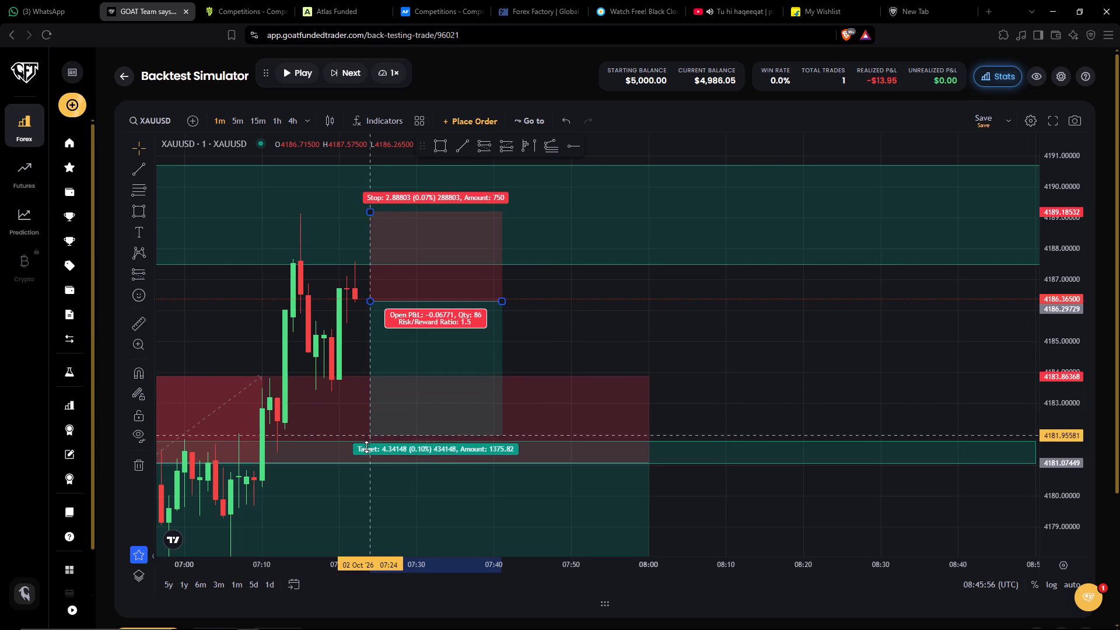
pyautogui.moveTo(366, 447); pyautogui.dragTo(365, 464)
# Shorten the earlier short position drawing, with entry at 4181.07, so it ends at about 07:16.
pyautogui.moveTo(728, 399); pyautogui.dragTo(827, 279)
pyautogui.click(828, 277)
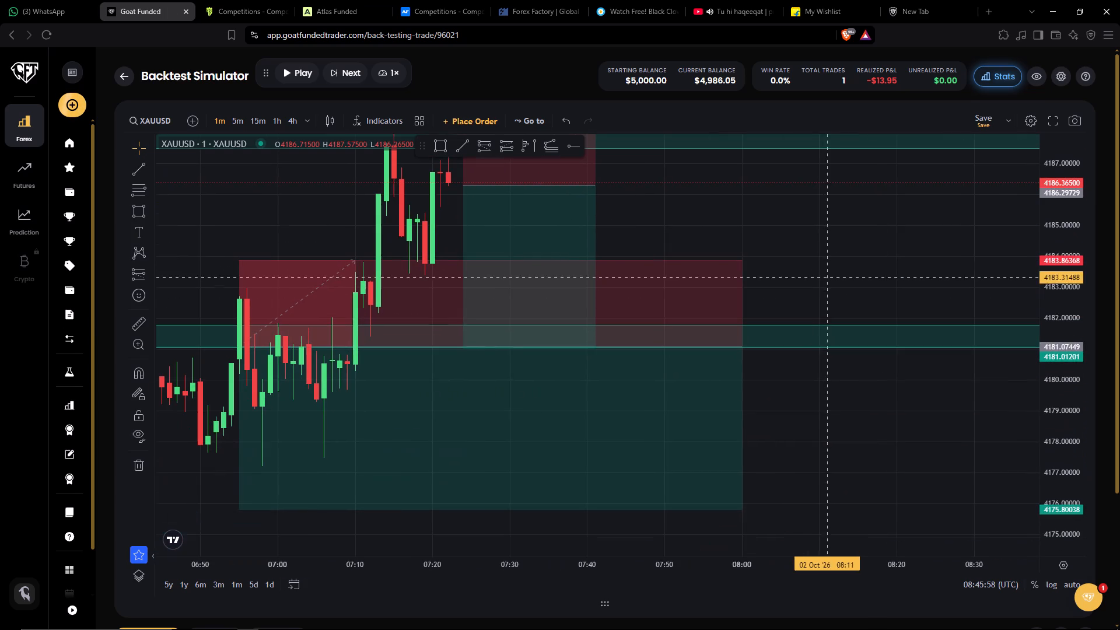
pyautogui.moveTo(741, 346); pyautogui.dragTo(437, 330)
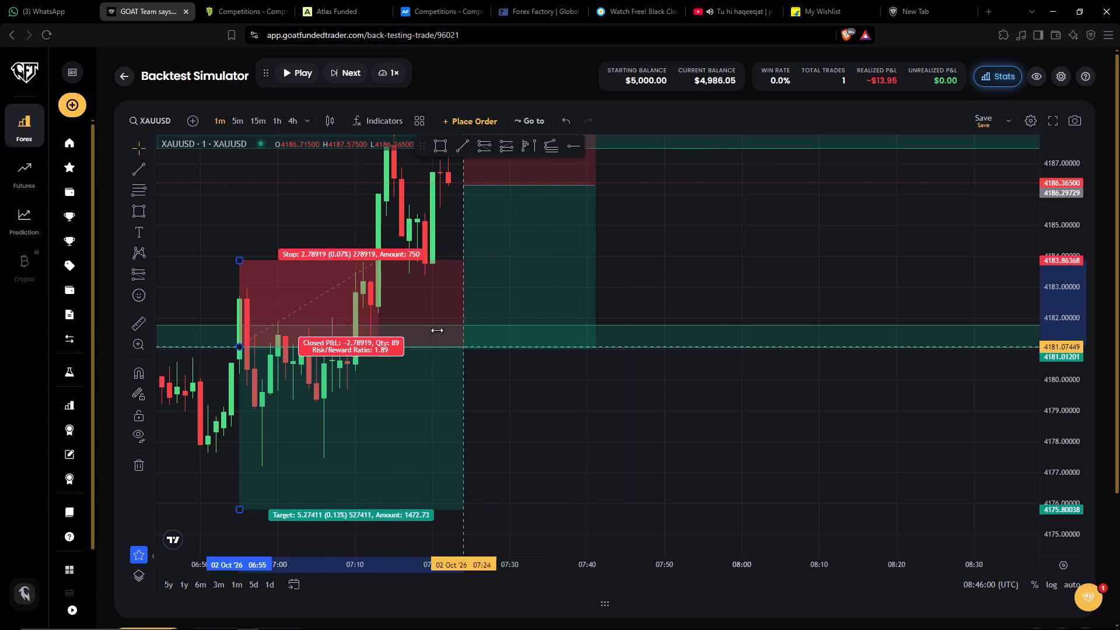
pyautogui.moveTo(437, 330); pyautogui.dragTo(403, 335)
pyautogui.click(549, 422)
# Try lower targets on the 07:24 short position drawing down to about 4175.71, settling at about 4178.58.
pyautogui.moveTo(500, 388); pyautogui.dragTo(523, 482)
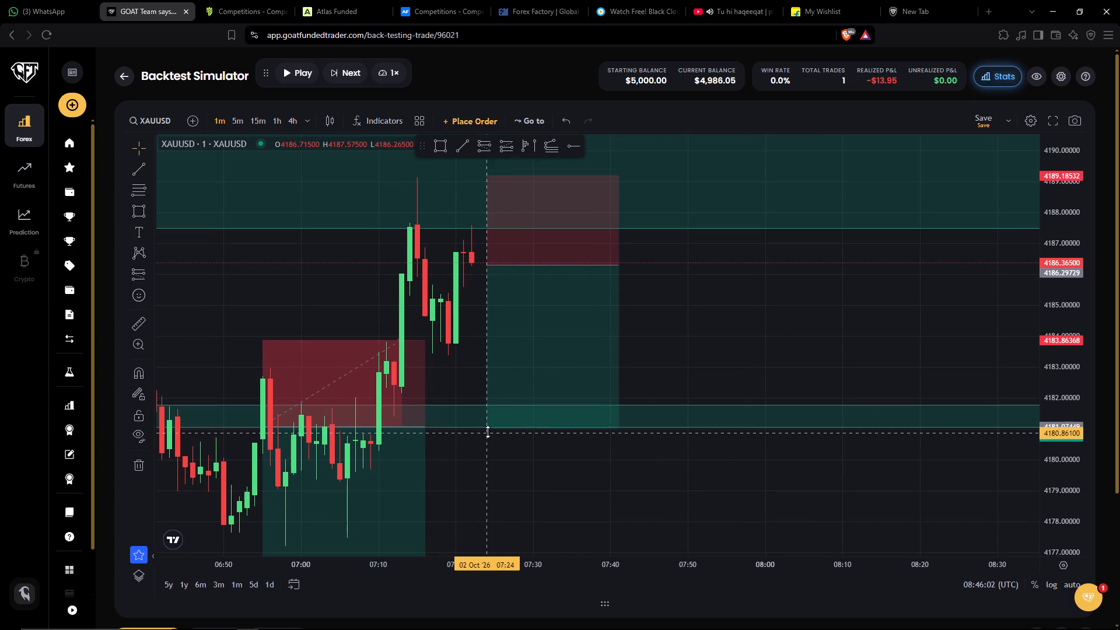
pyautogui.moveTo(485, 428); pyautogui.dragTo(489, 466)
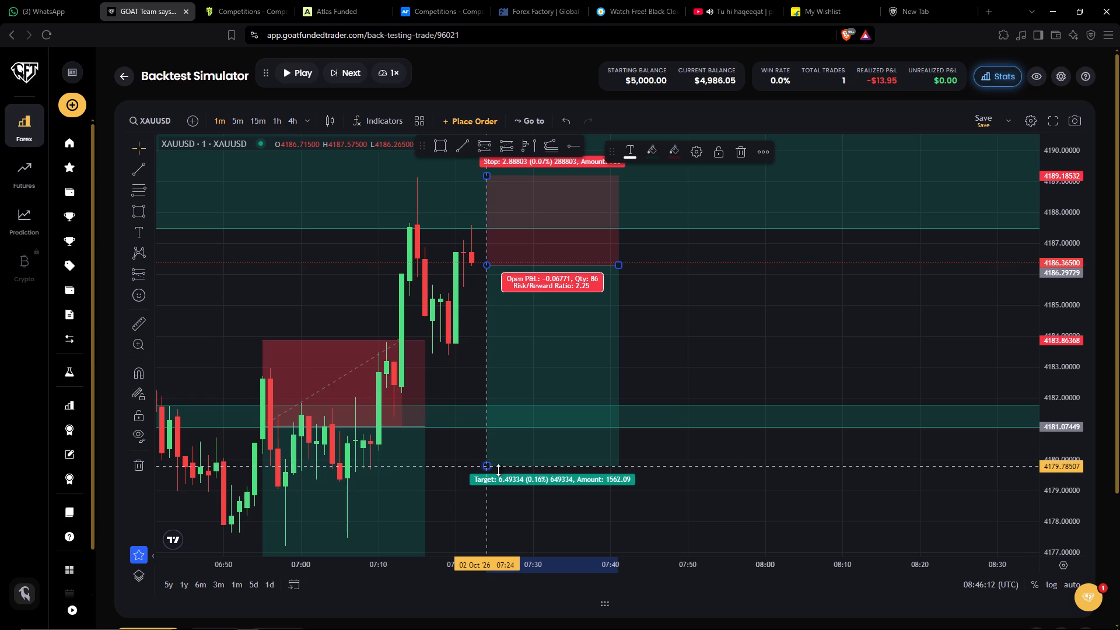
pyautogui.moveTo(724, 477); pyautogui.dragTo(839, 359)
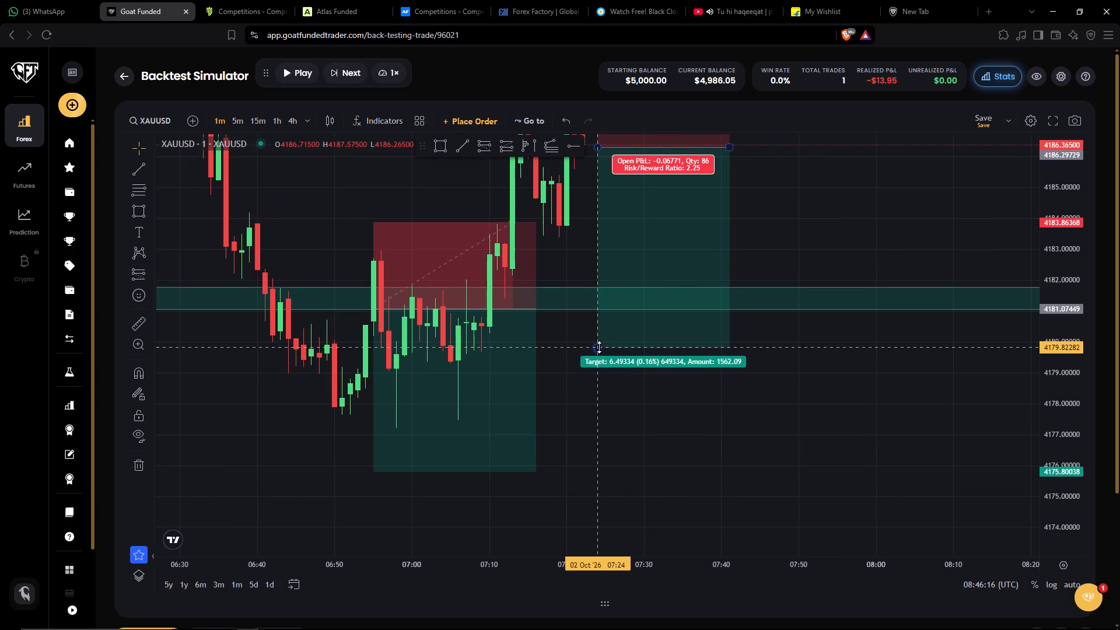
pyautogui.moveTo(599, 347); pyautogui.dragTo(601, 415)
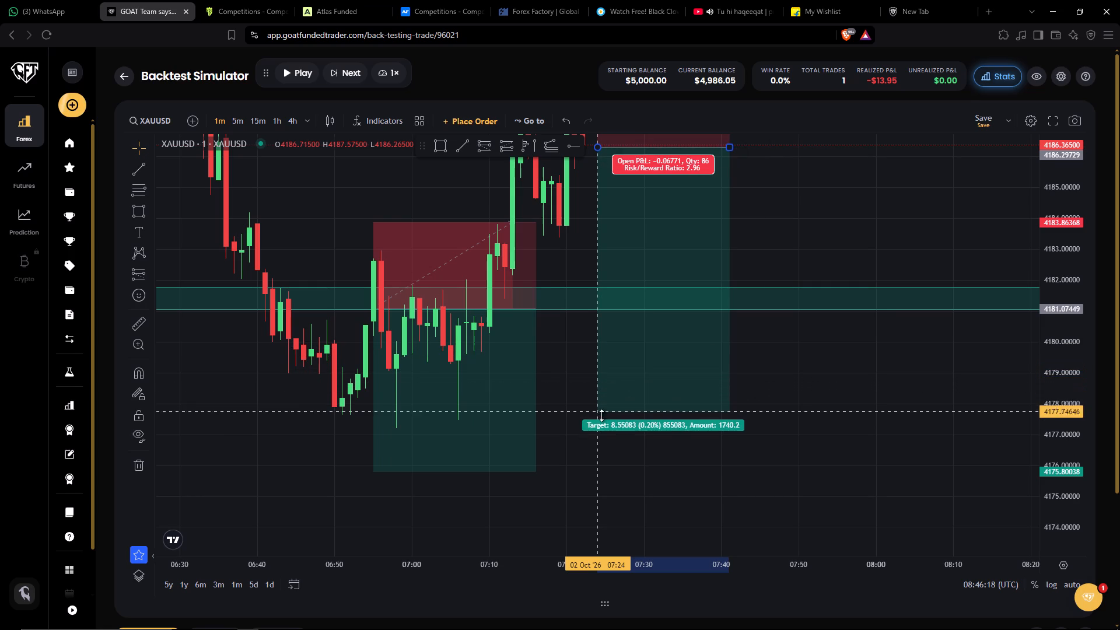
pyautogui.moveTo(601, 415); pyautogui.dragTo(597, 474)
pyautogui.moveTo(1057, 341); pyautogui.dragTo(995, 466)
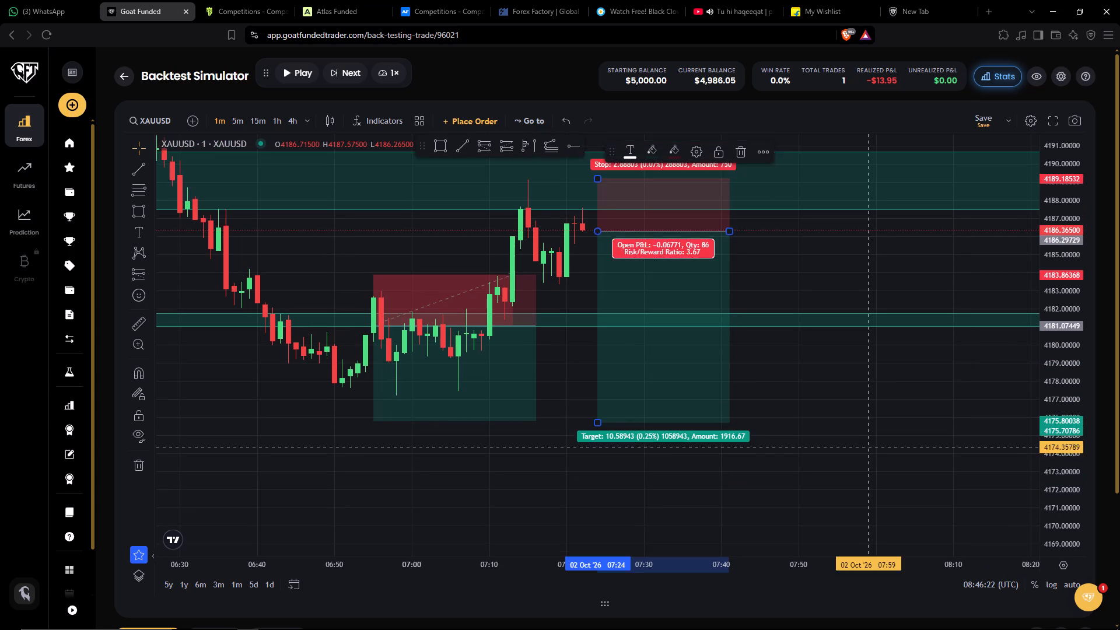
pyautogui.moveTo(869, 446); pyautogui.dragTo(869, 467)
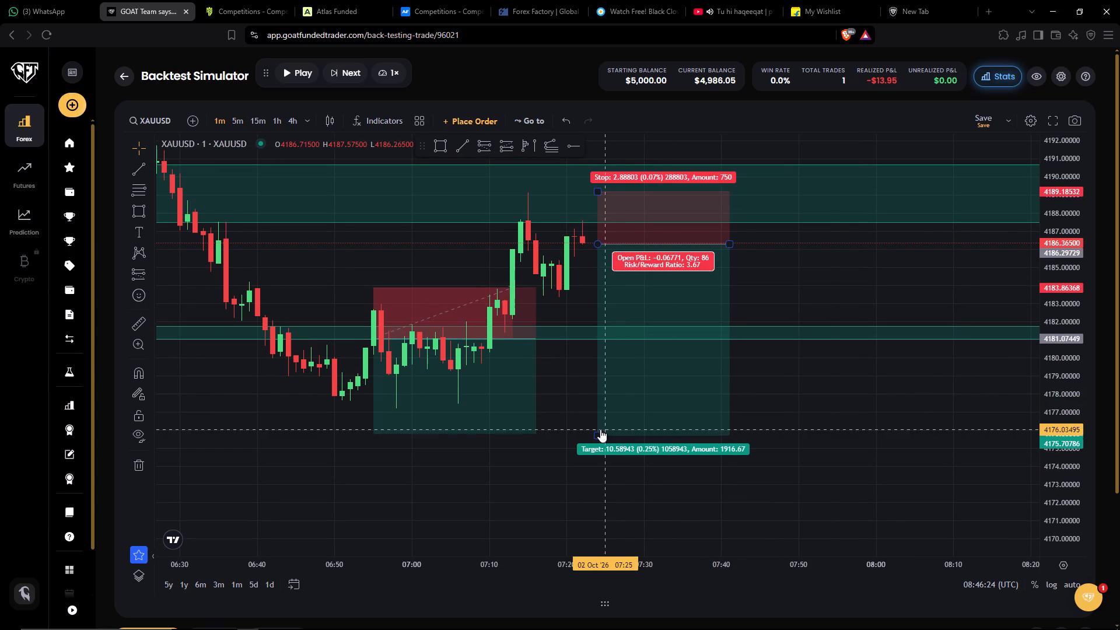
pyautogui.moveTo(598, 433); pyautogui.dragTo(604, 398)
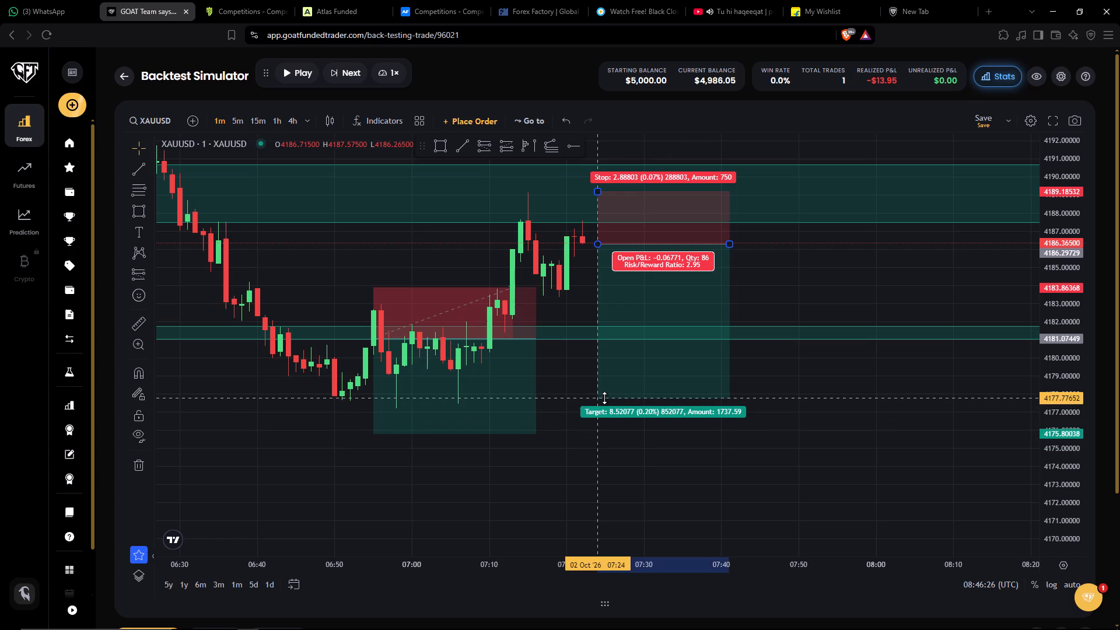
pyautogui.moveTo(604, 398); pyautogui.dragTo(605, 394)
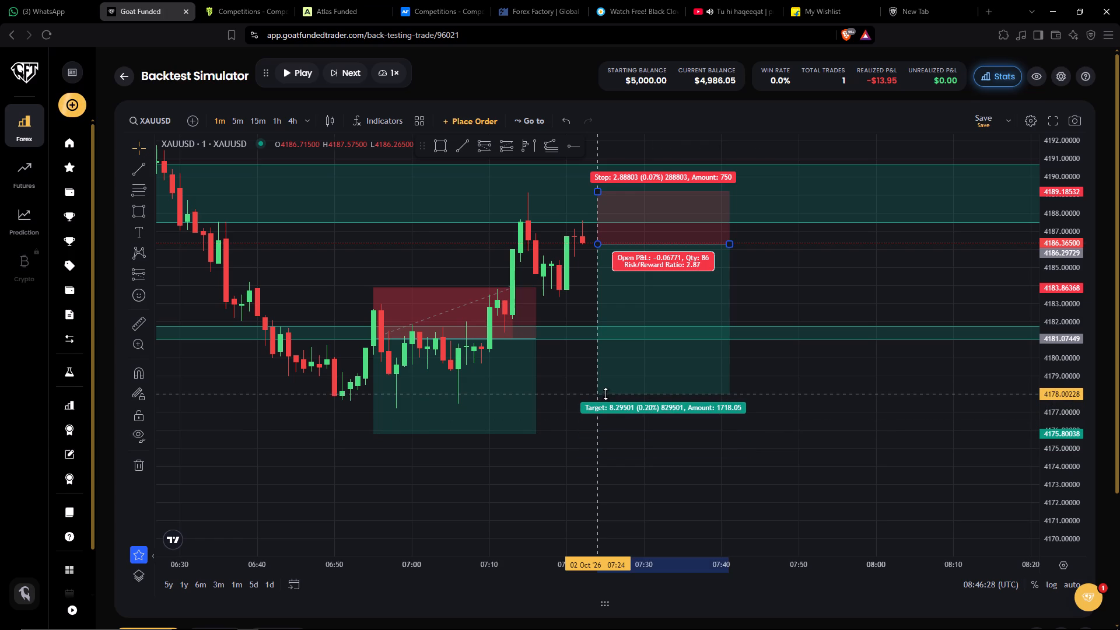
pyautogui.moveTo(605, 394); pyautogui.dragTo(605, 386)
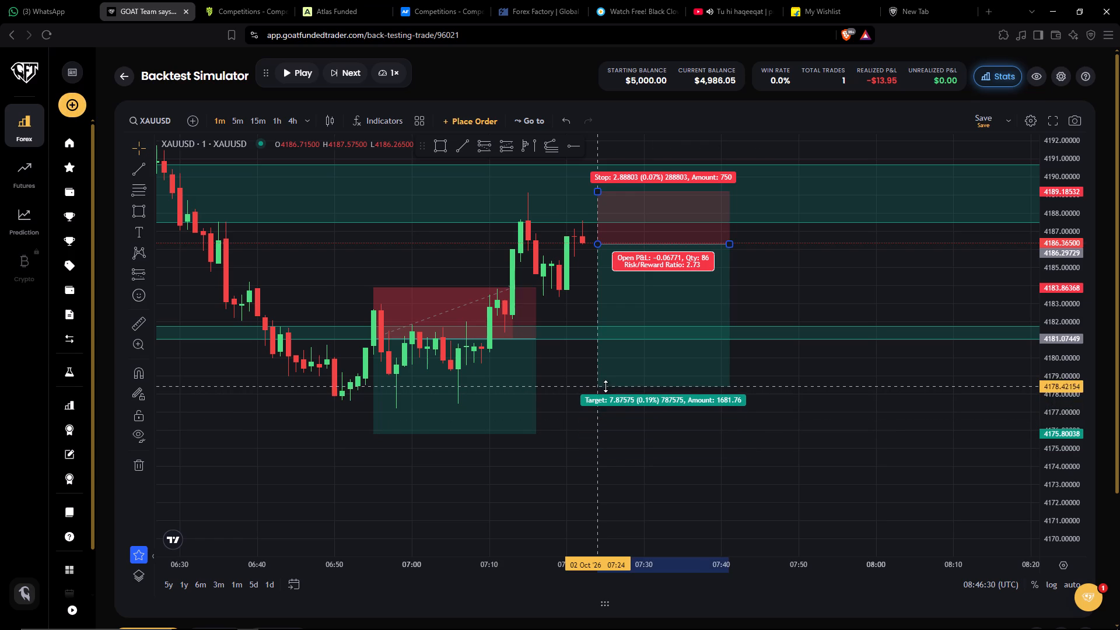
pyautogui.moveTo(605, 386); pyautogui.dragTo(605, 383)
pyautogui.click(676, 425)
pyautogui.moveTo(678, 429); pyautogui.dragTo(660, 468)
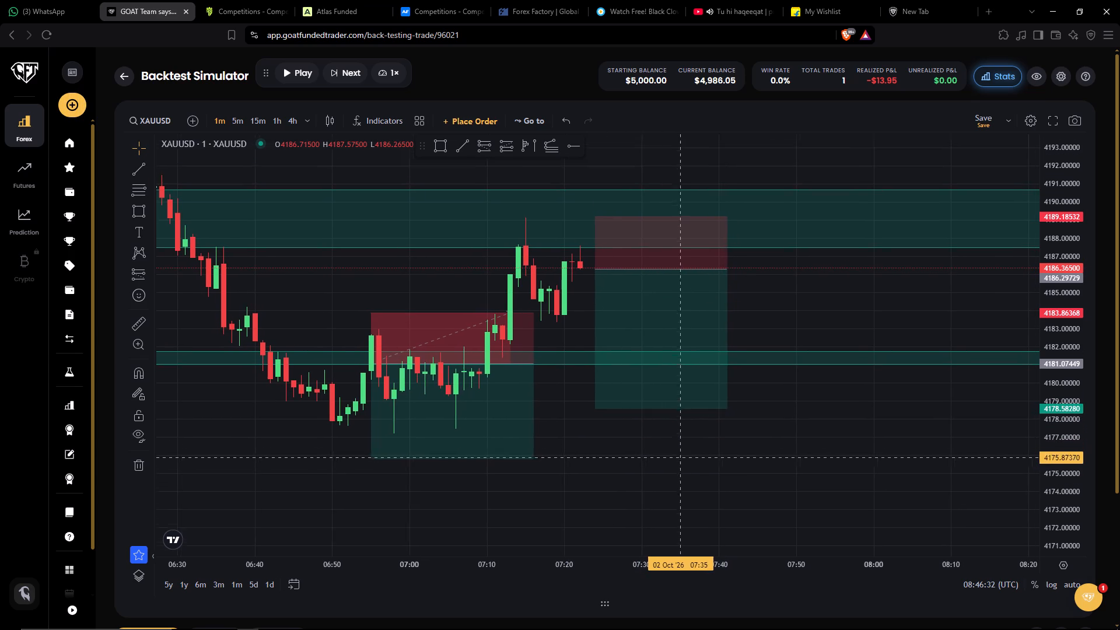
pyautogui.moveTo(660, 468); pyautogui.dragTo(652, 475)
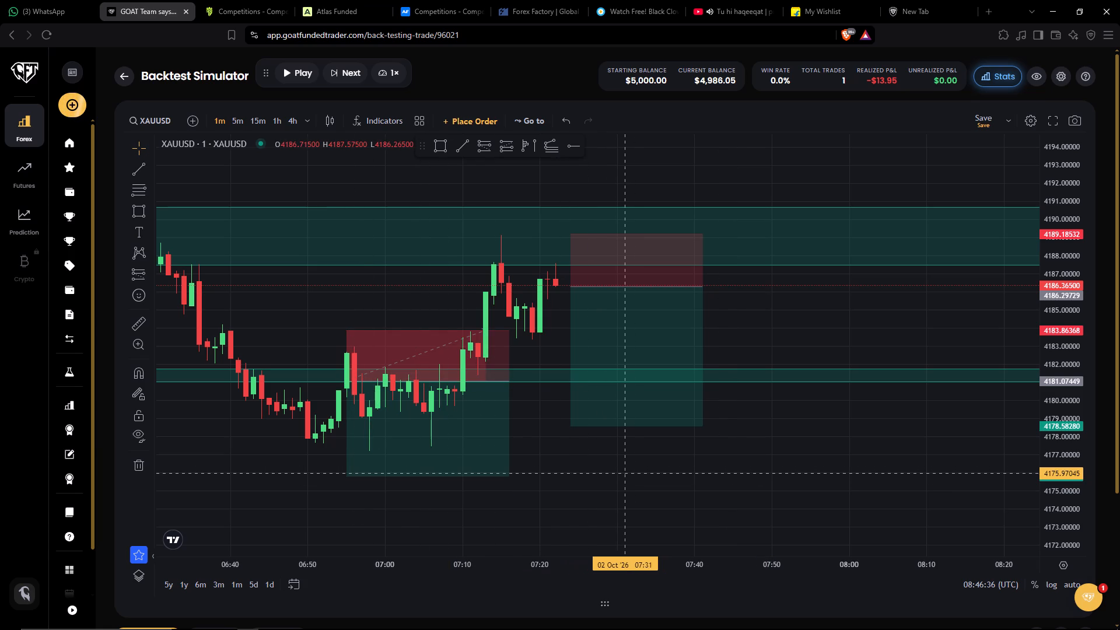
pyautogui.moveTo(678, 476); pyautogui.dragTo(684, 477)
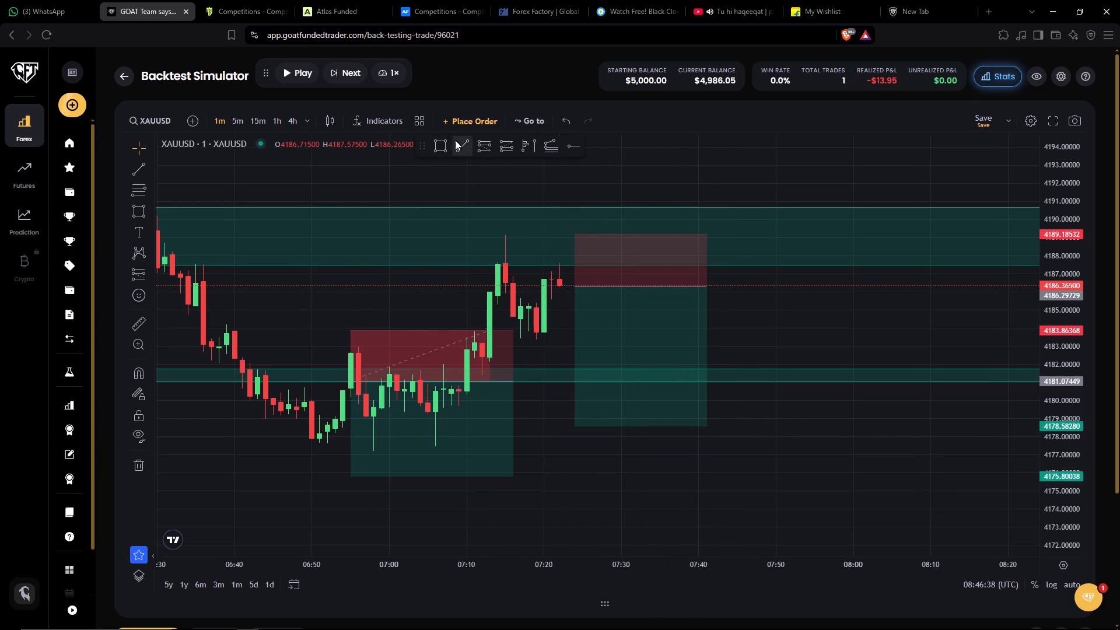
# Place a market buy order on XAUUSD for 0.05 lots without a stop loss or take profit.
pyautogui.click(461, 120)
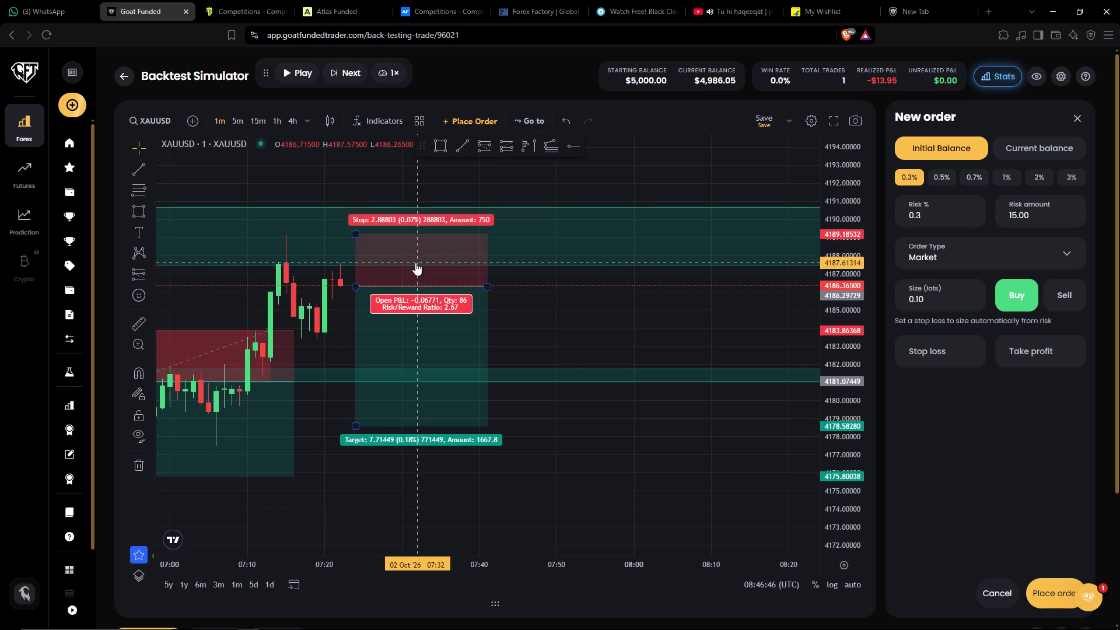
pyautogui.click(939, 303)
pyautogui.press('BackSpace')
pyautogui.press('BackSpace')
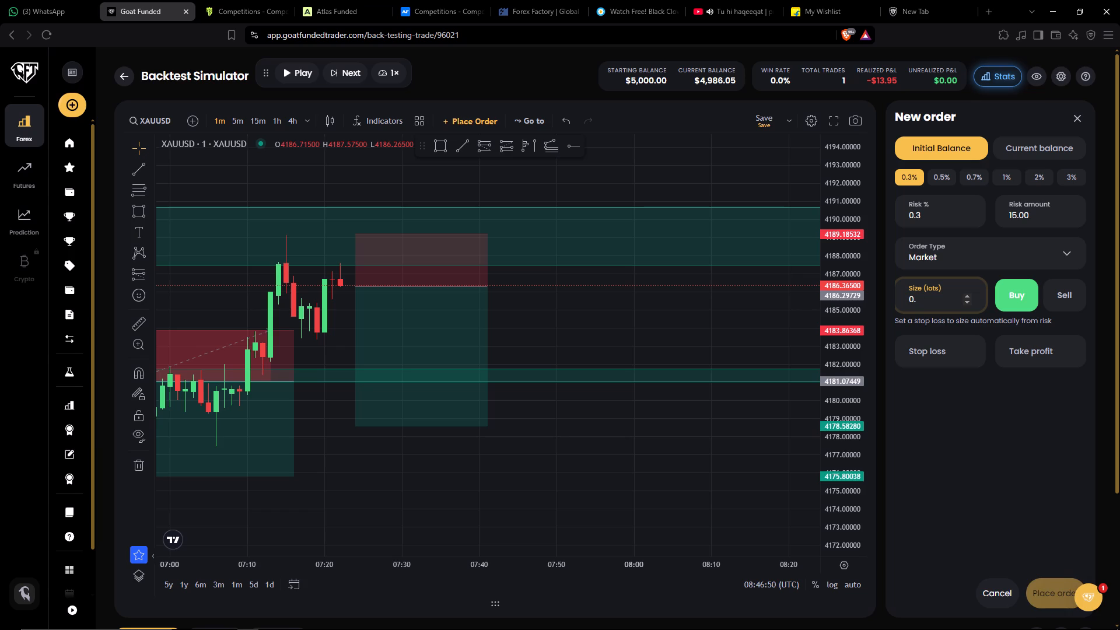
pyautogui.write('05')
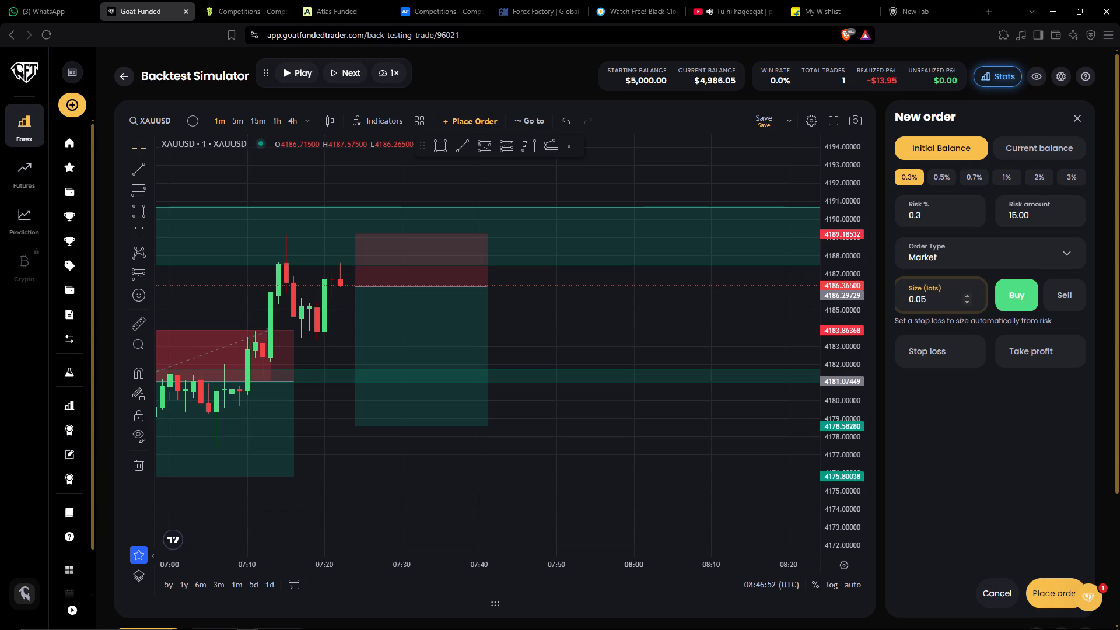
pyautogui.click(1053, 598)
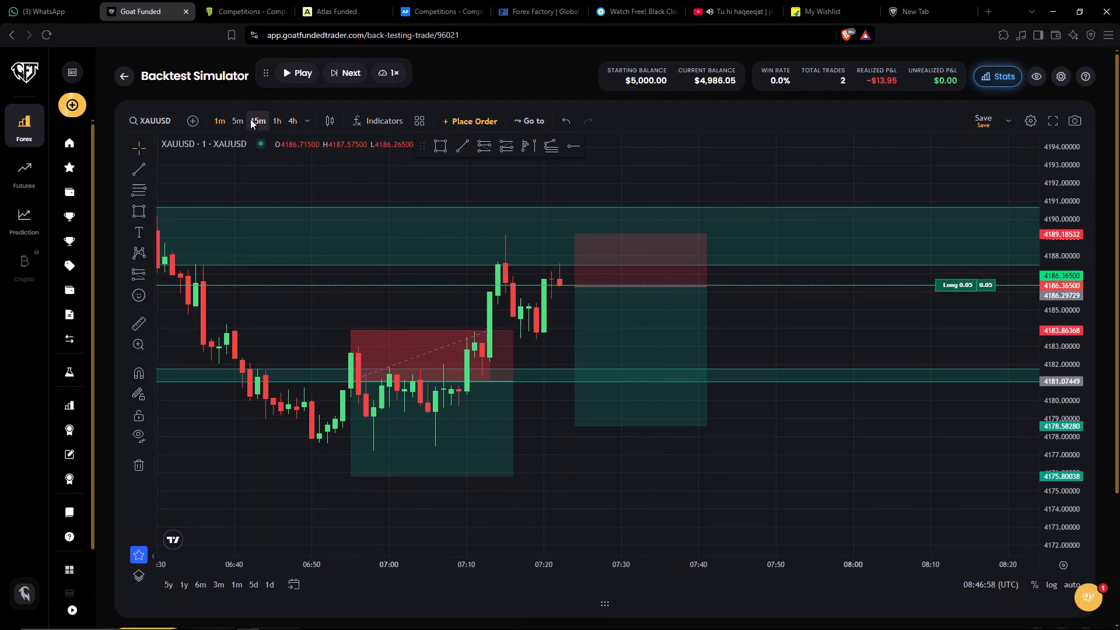
# Advance the 1-minute replay at 1× in two short bursts to about 07:27, leaving it paused.
pyautogui.click(282, 73)
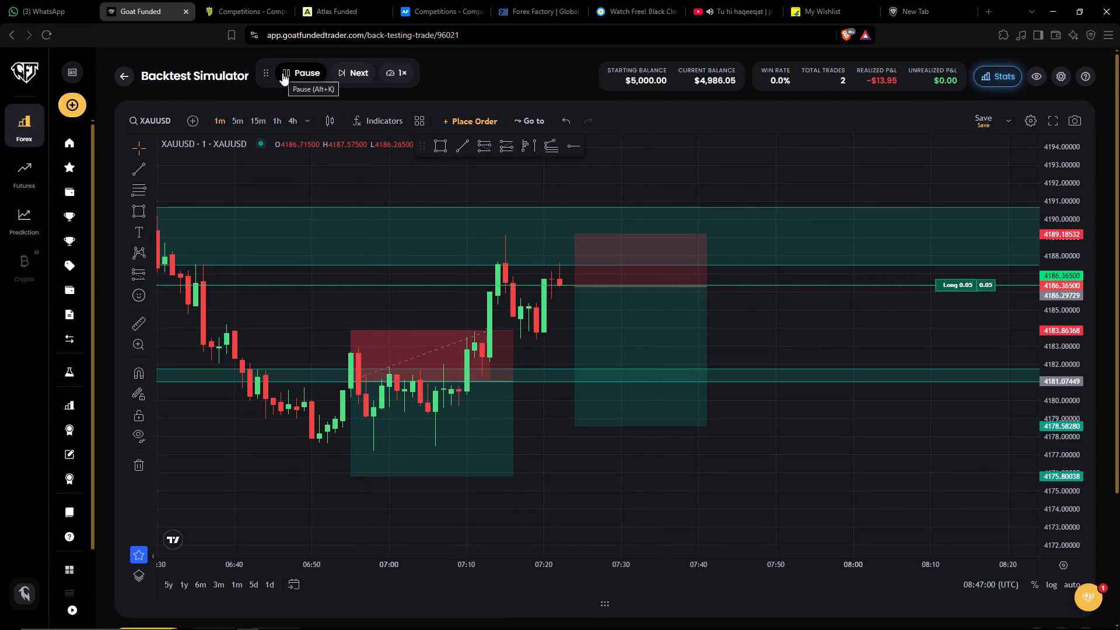
pyautogui.click(282, 73)
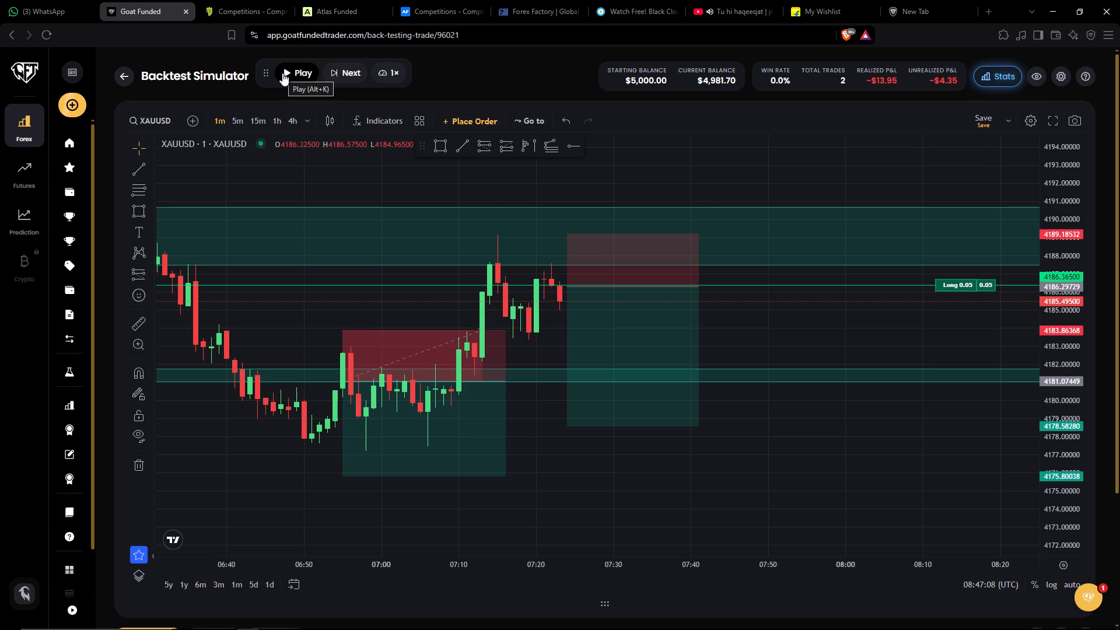
pyautogui.click(282, 73)
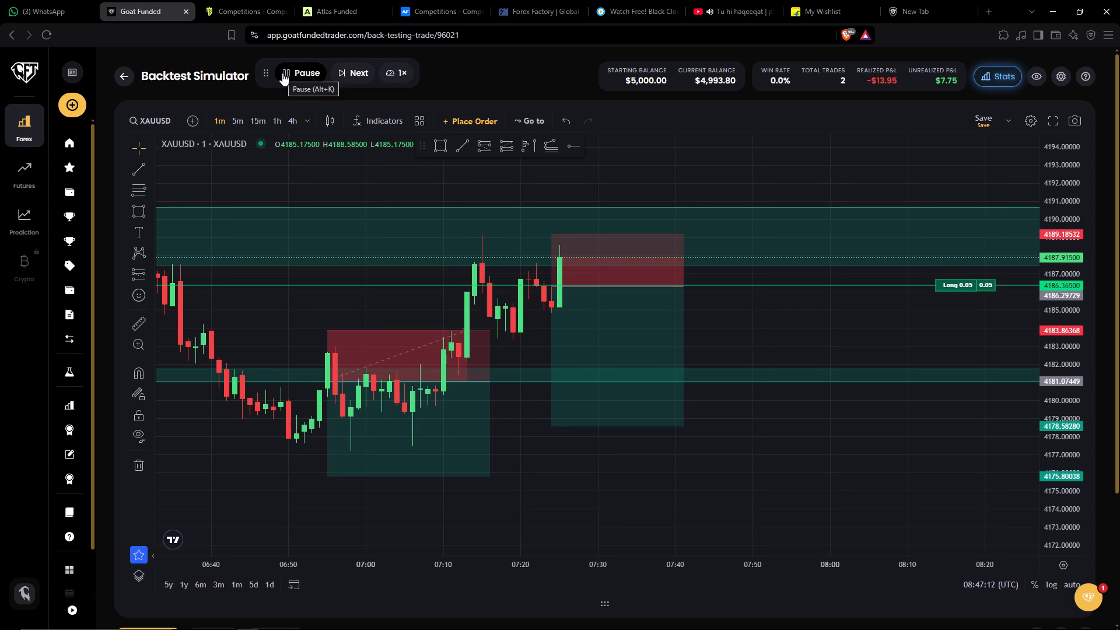
pyautogui.click(282, 73)
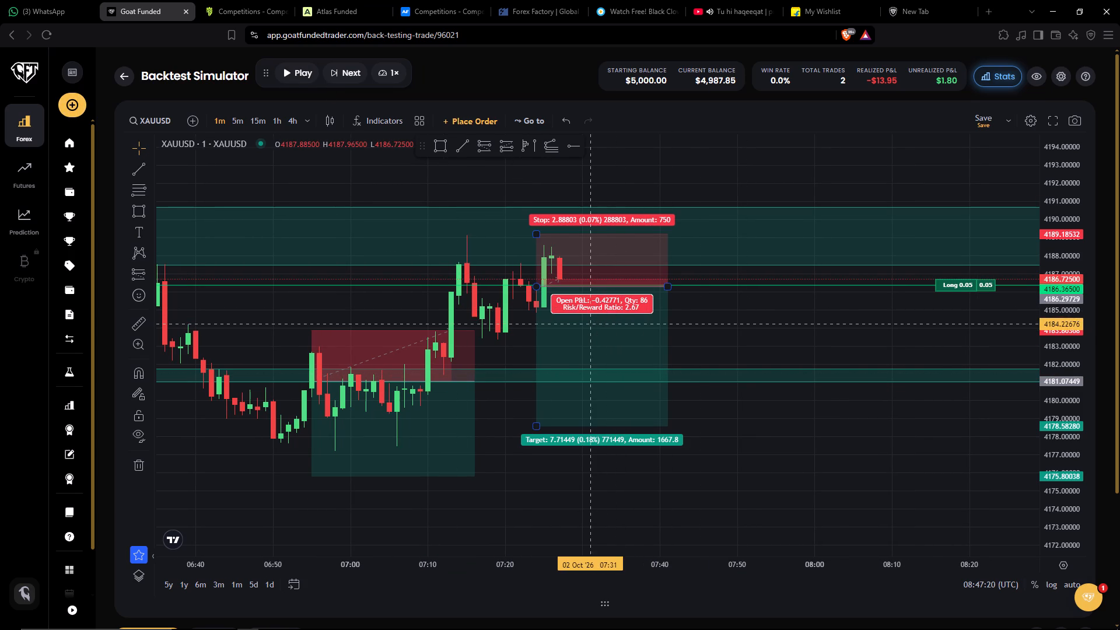
# Close the open 0.05-lot XAUUSD long position from the trade list, then enlarge the chart area again.
pyautogui.click(947, 285)
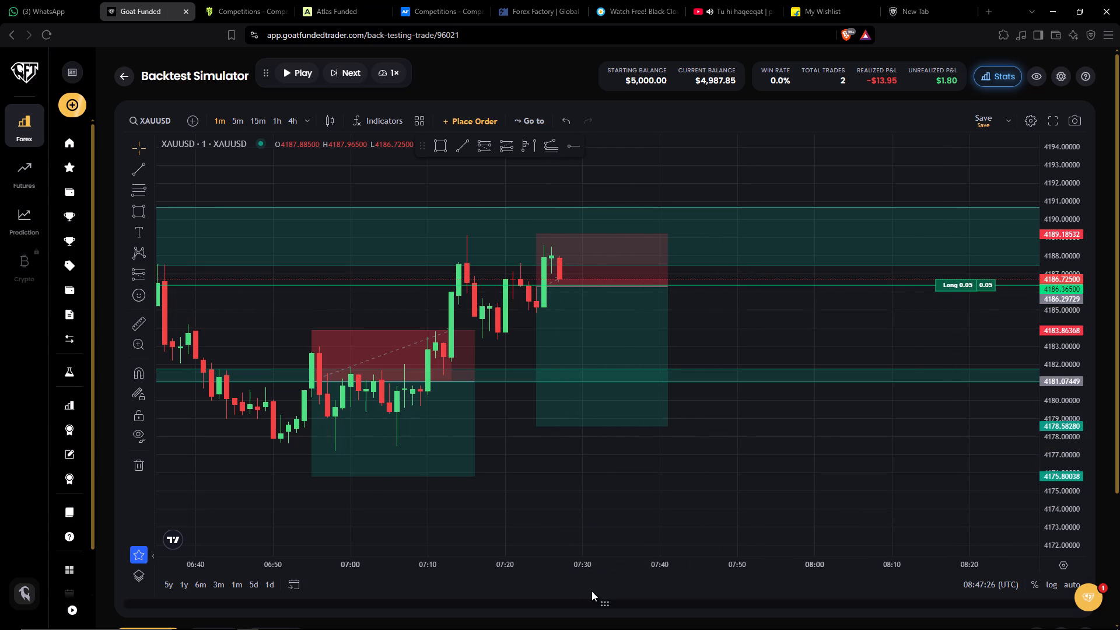
pyautogui.moveTo(605, 602); pyautogui.dragTo(670, 452)
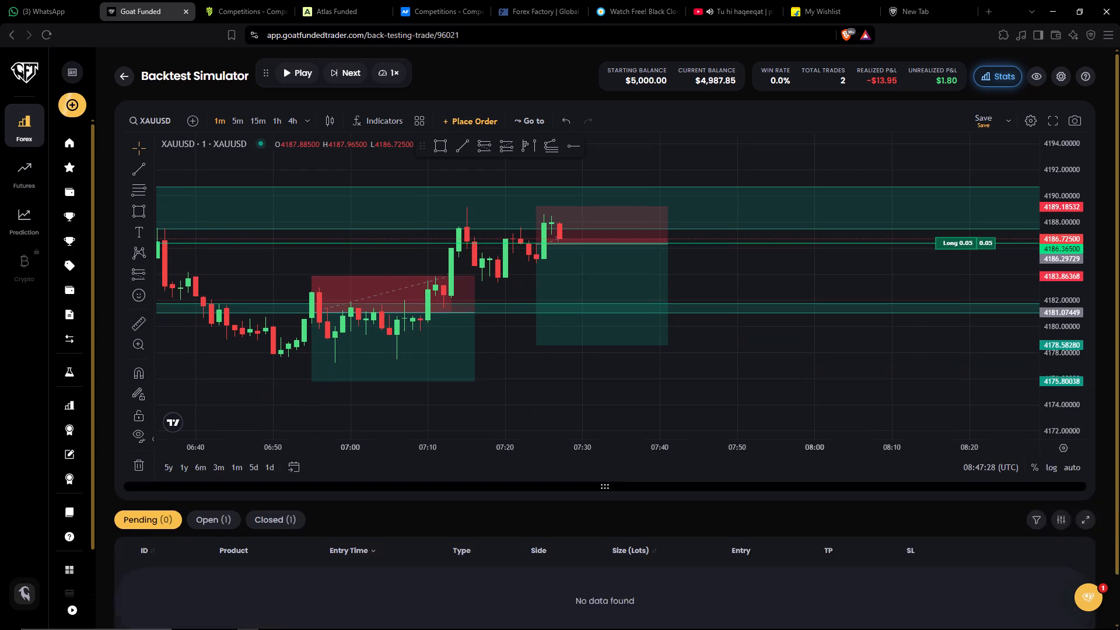
pyautogui.moveTo(670, 452); pyautogui.dragTo(666, 435)
pyautogui.click(214, 468)
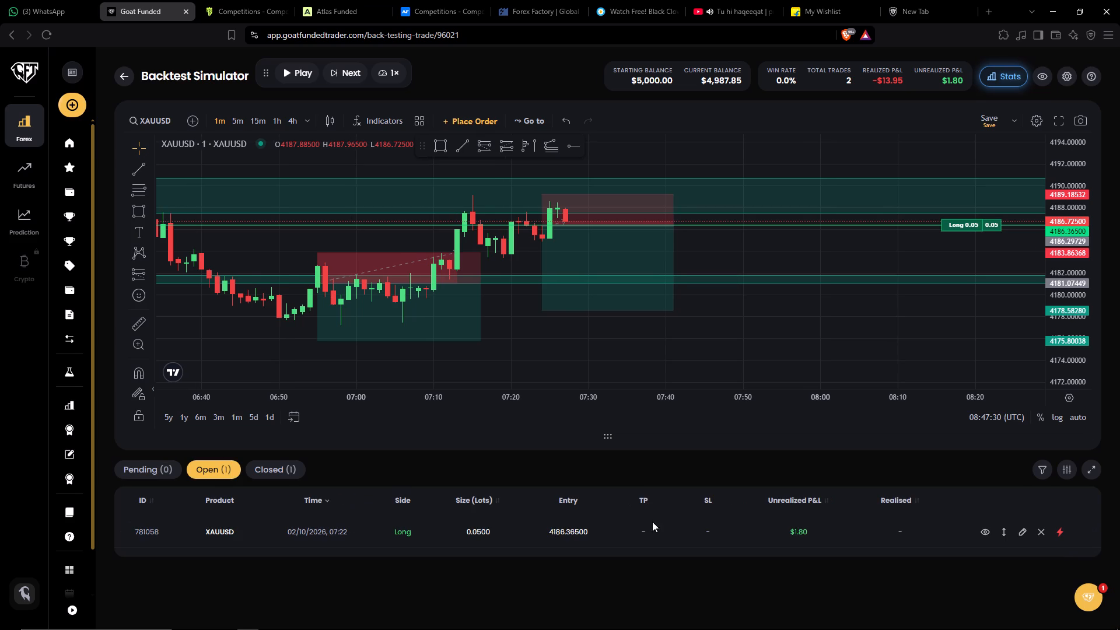
pyautogui.click(1058, 532)
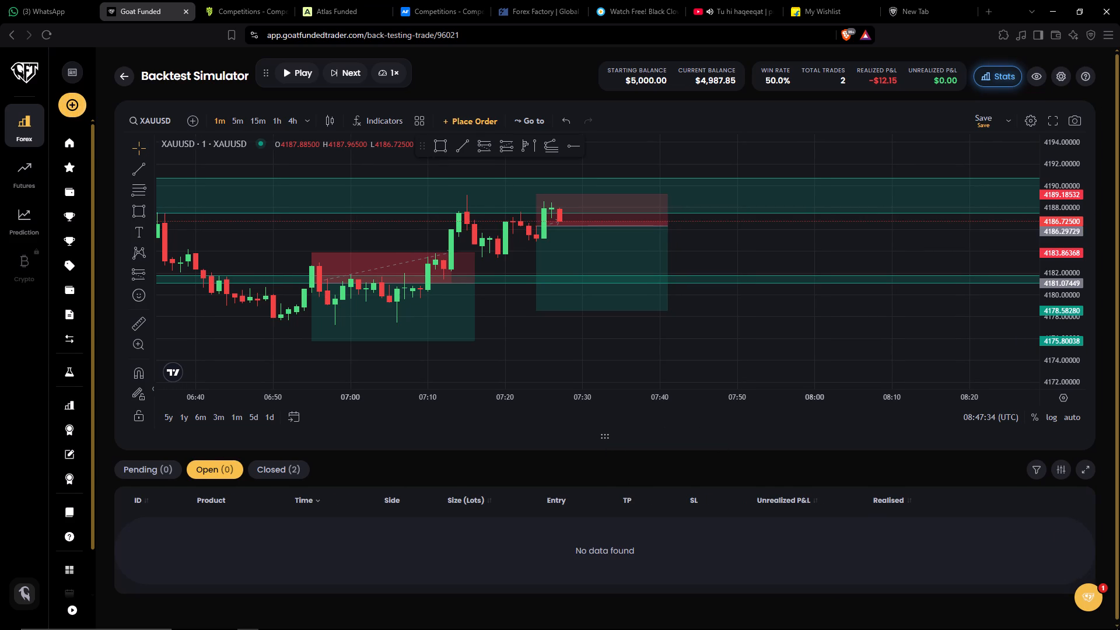
pyautogui.moveTo(604, 433); pyautogui.dragTo(617, 558)
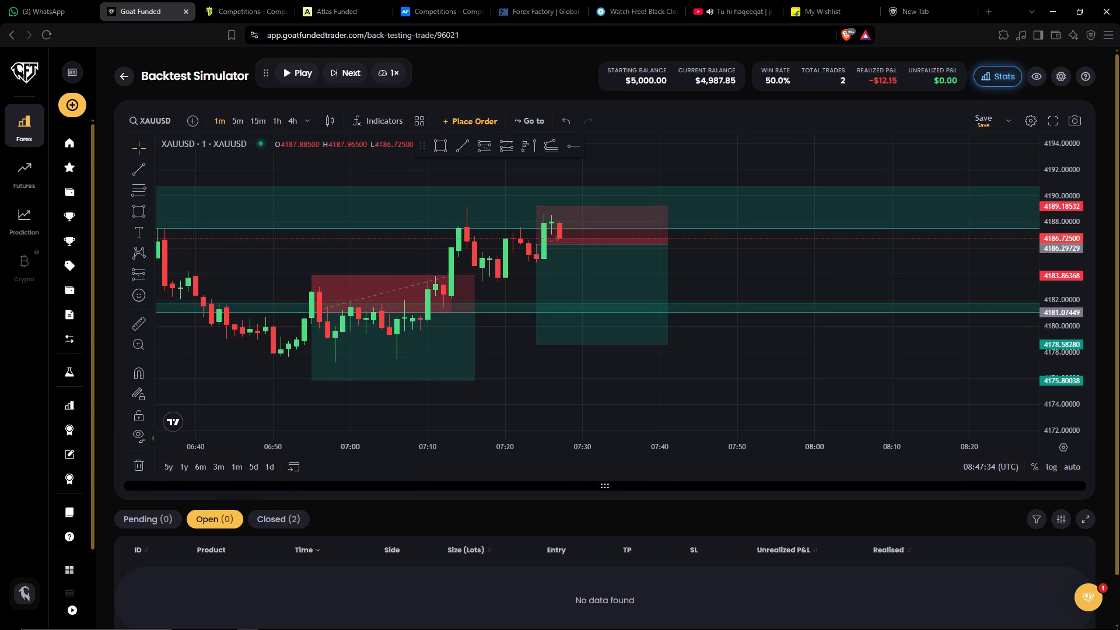
pyautogui.moveTo(603, 485); pyautogui.dragTo(607, 540)
pyautogui.moveTo(601, 483); pyautogui.dragTo(602, 508)
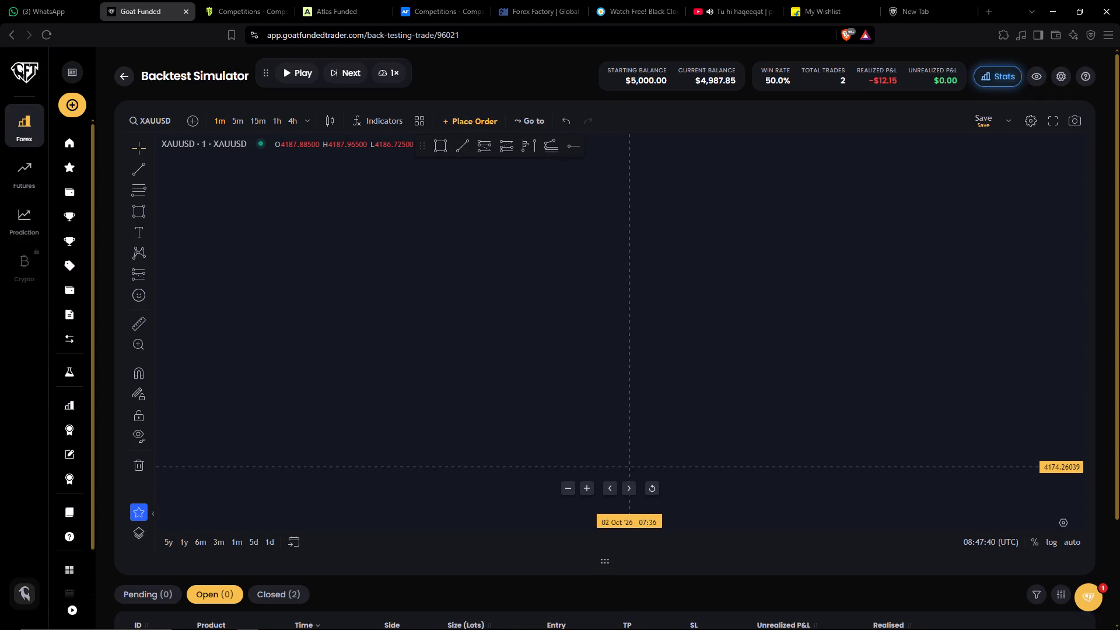
# Delete the short position drawing that starts at 07:24 with entry near 4186.30.
pyautogui.moveTo(740, 377); pyautogui.dragTo(786, 421)
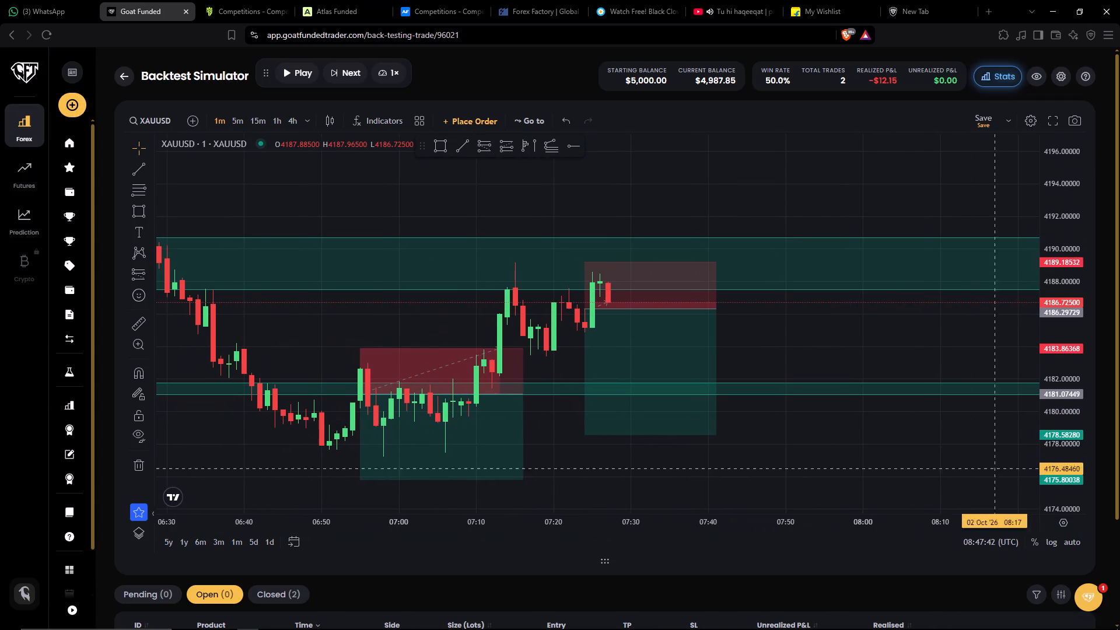
pyautogui.moveTo(1045, 469); pyautogui.dragTo(1041, 395)
pyautogui.moveTo(835, 353); pyautogui.dragTo(863, 353)
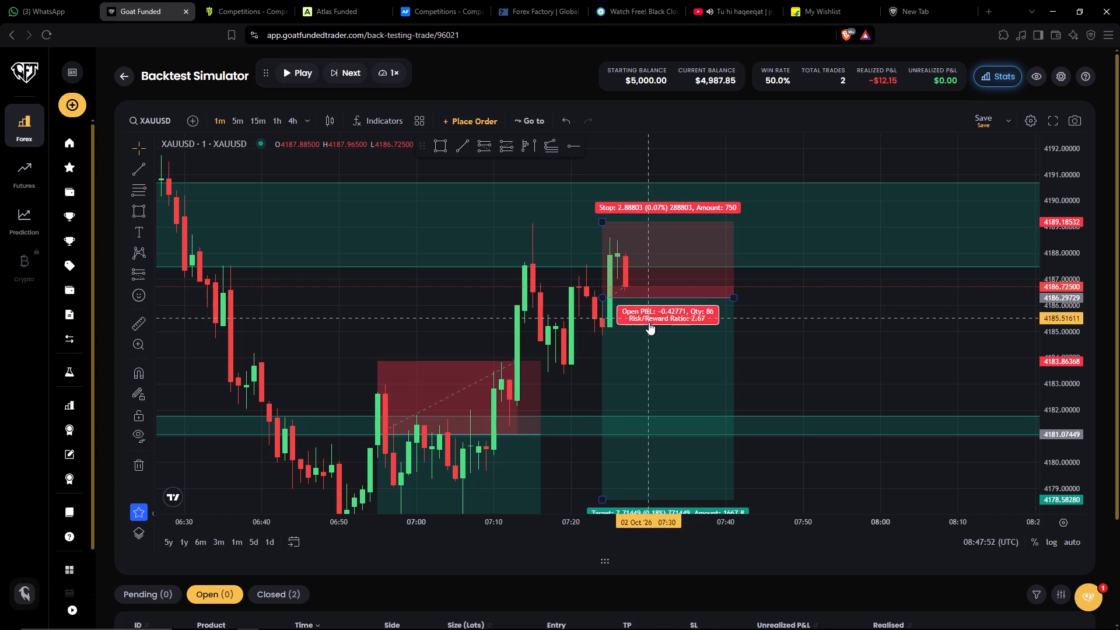
pyautogui.click(652, 338)
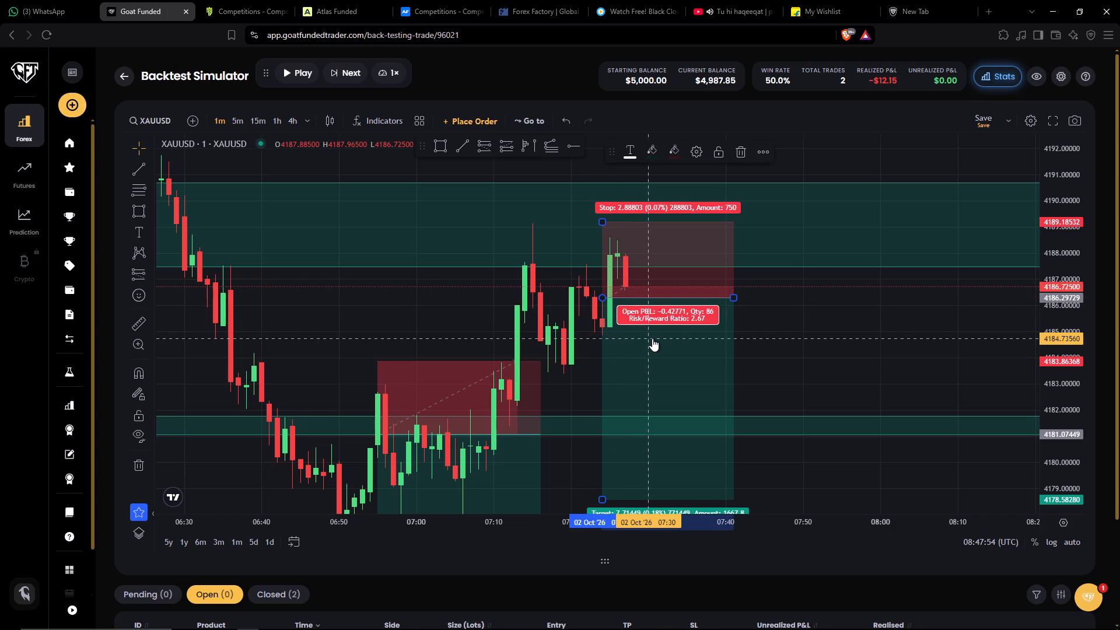
pyautogui.click(746, 158)
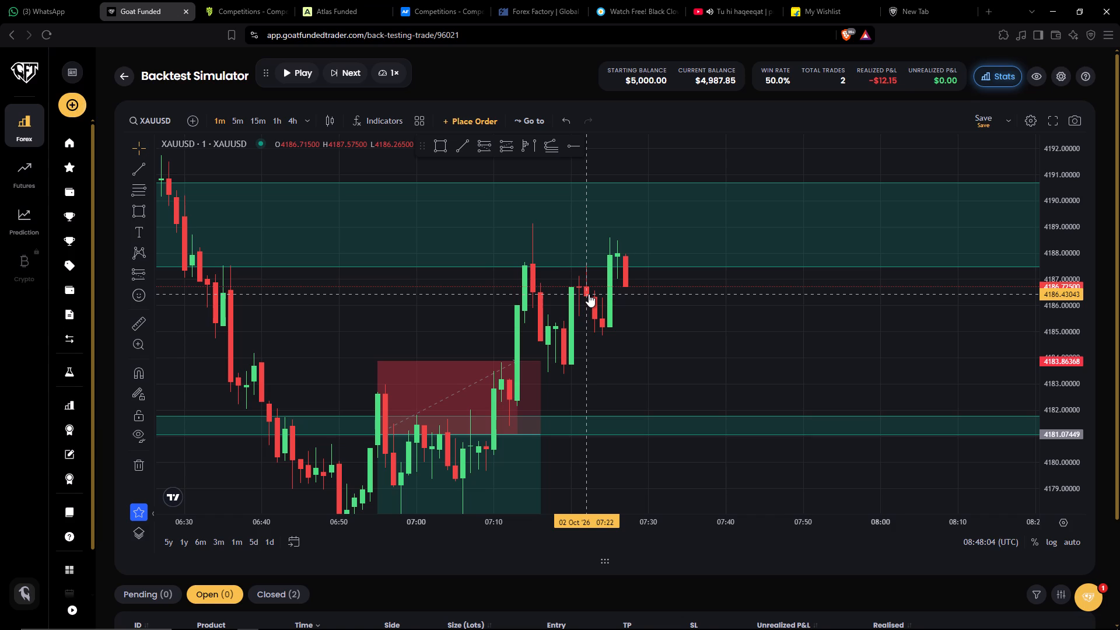
pyautogui.click(531, 122)
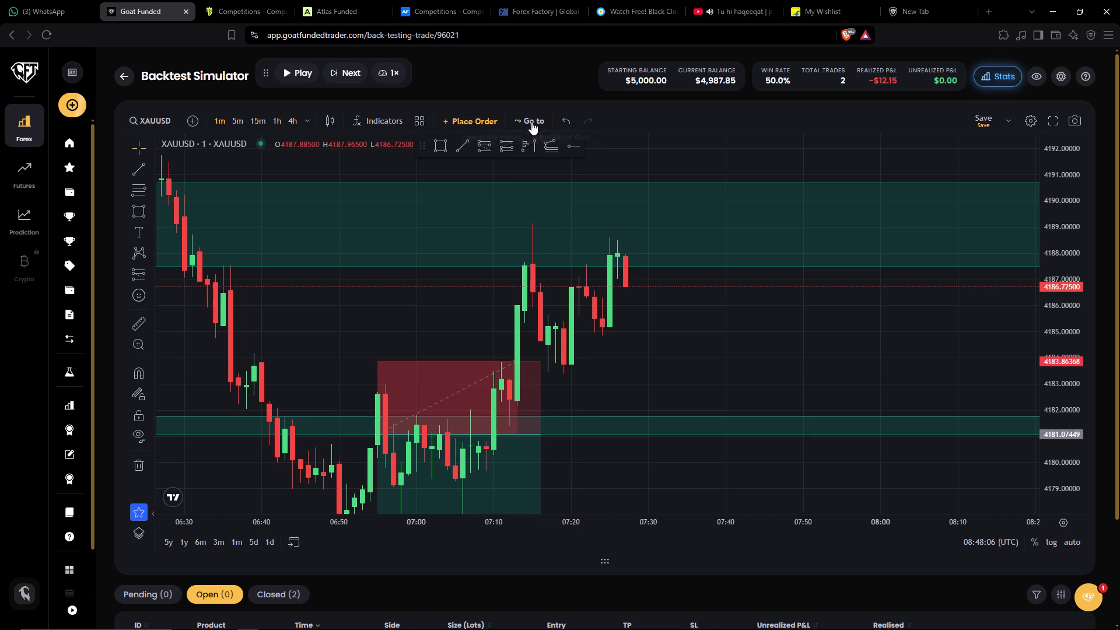
pyautogui.click(491, 226)
pyautogui.doubleClick(471, 220)
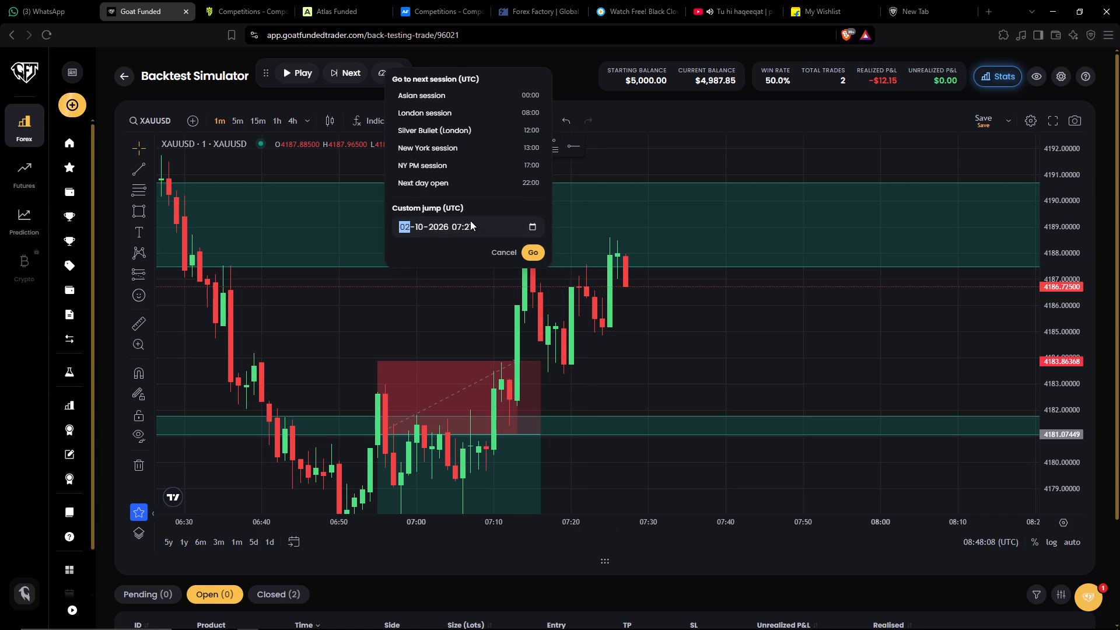
pyautogui.click(470, 222)
pyautogui.press('BackSpace')
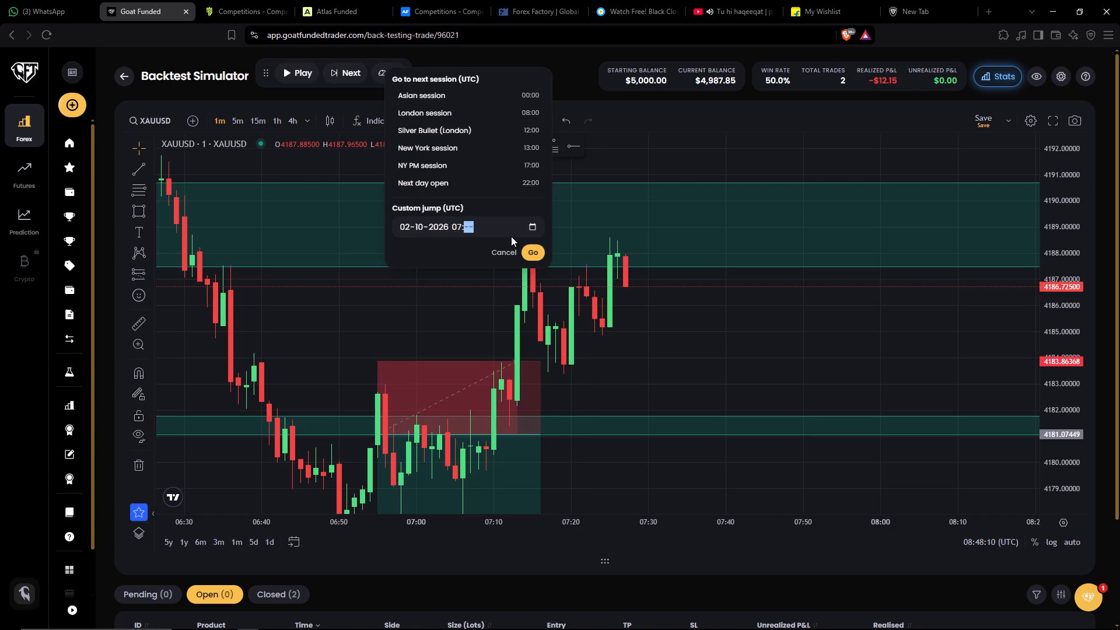
pyautogui.write('22')
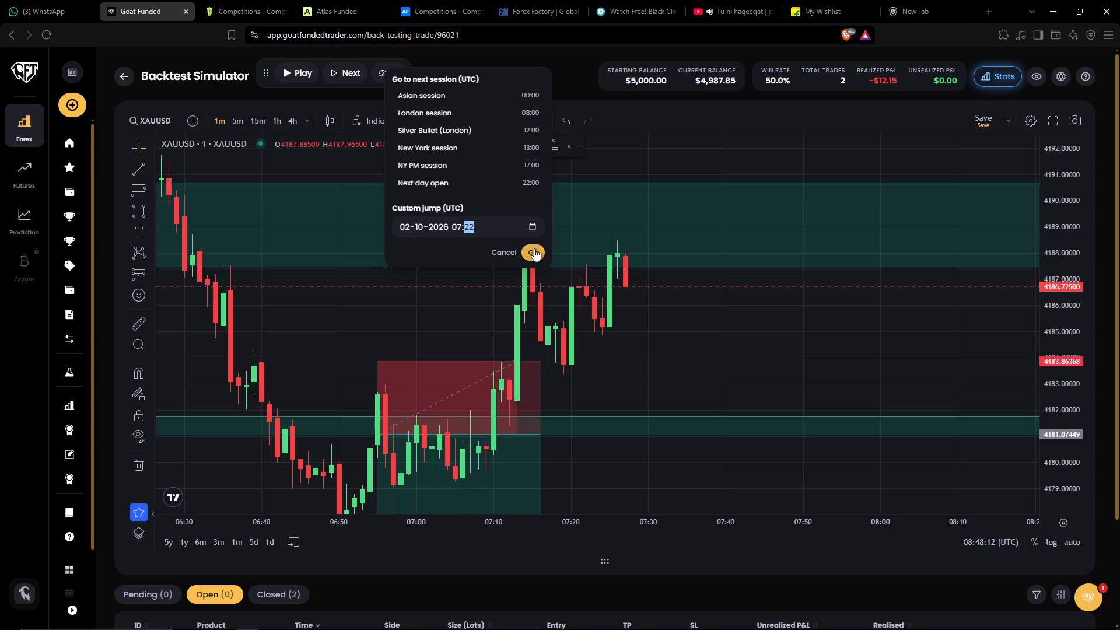
pyautogui.click(537, 250)
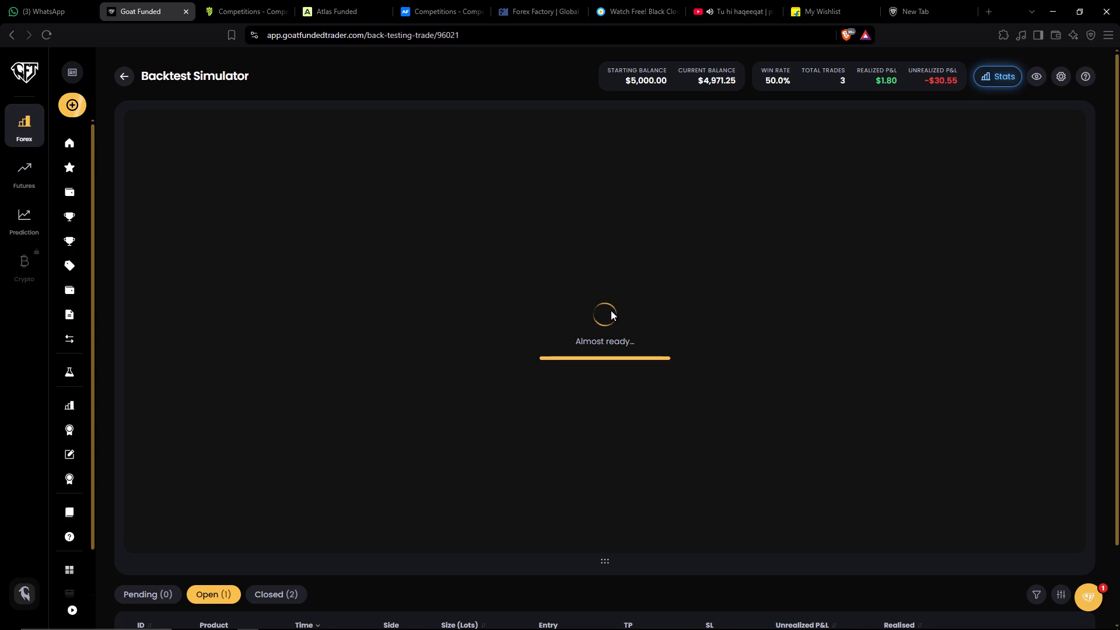
# Close the reopened 0.05-lot XAUUSD short position from the trade list and enlarge the chart area again.
pyautogui.moveTo(601, 561); pyautogui.dragTo(612, 512)
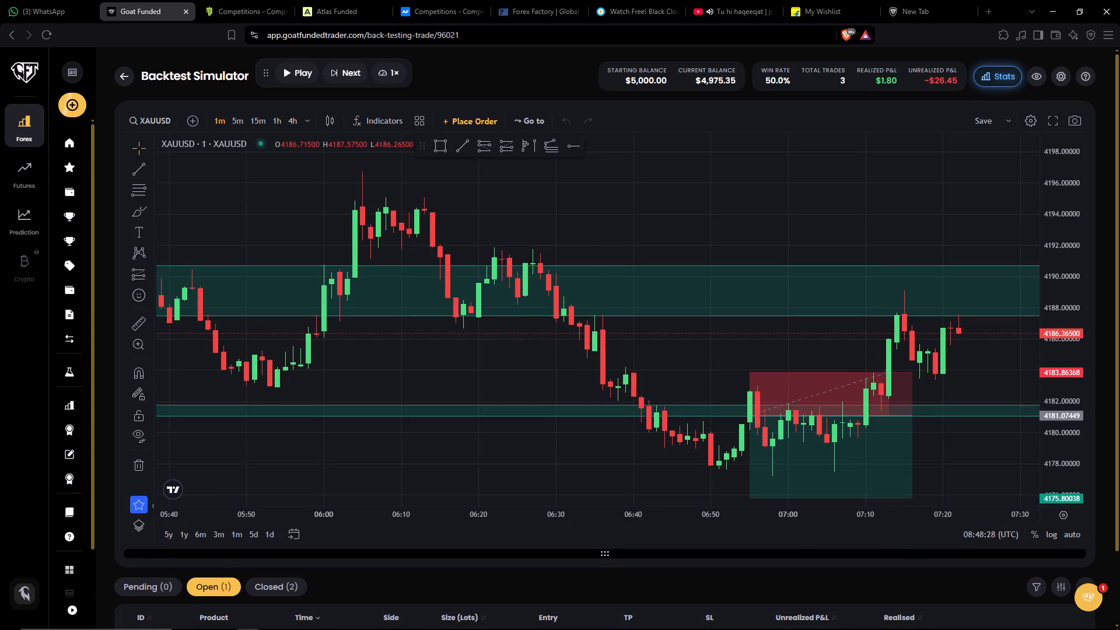
pyautogui.moveTo(612, 512); pyautogui.dragTo(628, 405)
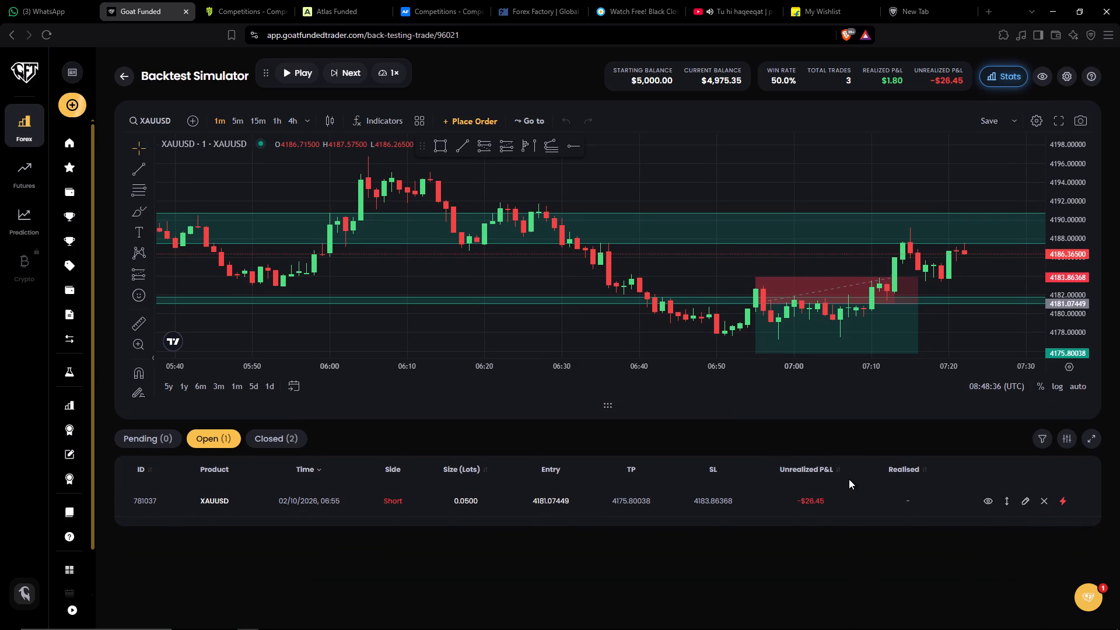
pyautogui.click(1065, 505)
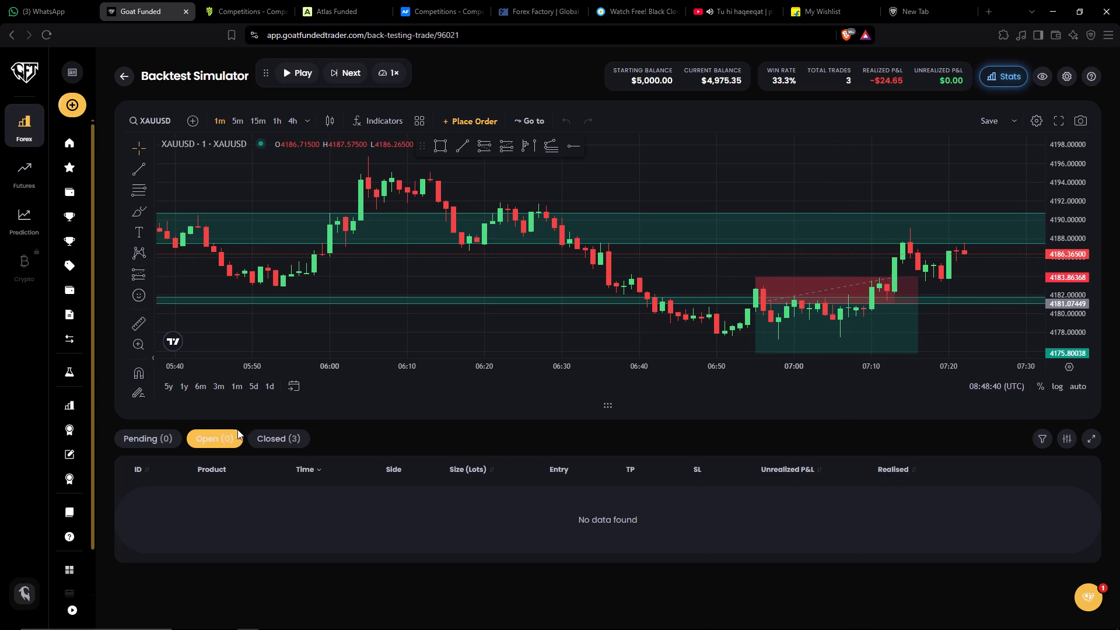
pyautogui.moveTo(607, 408); pyautogui.dragTo(594, 543)
# Draw a short position starting at 07:24 with entry at about 4186.22 and stop at about 4189.19, leaving it as an annotation.
pyautogui.moveTo(720, 328); pyautogui.dragTo(537, 279)
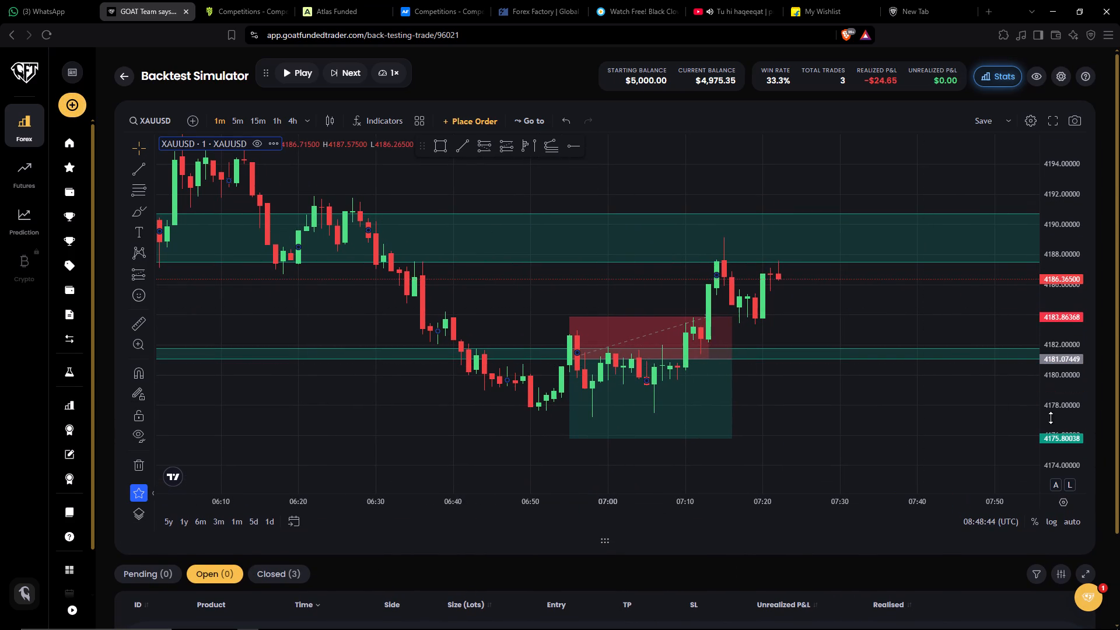
pyautogui.moveTo(1053, 424); pyautogui.dragTo(1053, 314)
pyautogui.moveTo(941, 310); pyautogui.dragTo(964, 267)
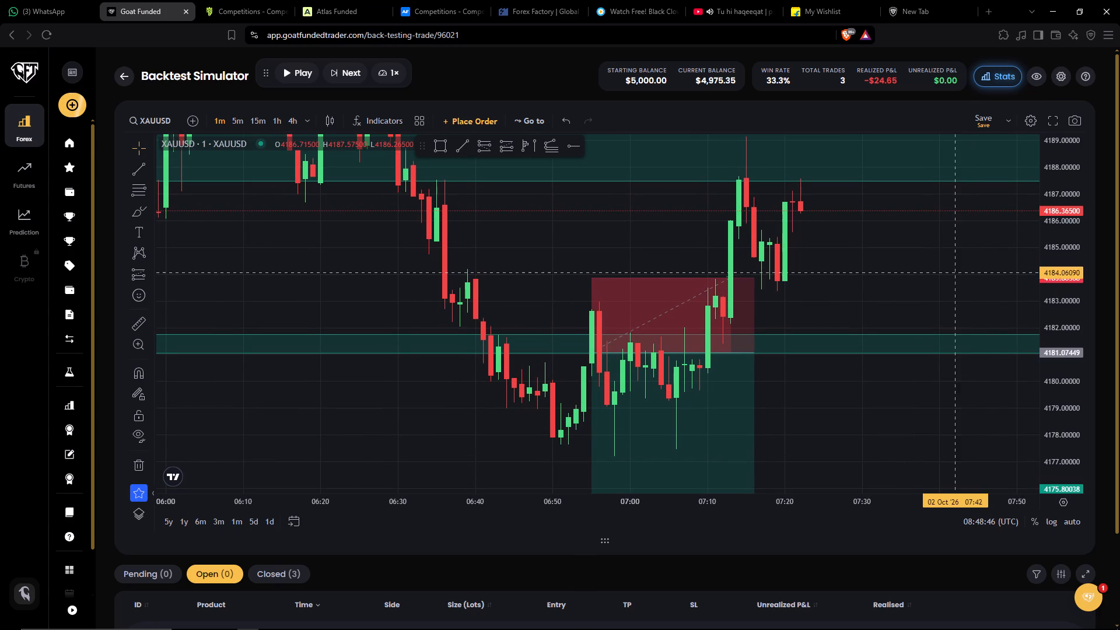
pyautogui.moveTo(912, 279); pyautogui.dragTo(862, 354)
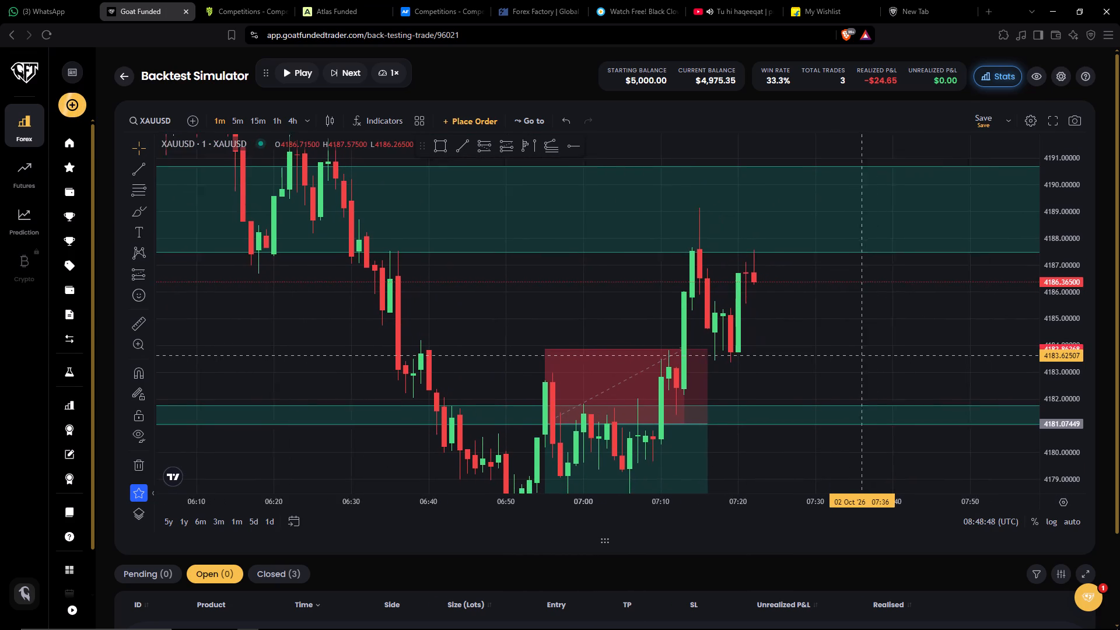
pyautogui.moveTo(862, 354); pyautogui.dragTo(789, 352)
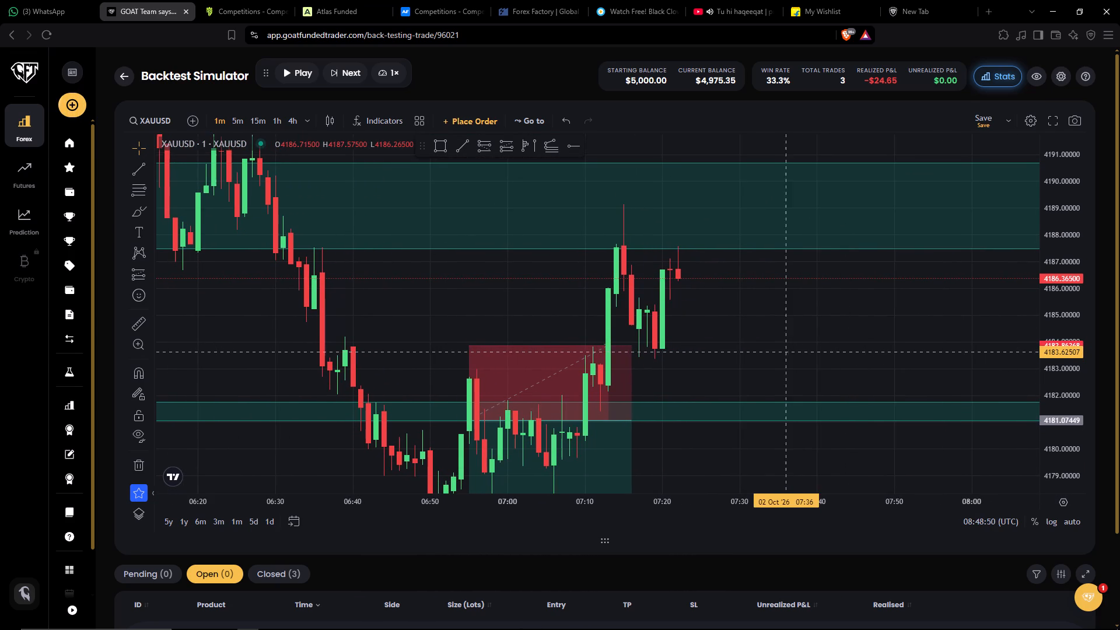
pyautogui.moveTo(789, 352); pyautogui.dragTo(787, 352)
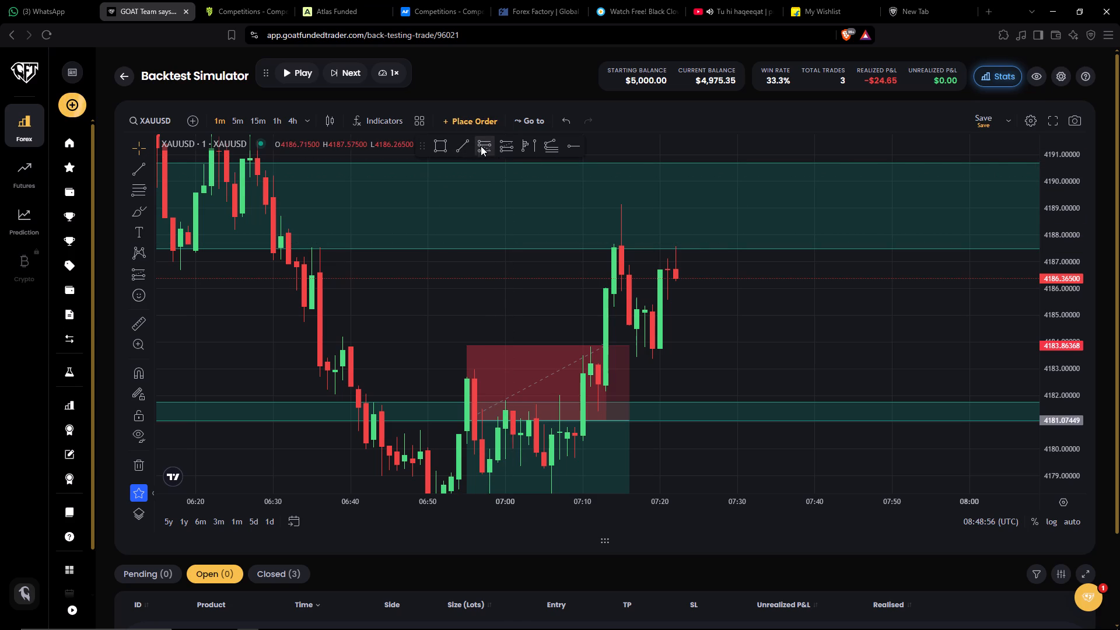
pyautogui.click(481, 146)
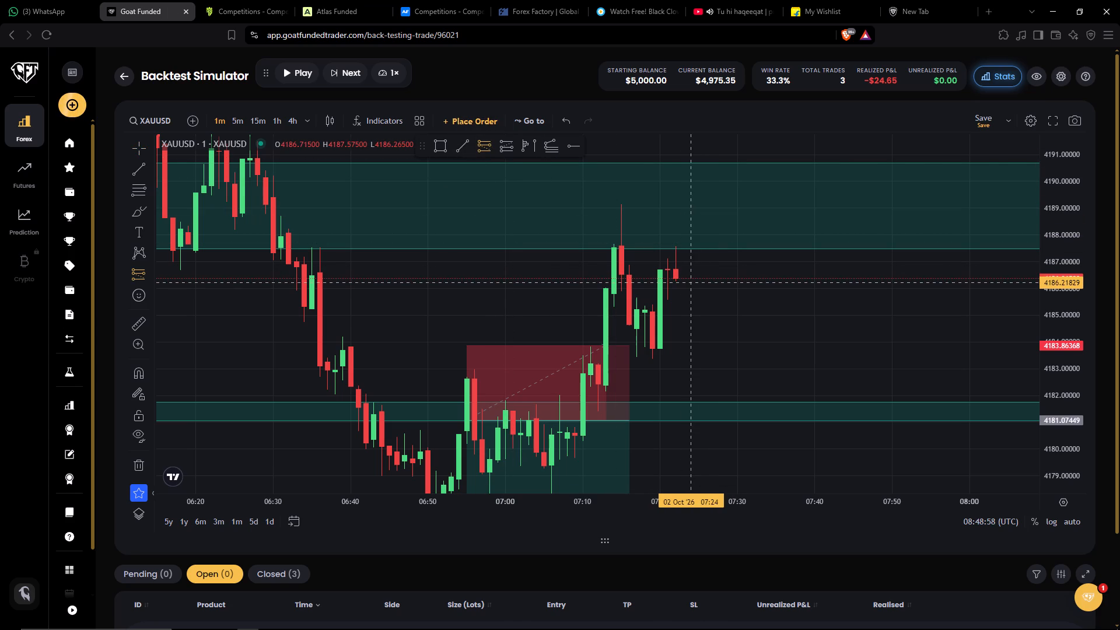
pyautogui.click(691, 282)
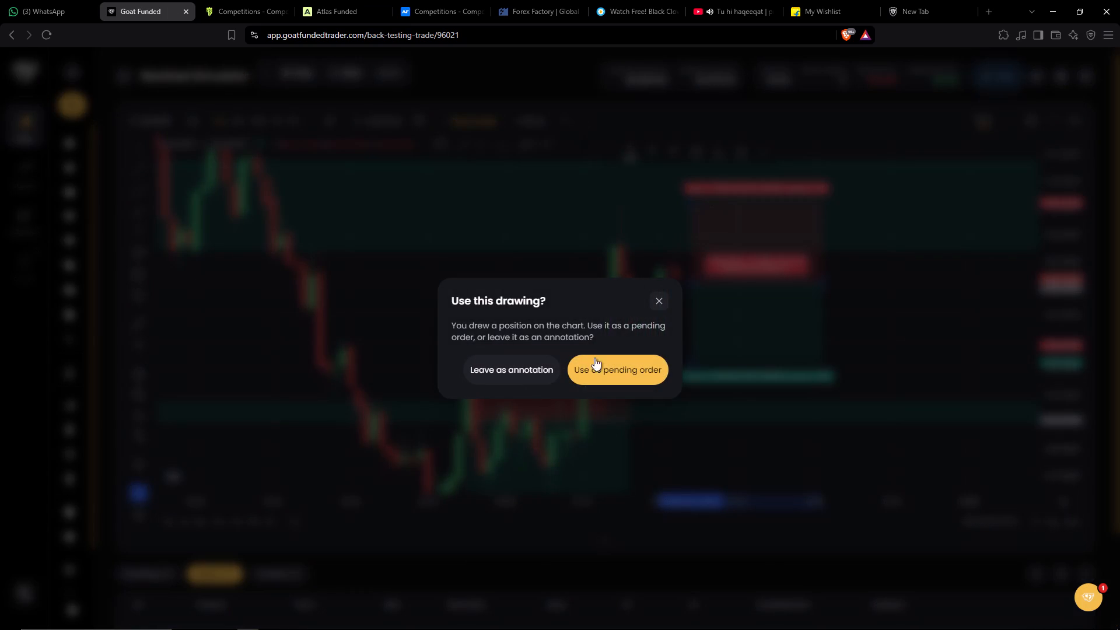
pyautogui.click(521, 367)
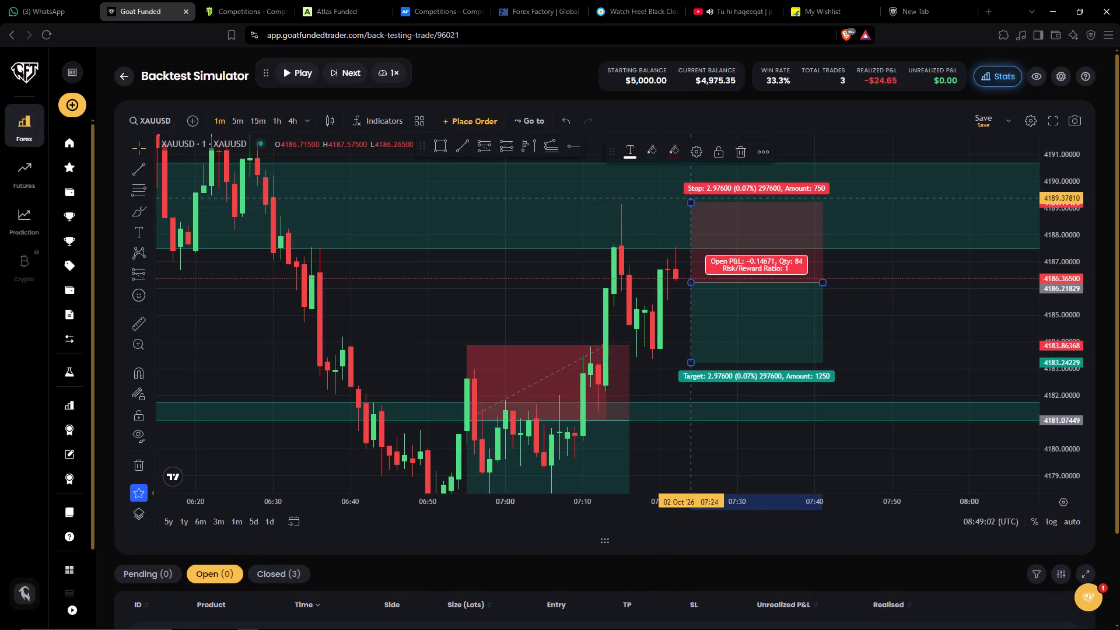
# Extend the new short position's target down to about 4174.29, for a risk/reward ratio of about 4.
pyautogui.click(688, 201)
pyautogui.moveTo(931, 344); pyautogui.dragTo(944, 311)
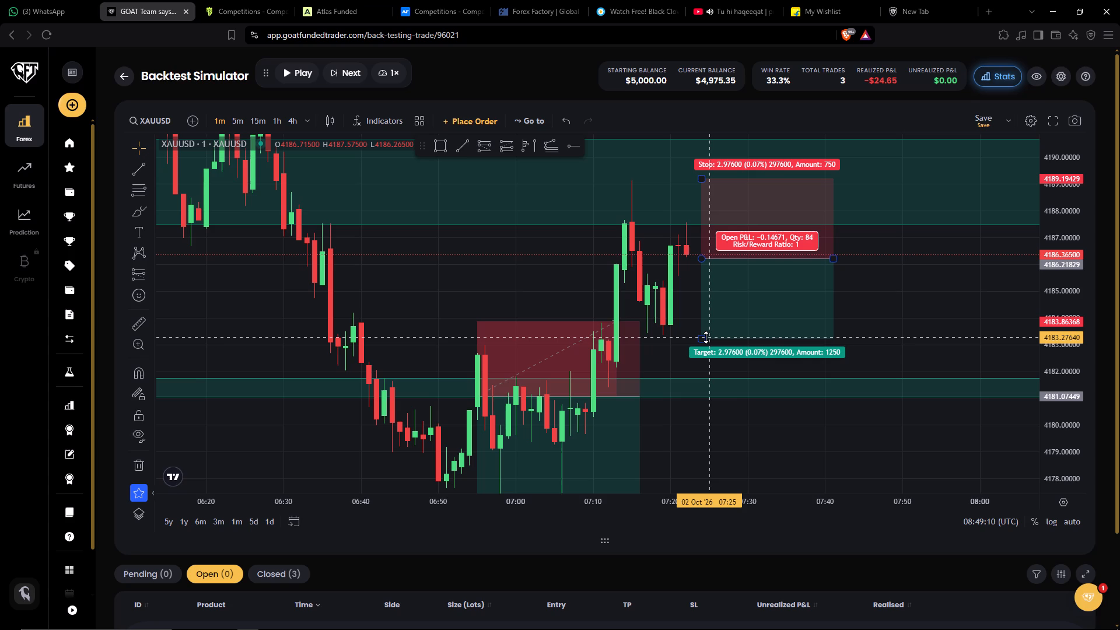
pyautogui.moveTo(703, 338); pyautogui.dragTo(699, 440)
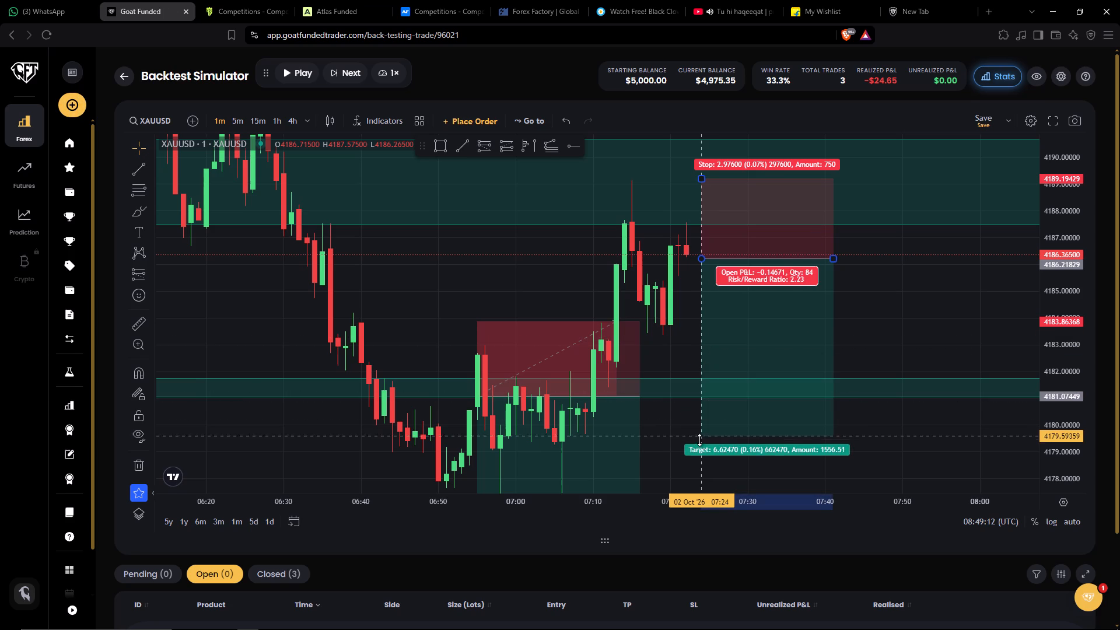
pyautogui.moveTo(699, 440); pyautogui.dragTo(696, 448)
pyautogui.moveTo(939, 461); pyautogui.dragTo(939, 457)
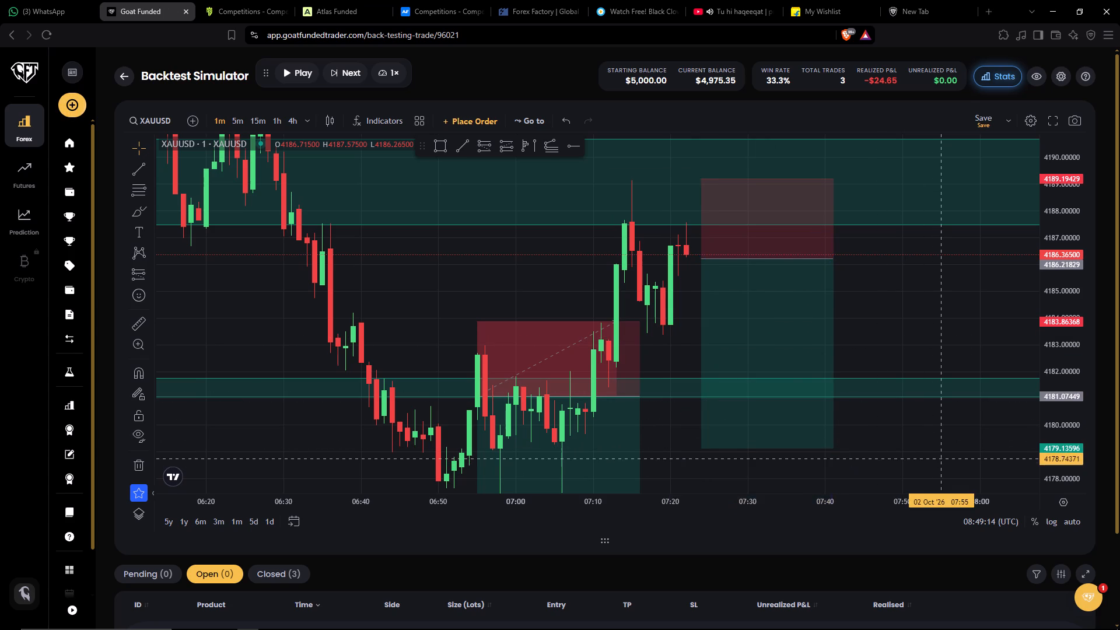
pyautogui.moveTo(939, 457); pyautogui.dragTo(992, 376)
pyautogui.moveTo(1072, 353); pyautogui.dragTo(1037, 416)
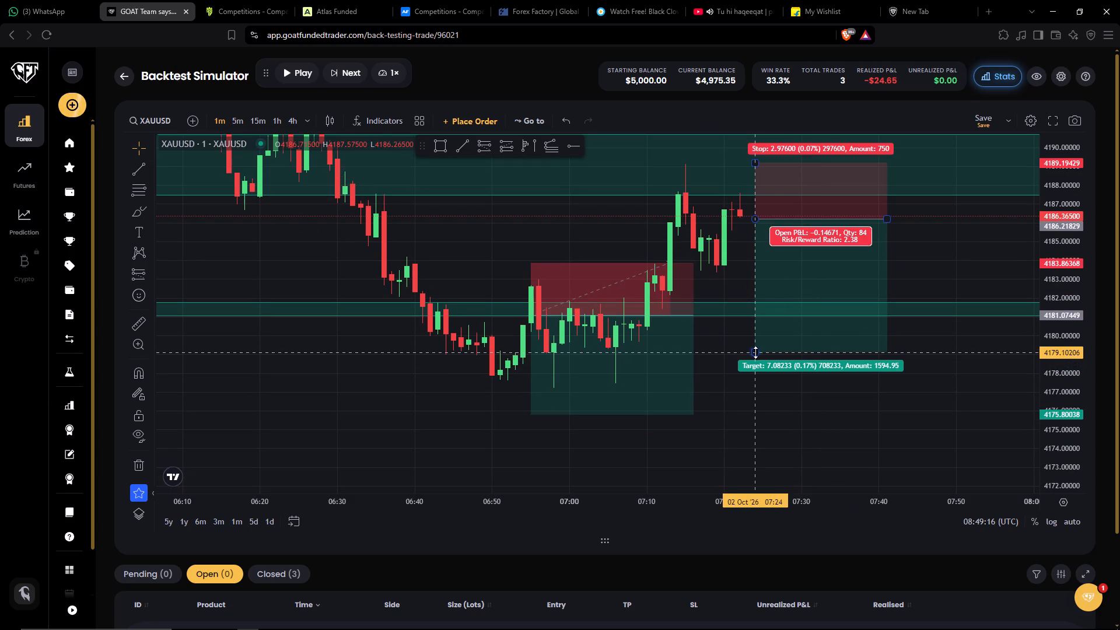
pyautogui.moveTo(755, 351); pyautogui.dragTo(752, 383)
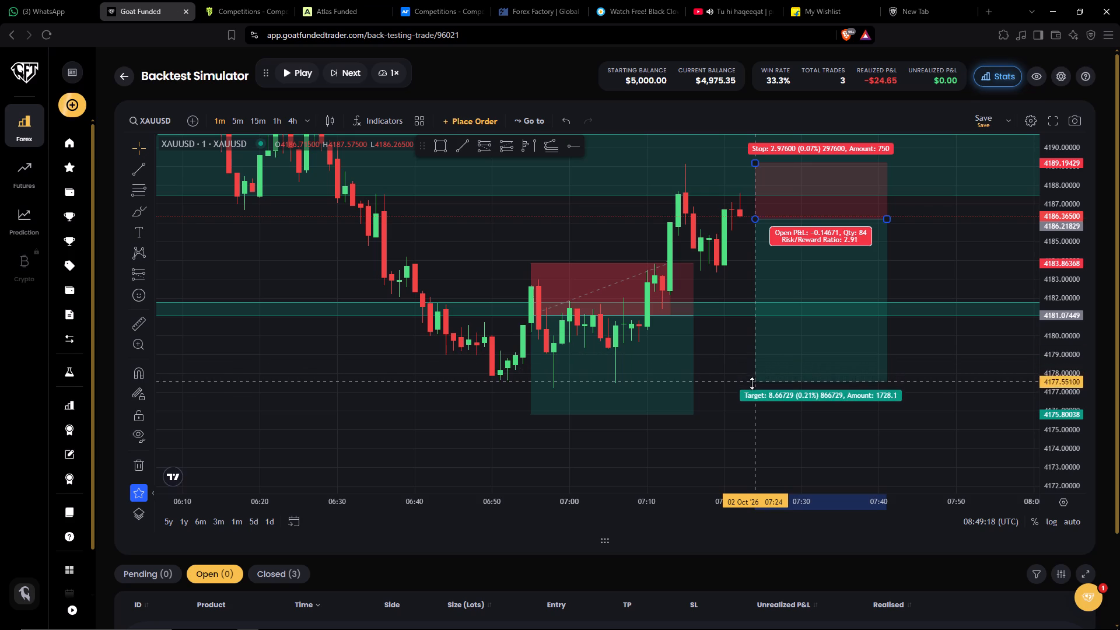
pyautogui.moveTo(752, 383); pyautogui.dragTo(747, 408)
pyautogui.moveTo(756, 409); pyautogui.dragTo(756, 423)
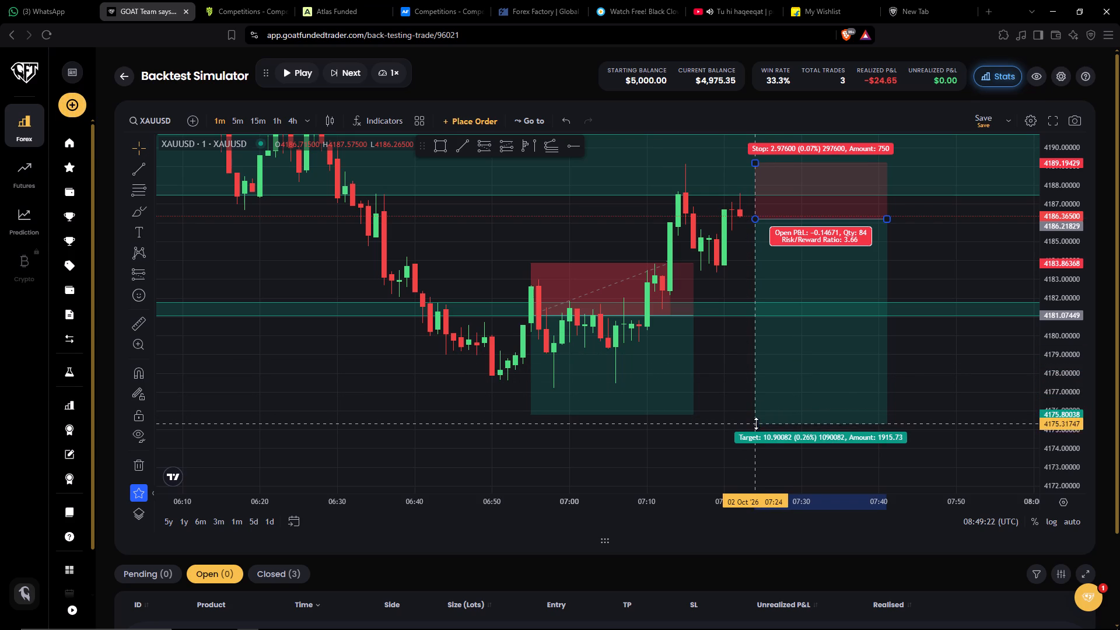
pyautogui.moveTo(756, 423); pyautogui.dragTo(756, 439)
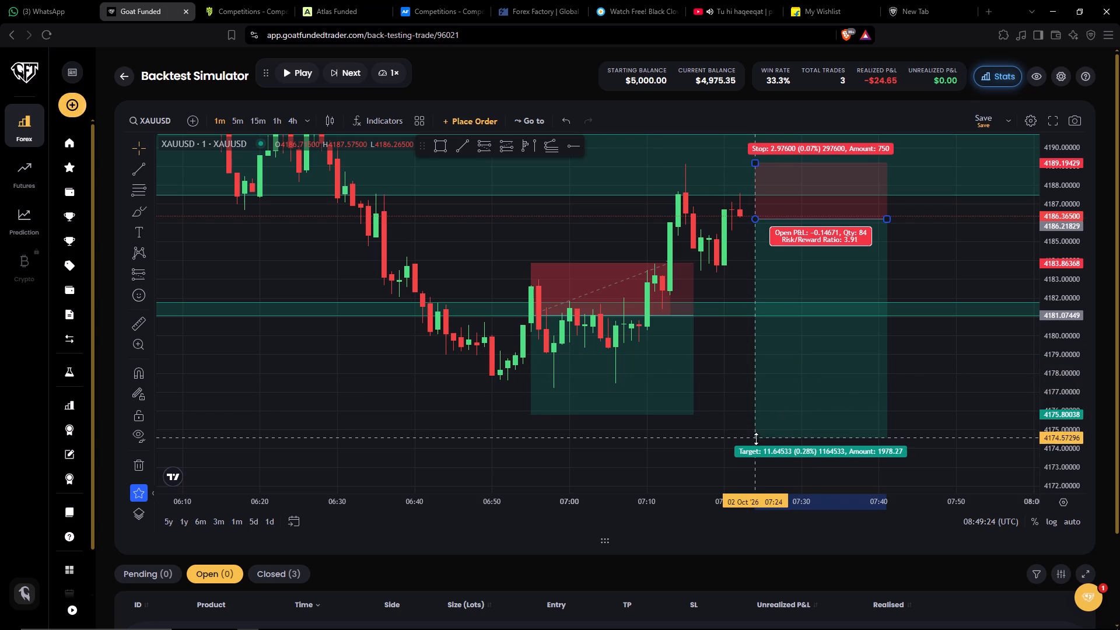
pyautogui.moveTo(756, 439); pyautogui.dragTo(756, 446)
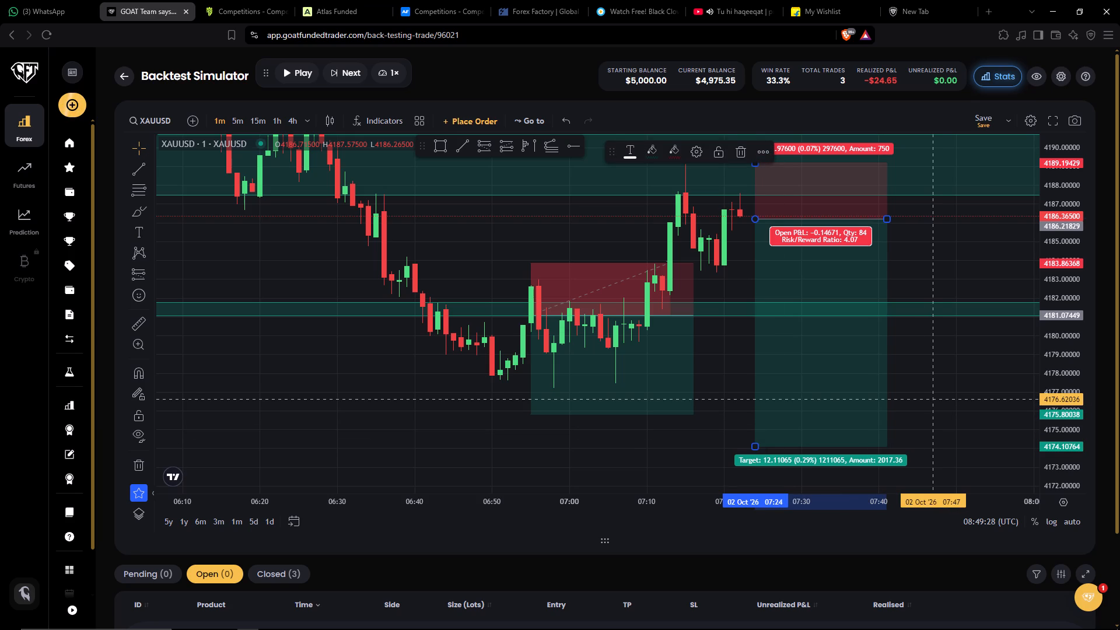
pyautogui.click(754, 446)
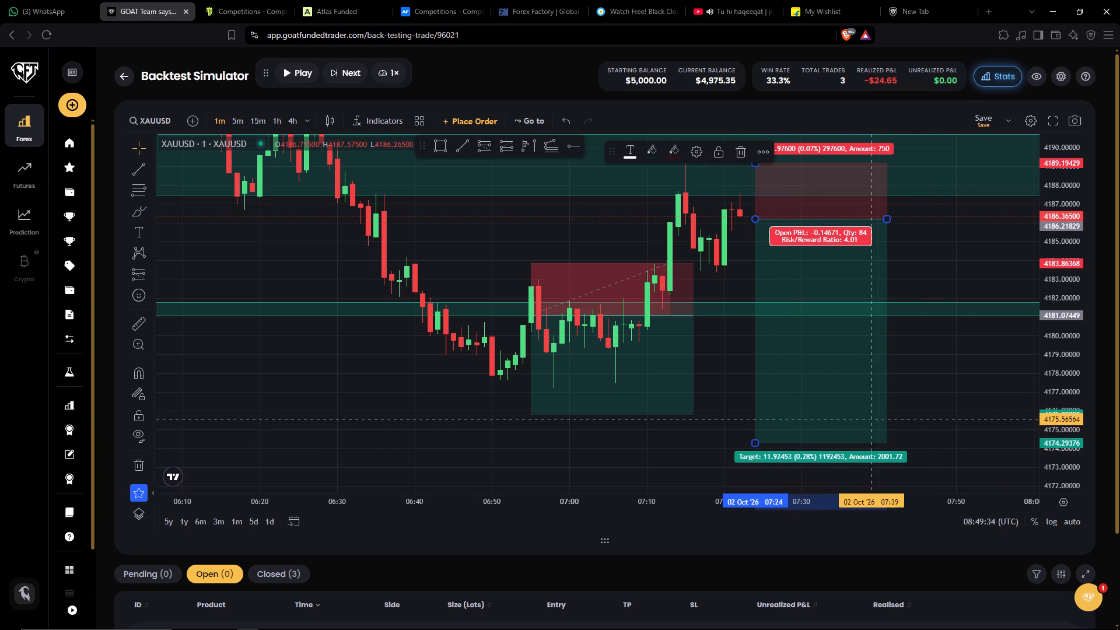
pyautogui.click(1007, 368)
# Place a 0.04-lot XAUUSD sell stop order with entry 4186.21829, stop loss 4189.19429 and take profit 4174.29376.
pyautogui.moveTo(990, 368); pyautogui.dragTo(856, 408)
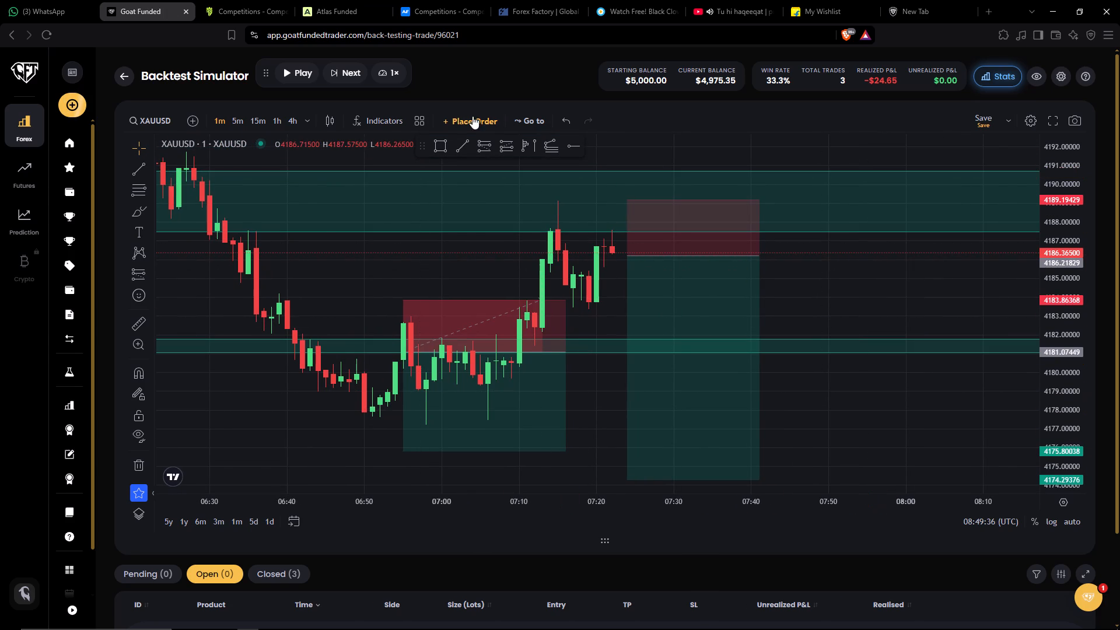
pyautogui.click(471, 117)
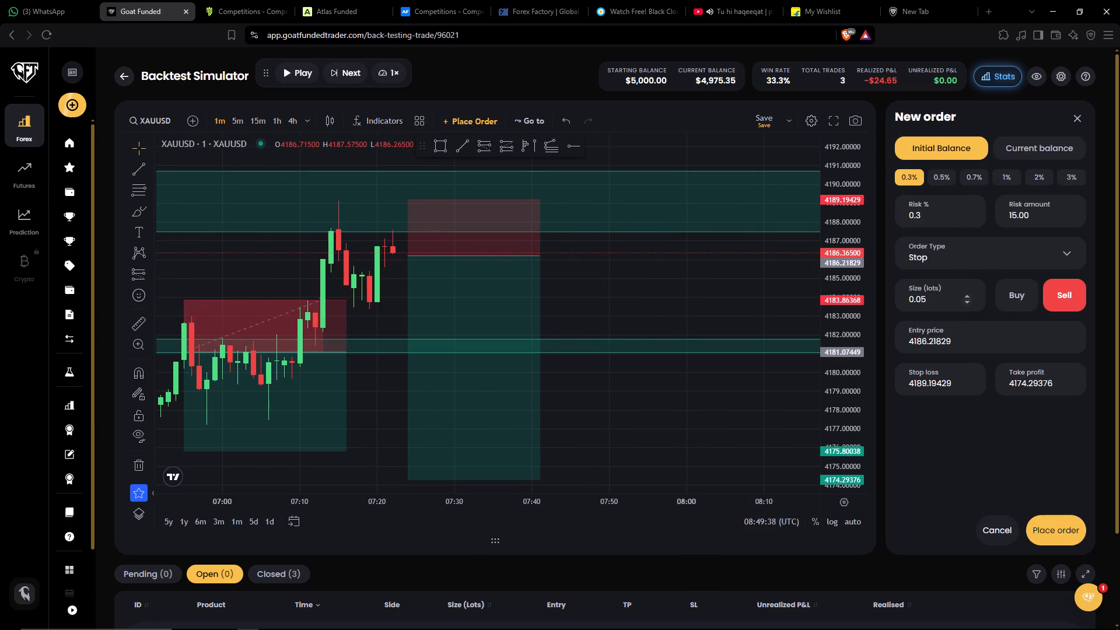
pyautogui.click(939, 295)
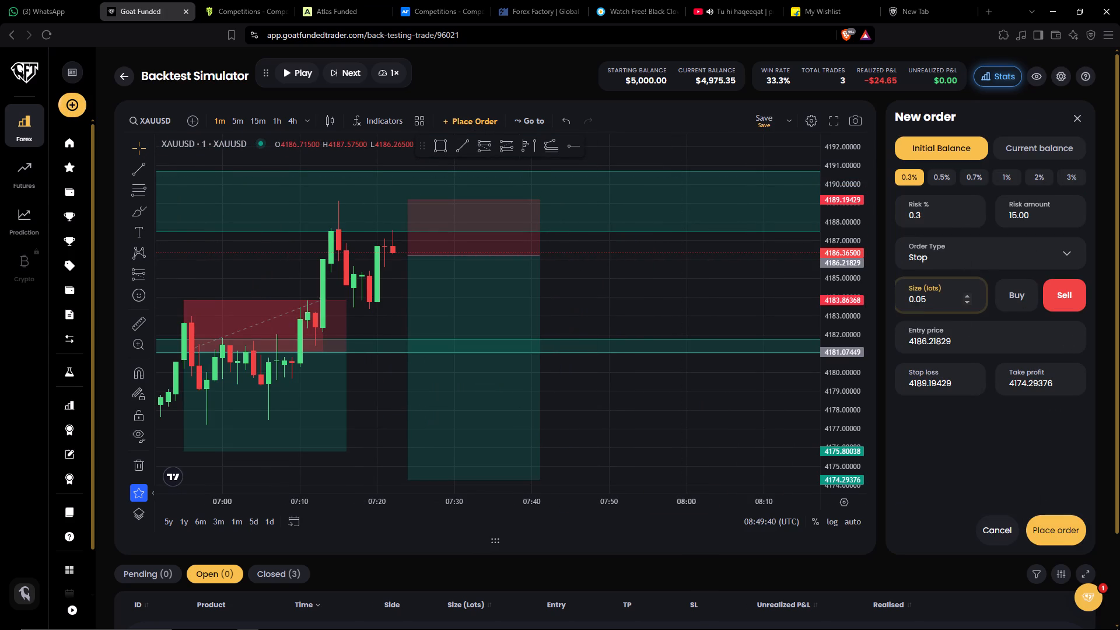
pyautogui.press('BackSpace')
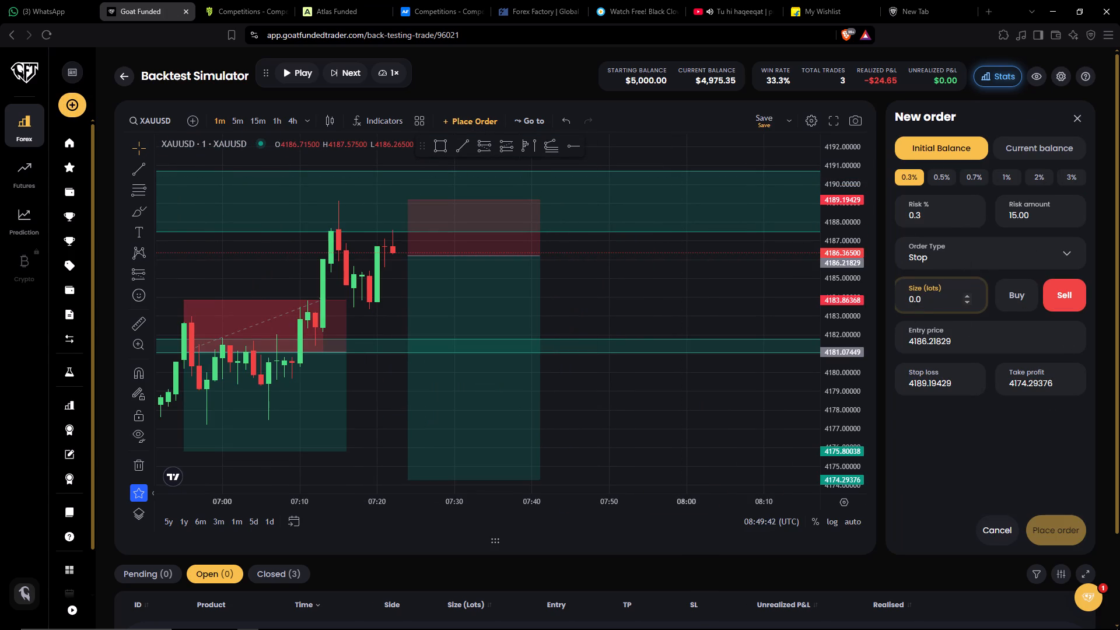
pyautogui.press('4')
pyautogui.click(1046, 525)
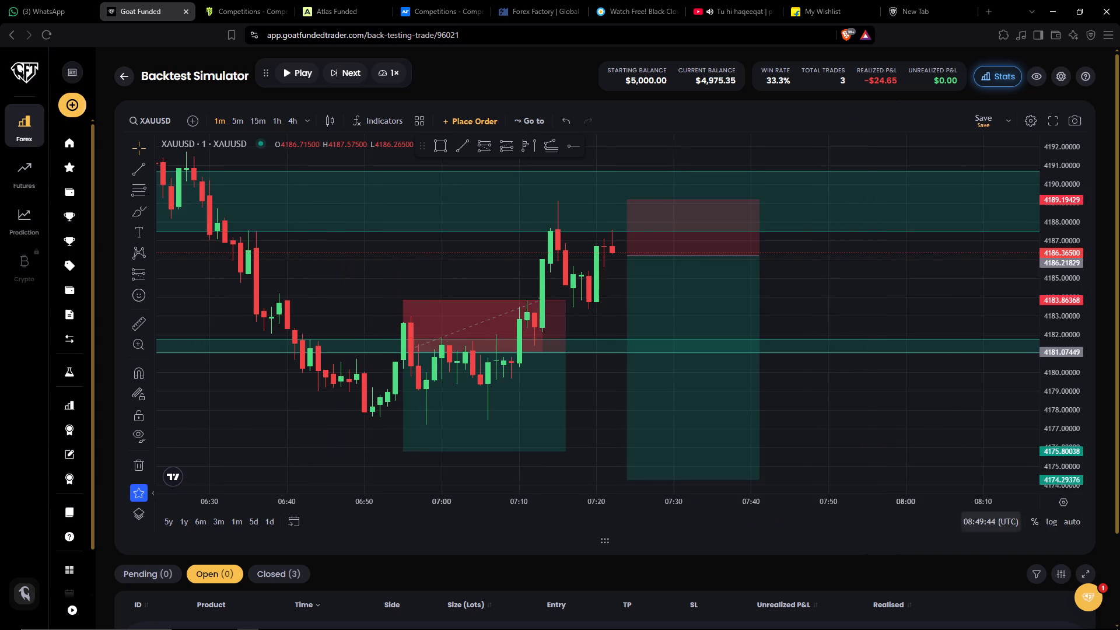
# Play the 1-minute replay at 1× to about 07:35 and pause it.
pyautogui.moveTo(852, 430); pyautogui.dragTo(907, 426)
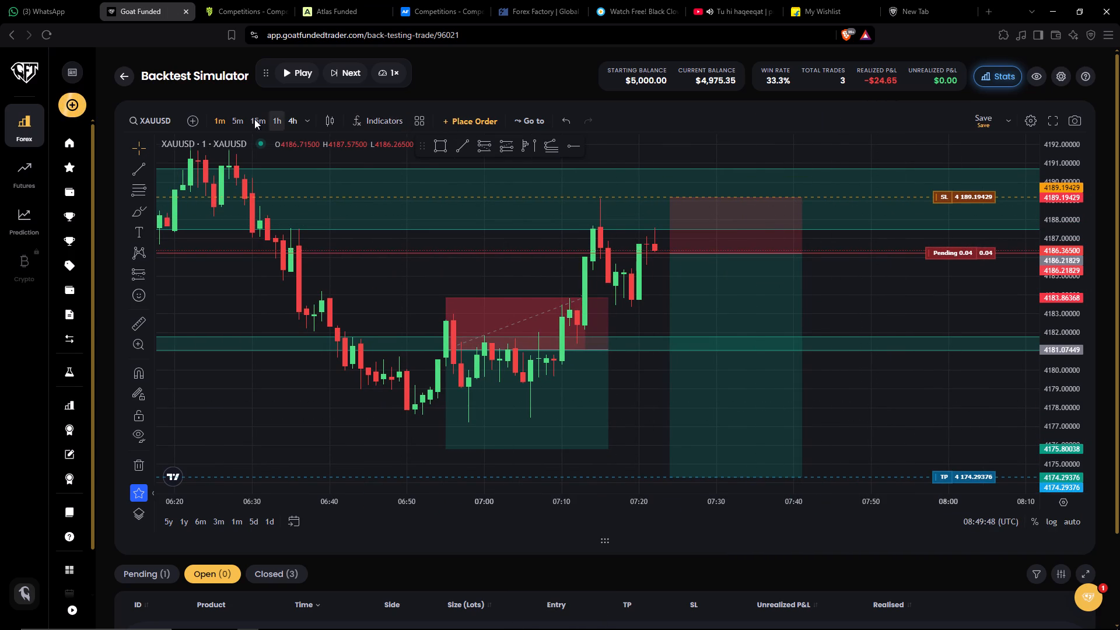
pyautogui.click(283, 74)
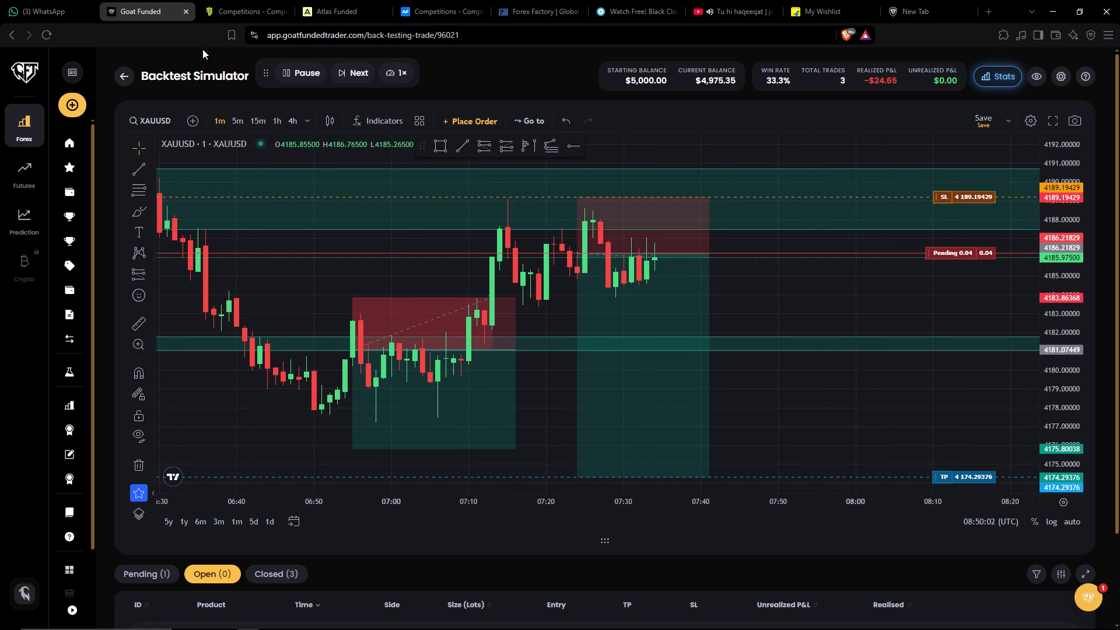
pyautogui.click(284, 71)
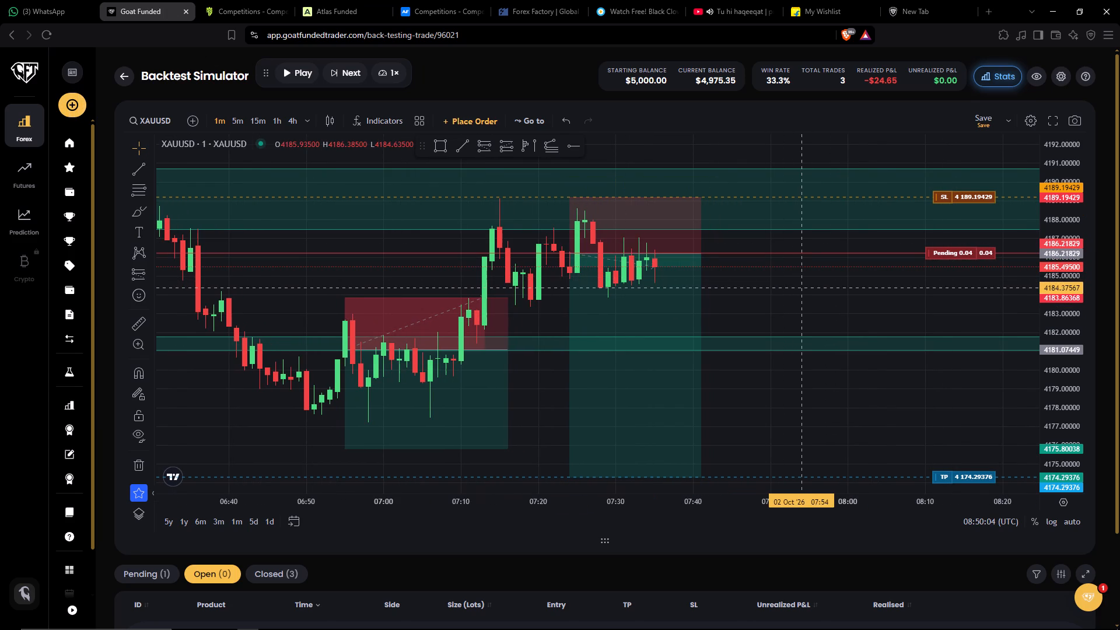
# Cancel the pending 0.04-lot XAUUSD short stop order with entry 4186.21829.
pyautogui.moveTo(605, 542); pyautogui.dragTo(608, 527)
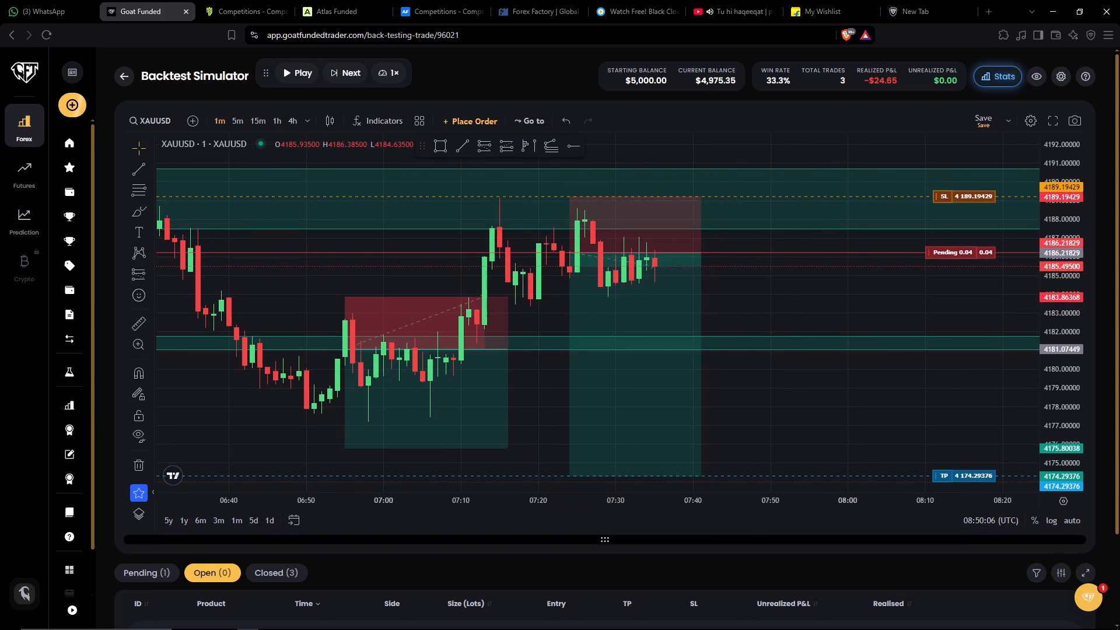
pyautogui.moveTo(608, 527); pyautogui.dragTo(612, 481)
pyautogui.click(152, 509)
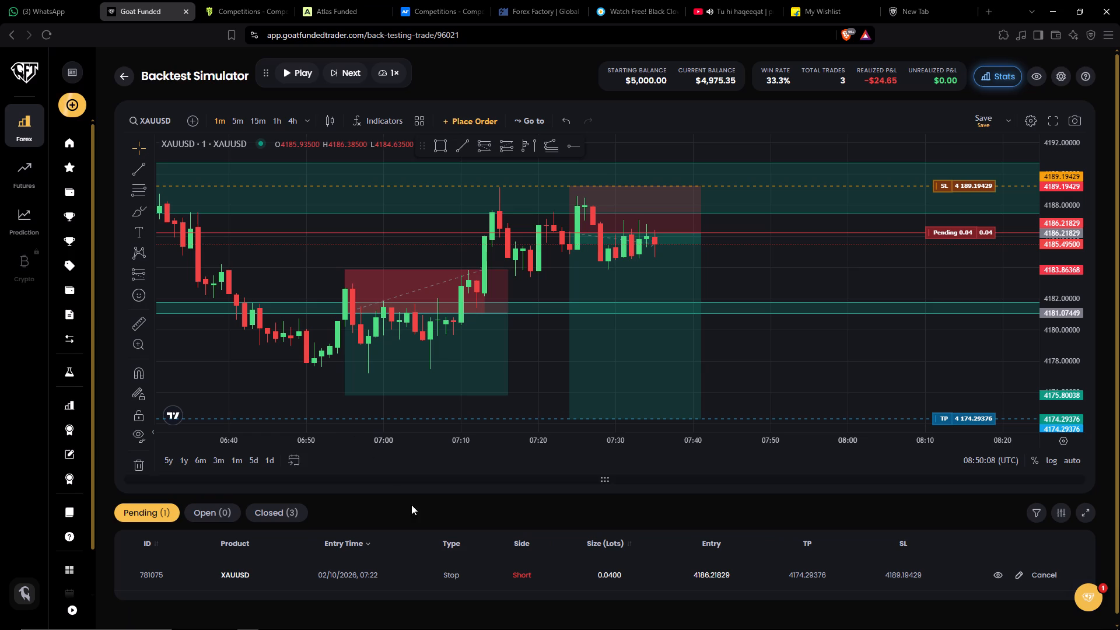
pyautogui.click(765, 580)
pyautogui.moveTo(746, 575); pyautogui.dragTo(726, 575)
pyautogui.moveTo(565, 568); pyautogui.dragTo(480, 566)
pyautogui.click(474, 565)
pyautogui.moveTo(473, 566); pyautogui.dragTo(504, 572)
pyautogui.click(1032, 575)
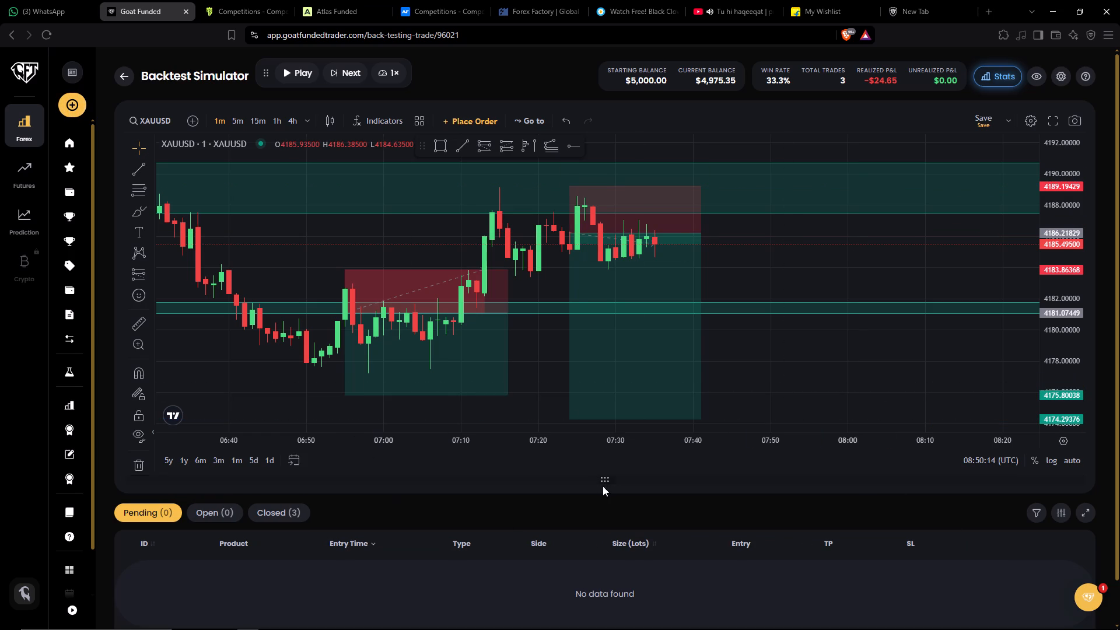
pyautogui.moveTo(602, 482); pyautogui.dragTo(593, 575)
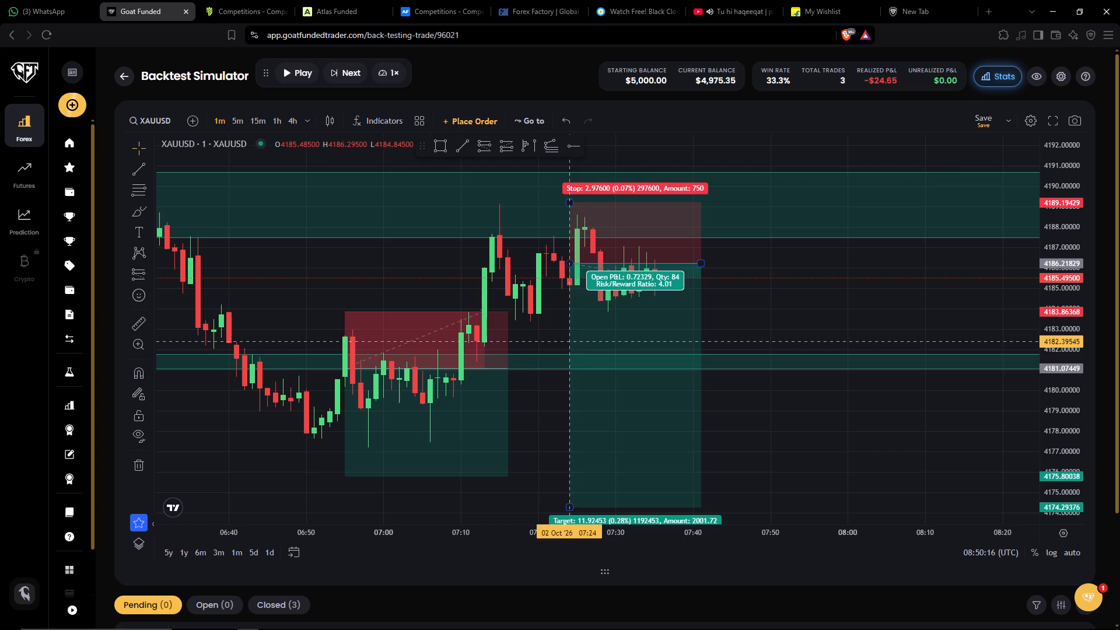
# Place a 0.04-lot XAUUSD market sell order with stop loss 4190 and take profit 4174.
pyautogui.click(464, 121)
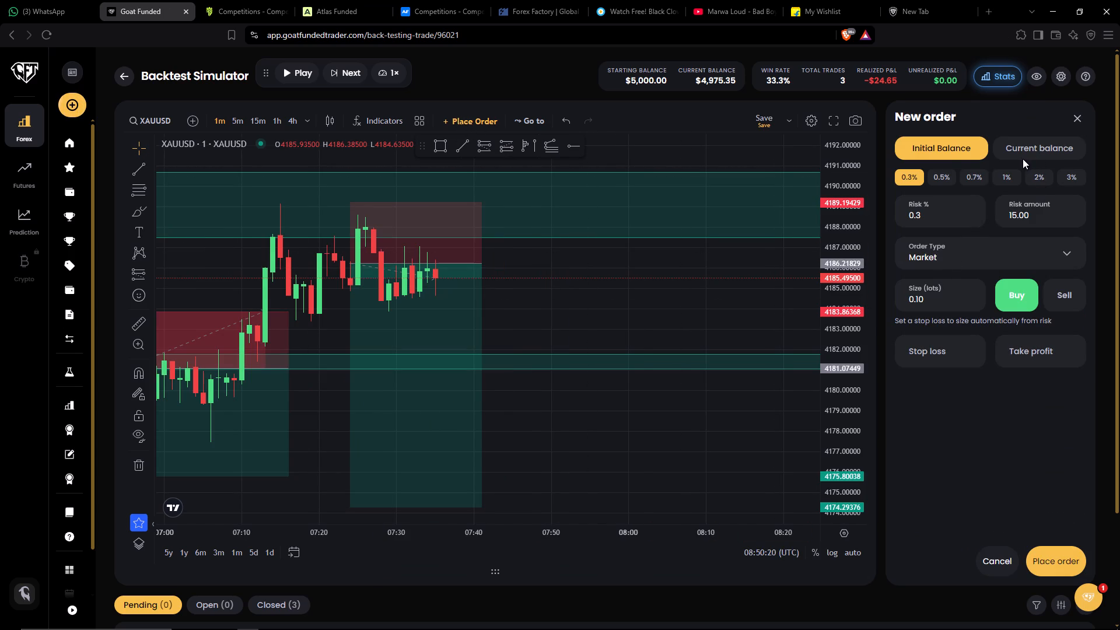
pyautogui.click(1063, 250)
pyautogui.click(1063, 250)
pyautogui.click(1051, 294)
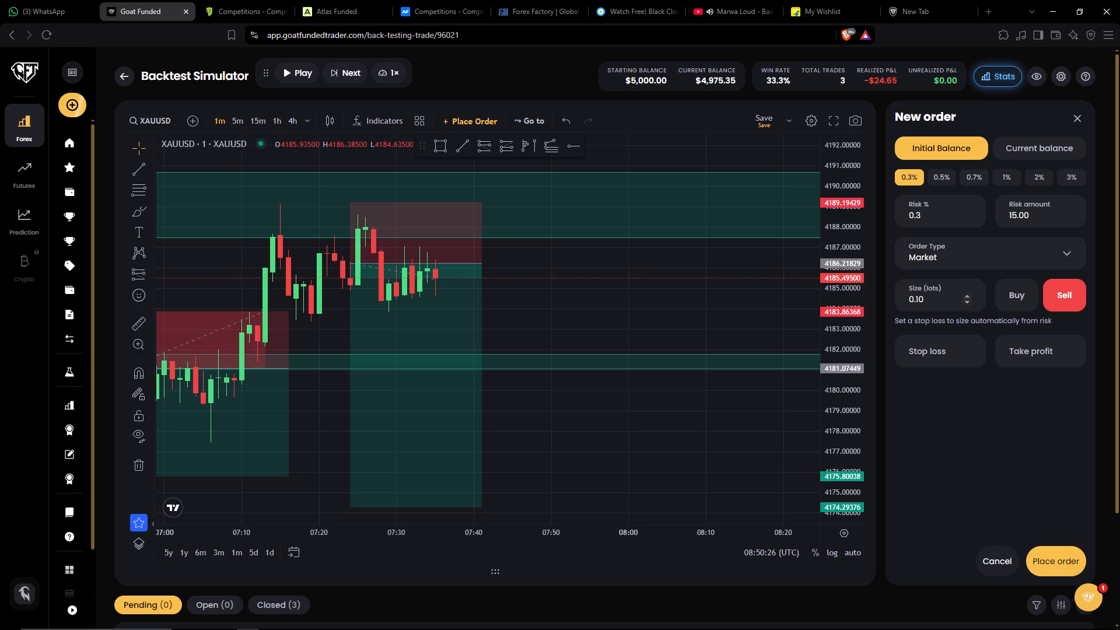
pyautogui.click(949, 302)
pyautogui.press('BackSpace')
pyautogui.press('BackSpace')
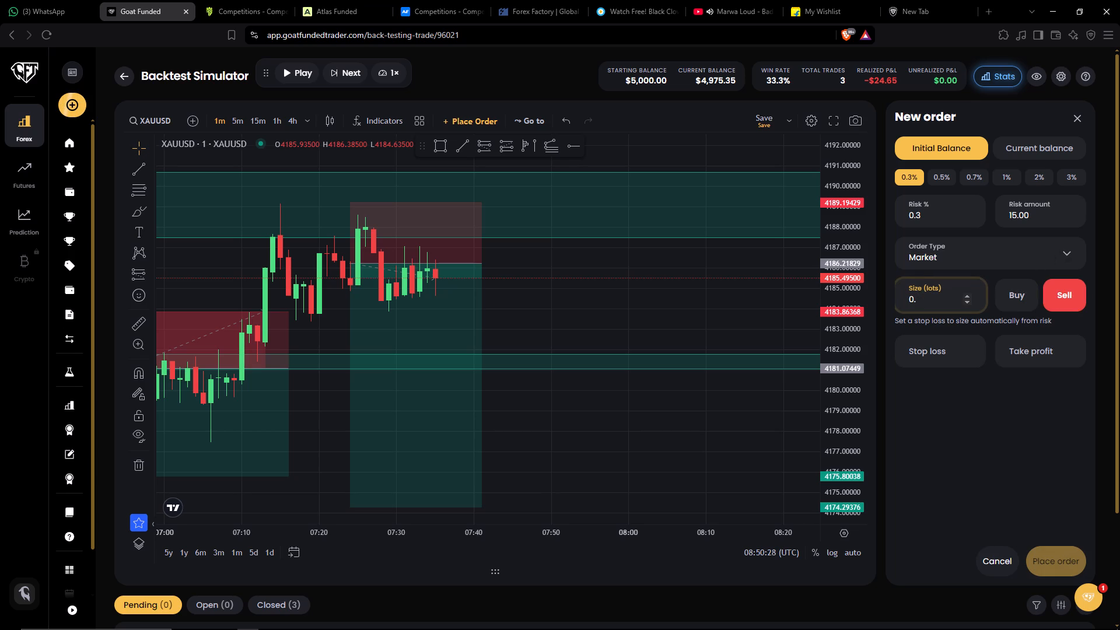
pyautogui.press('0')
pyautogui.press('4')
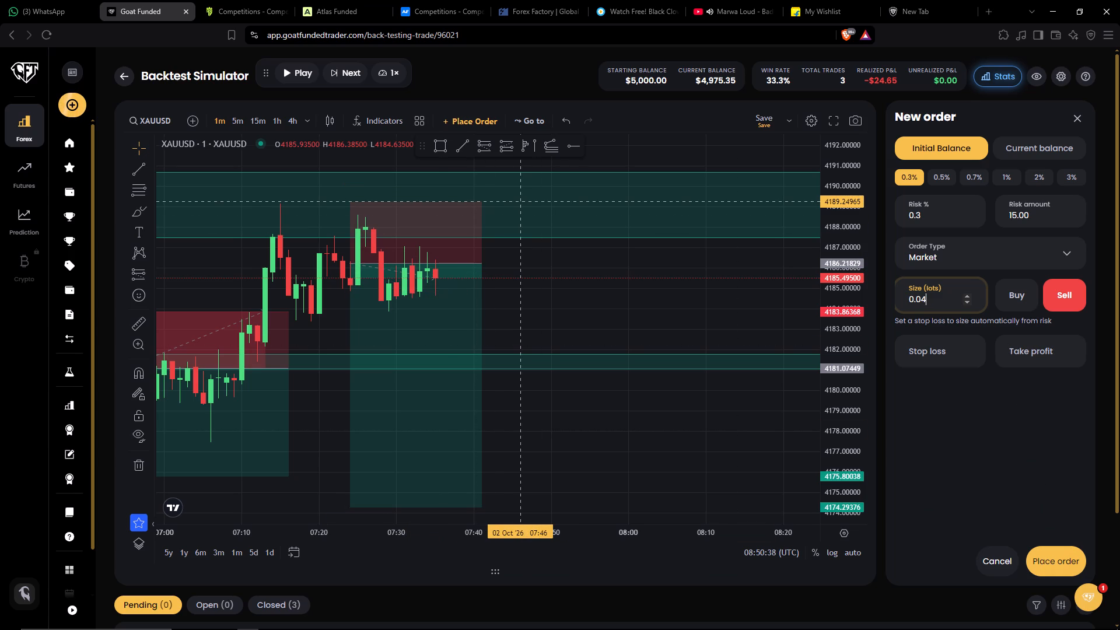
pyautogui.click(916, 346)
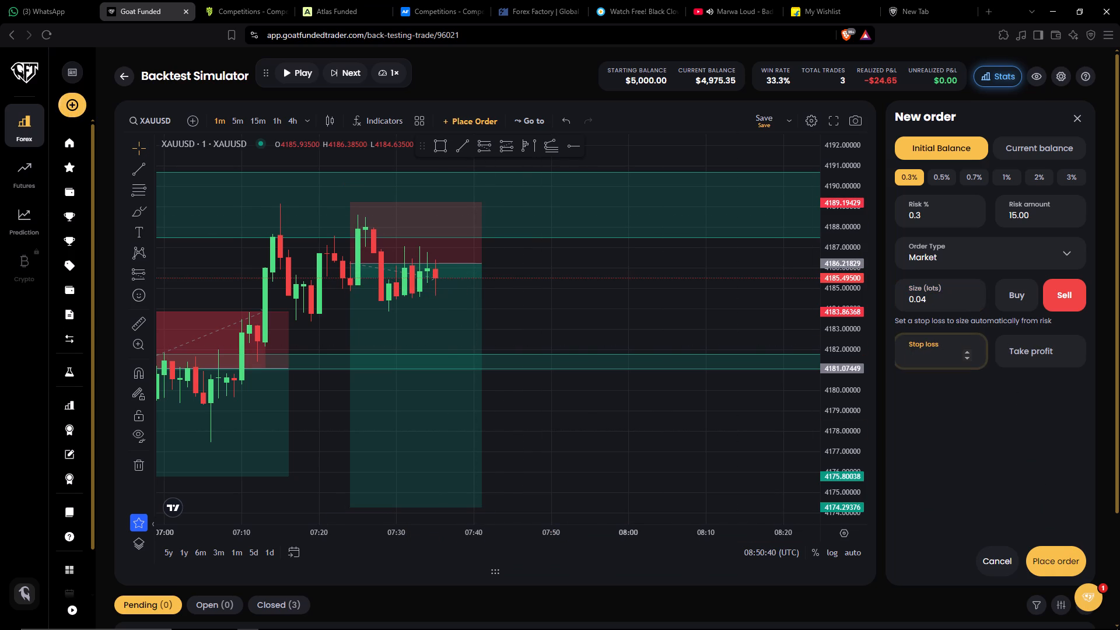
pyautogui.write('41')
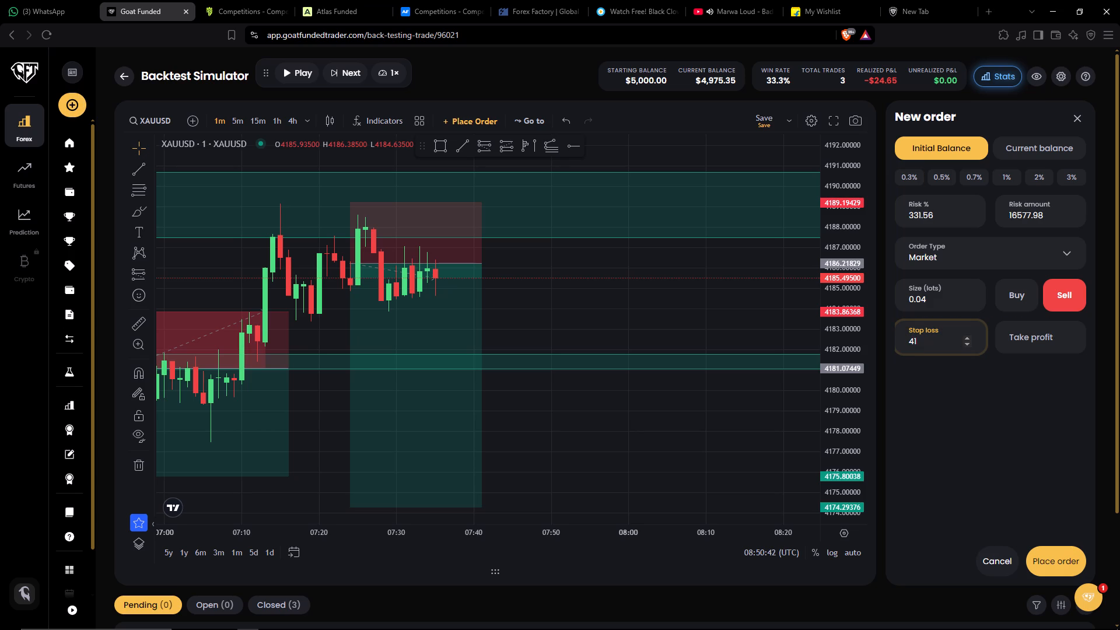
pyautogui.write('90')
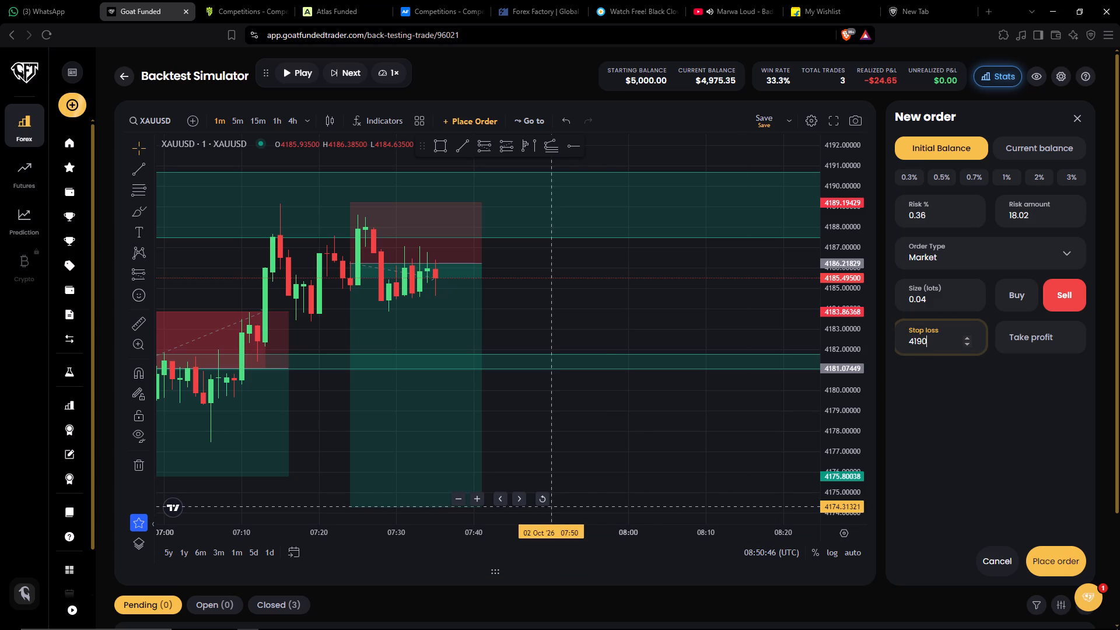
pyautogui.click(1037, 331)
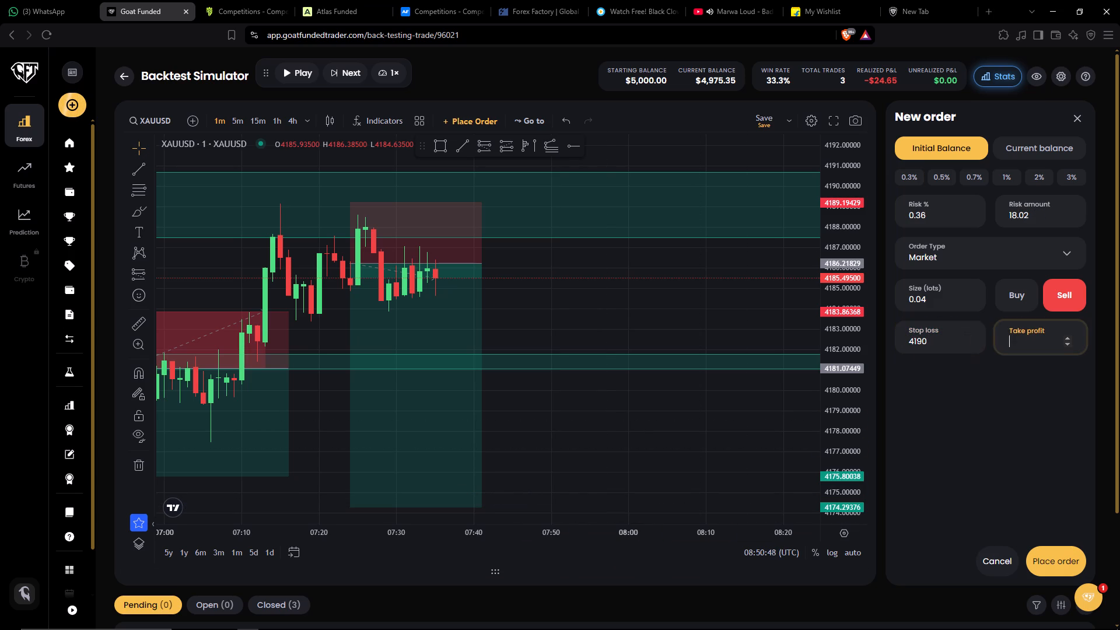
pyautogui.write('417')
pyautogui.press('4')
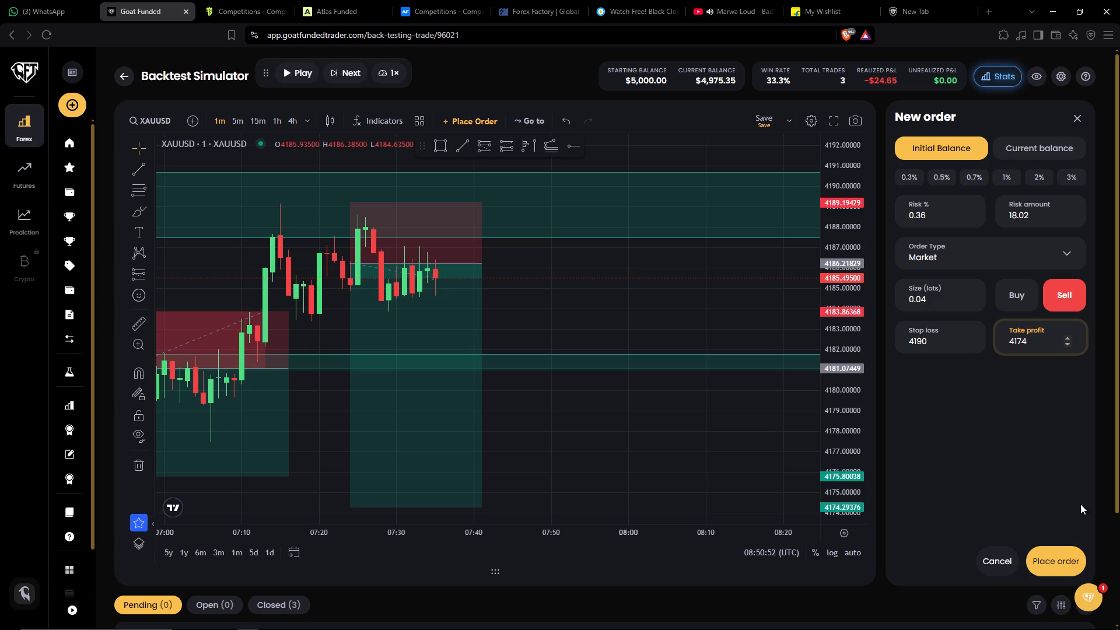
pyautogui.click(1042, 559)
# Play the 1-minute replay at 1× to about 07:44, following the open short.
pyautogui.moveTo(814, 447); pyautogui.dragTo(871, 436)
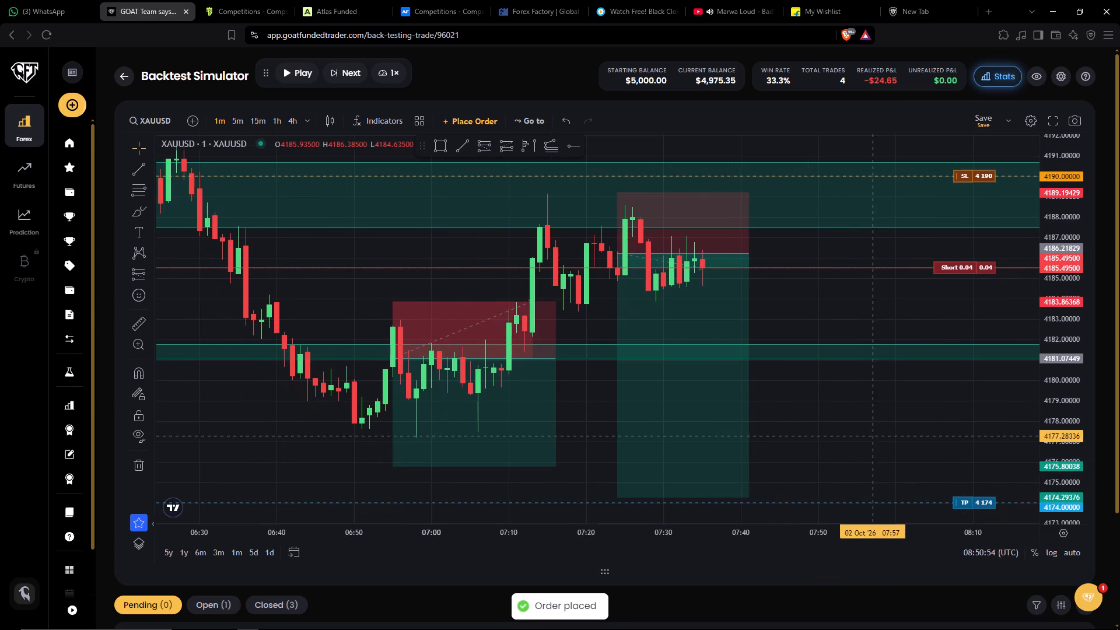
pyautogui.click(286, 71)
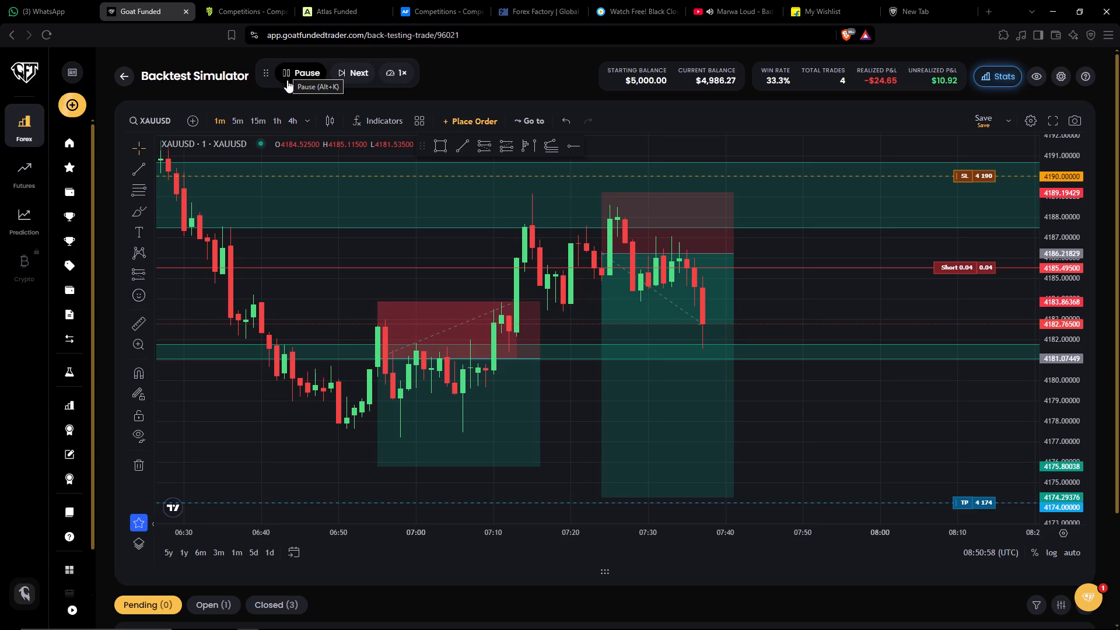
pyautogui.moveTo(812, 409); pyautogui.dragTo(727, 368)
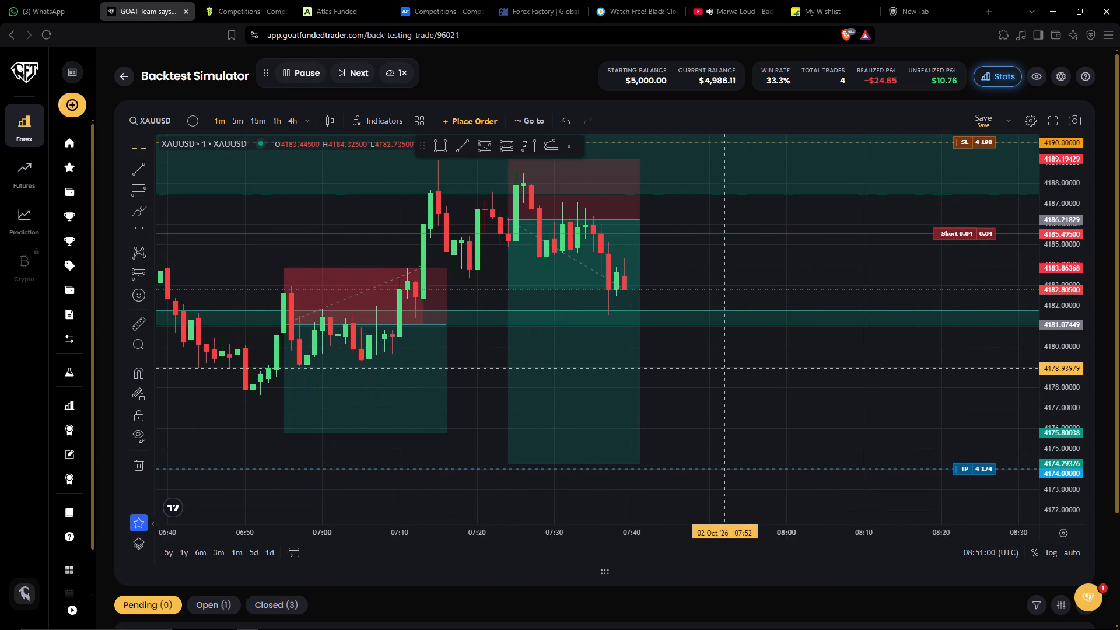
pyautogui.moveTo(1068, 367); pyautogui.dragTo(1031, 403)
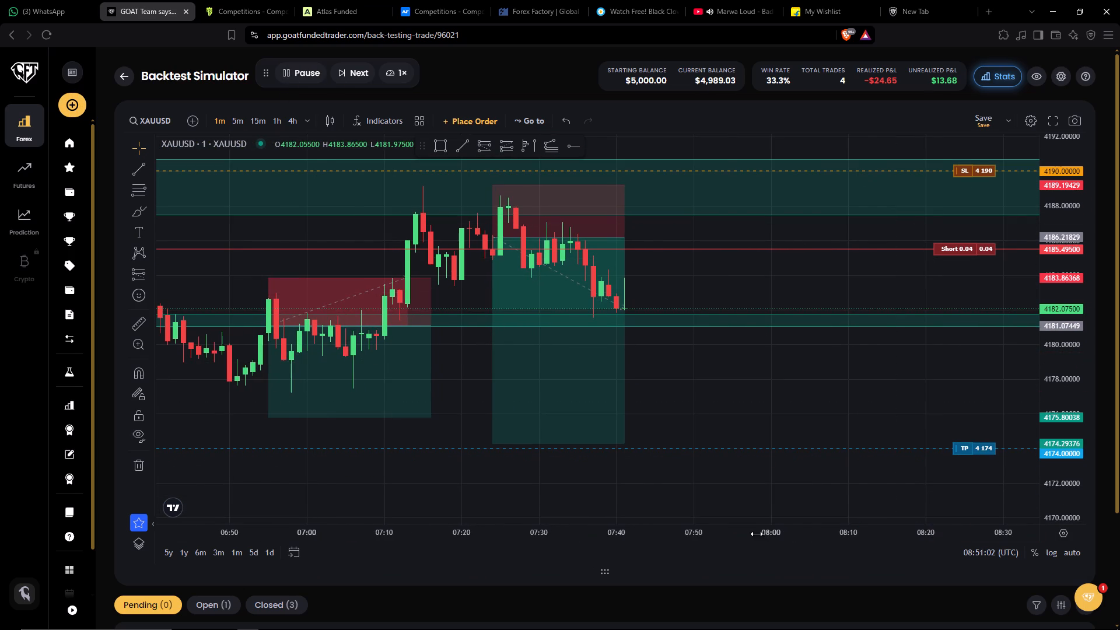
pyautogui.moveTo(757, 534); pyautogui.dragTo(830, 530)
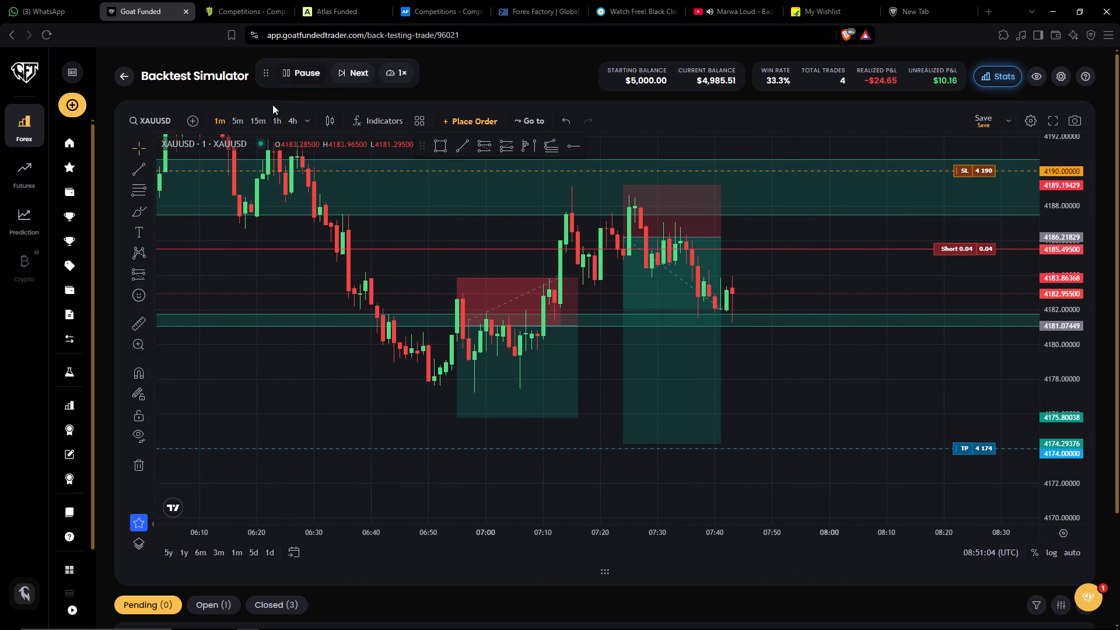
# Switch the chart to 5-minute candles, replay at 1× to about 08:05, and dismiss the trade review without saving it.
pyautogui.click(237, 121)
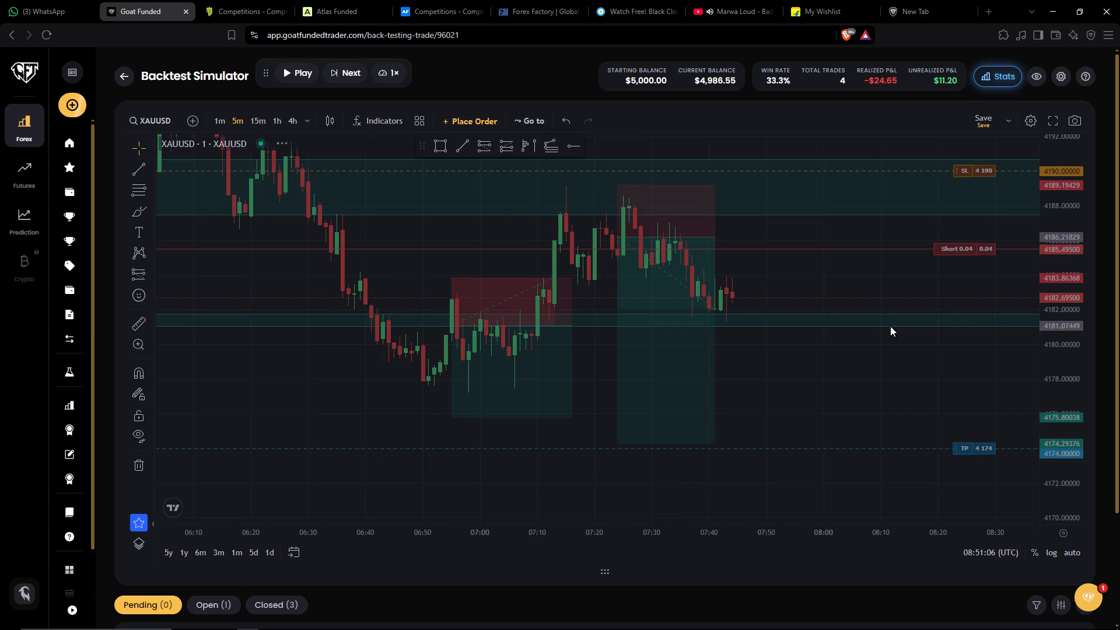
pyautogui.moveTo(1059, 339); pyautogui.dragTo(1045, 396)
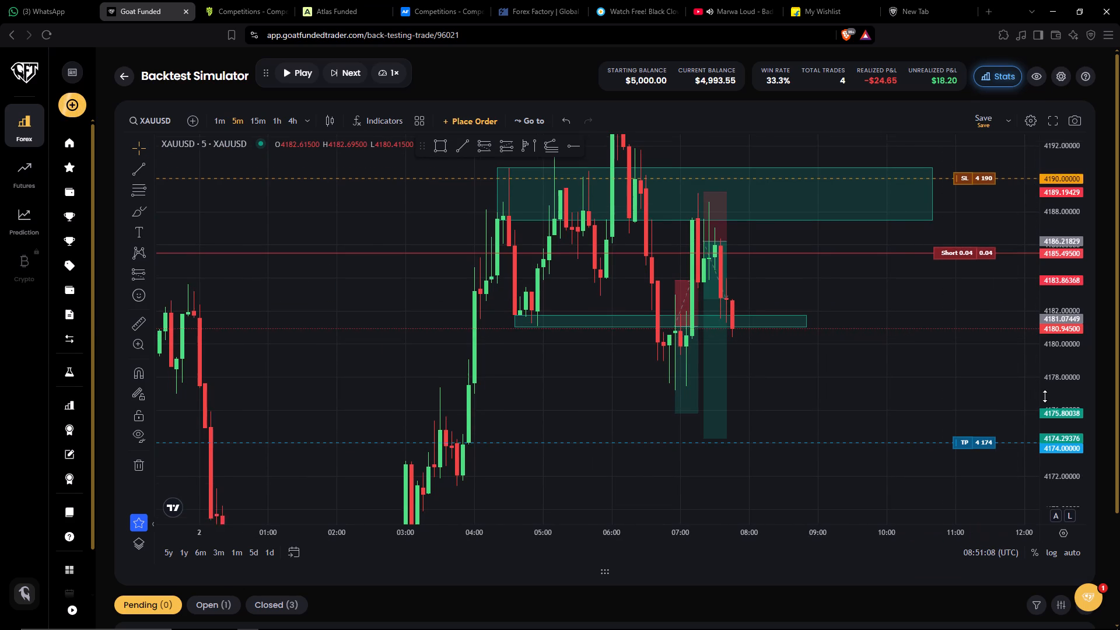
pyautogui.moveTo(1045, 396); pyautogui.dragTo(1027, 409)
pyautogui.moveTo(847, 367); pyautogui.dragTo(924, 375)
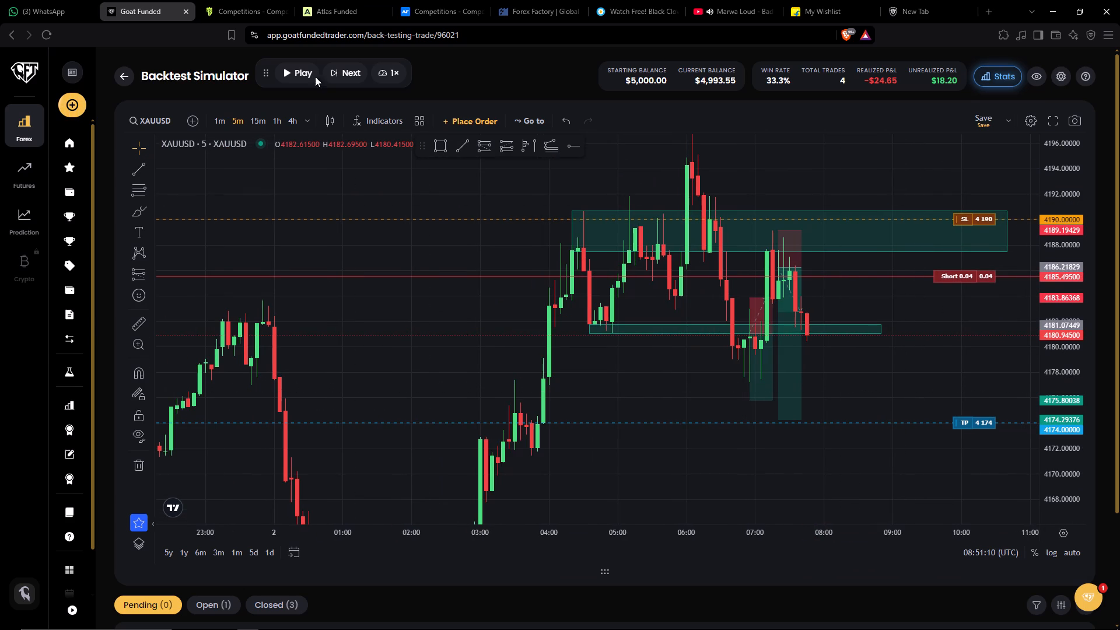
pyautogui.click(290, 77)
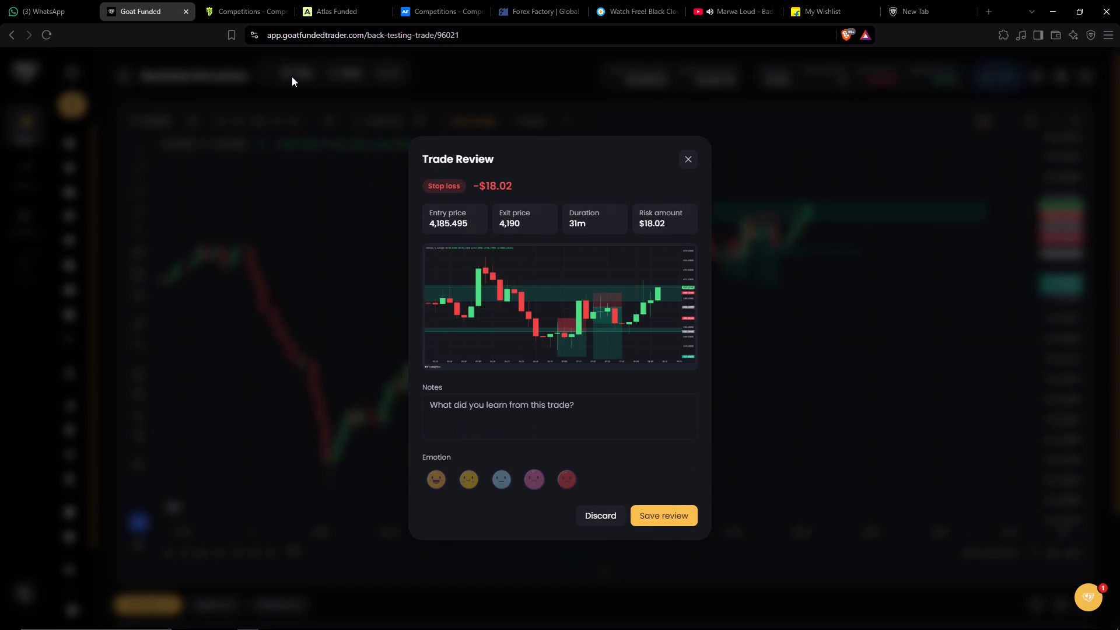
pyautogui.click(699, 164)
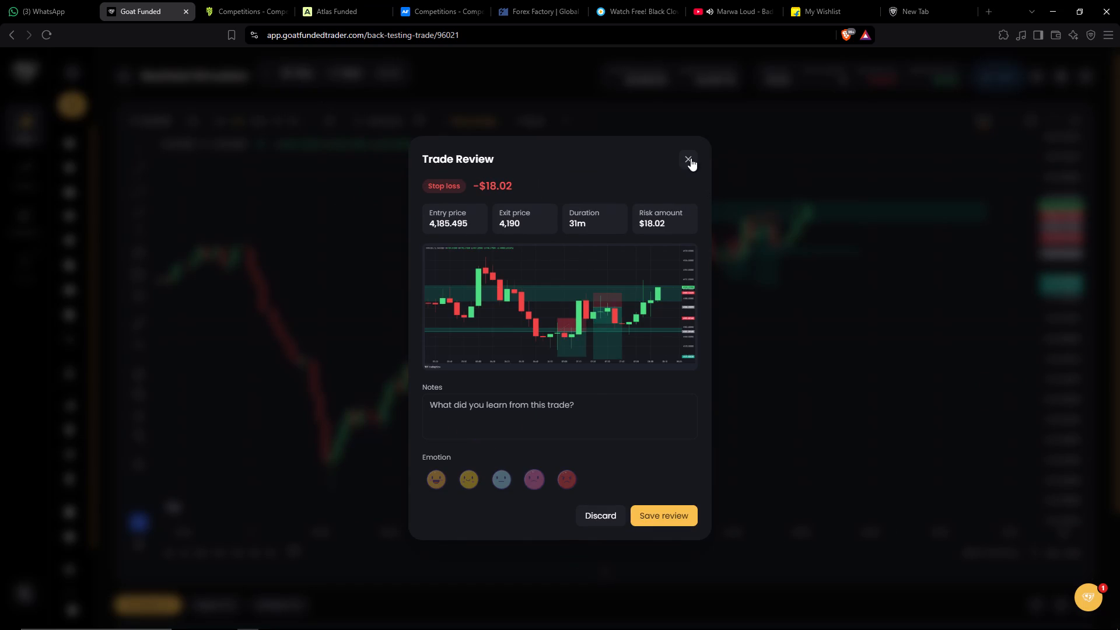
pyautogui.click(691, 158)
# Examine price around the closed short and the marked zones on the 5-minute chart, and again on the 1-minute chart.
pyautogui.moveTo(821, 370); pyautogui.dragTo(828, 390)
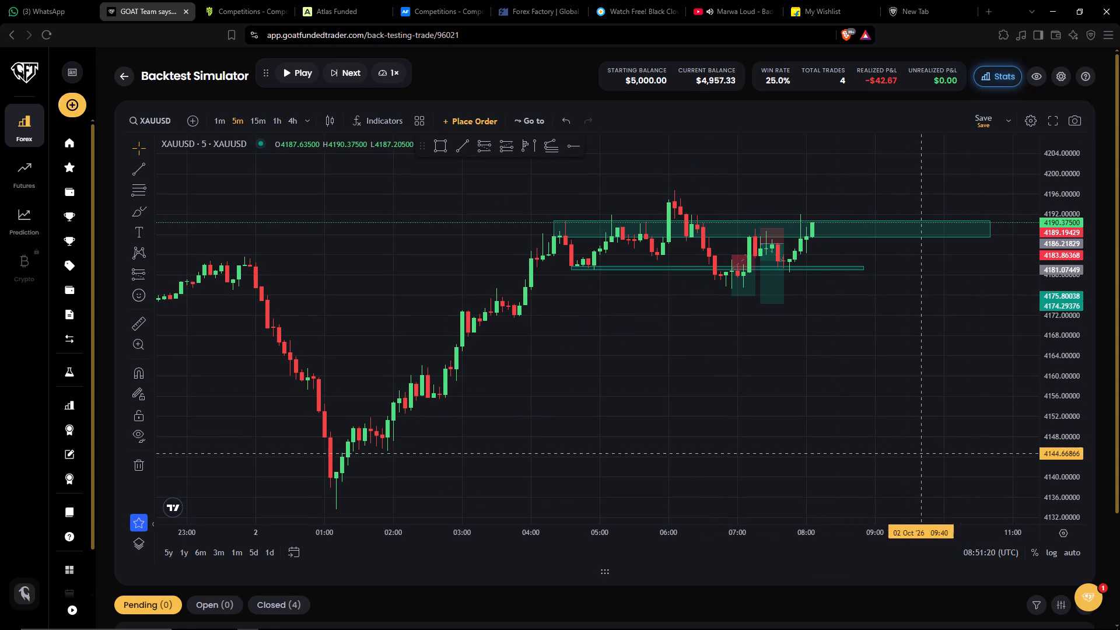
pyautogui.moveTo(1062, 455); pyautogui.dragTo(1035, 307)
pyautogui.moveTo(895, 366); pyautogui.dragTo(914, 517)
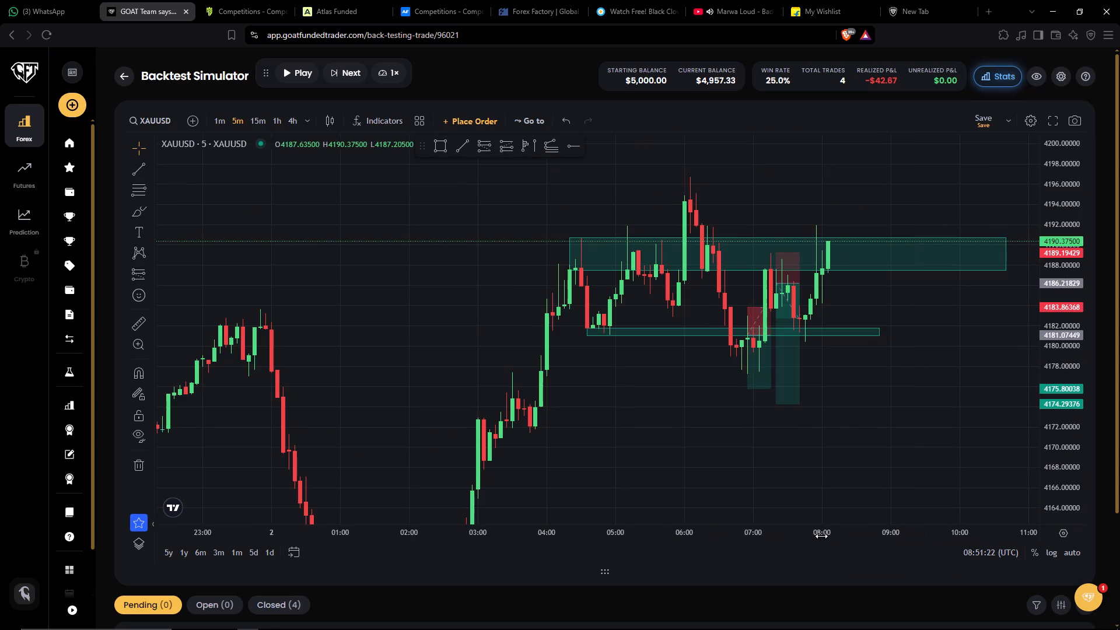
pyautogui.moveTo(815, 528); pyautogui.dragTo(705, 528)
pyautogui.moveTo(769, 445); pyautogui.dragTo(836, 475)
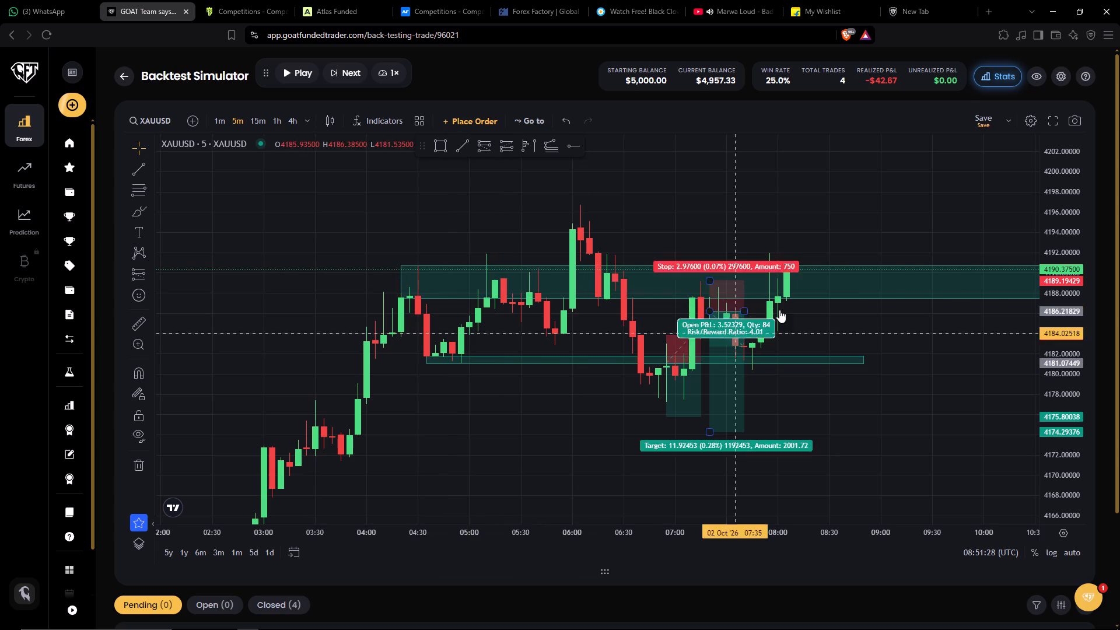
pyautogui.moveTo(865, 423); pyautogui.dragTo(921, 396)
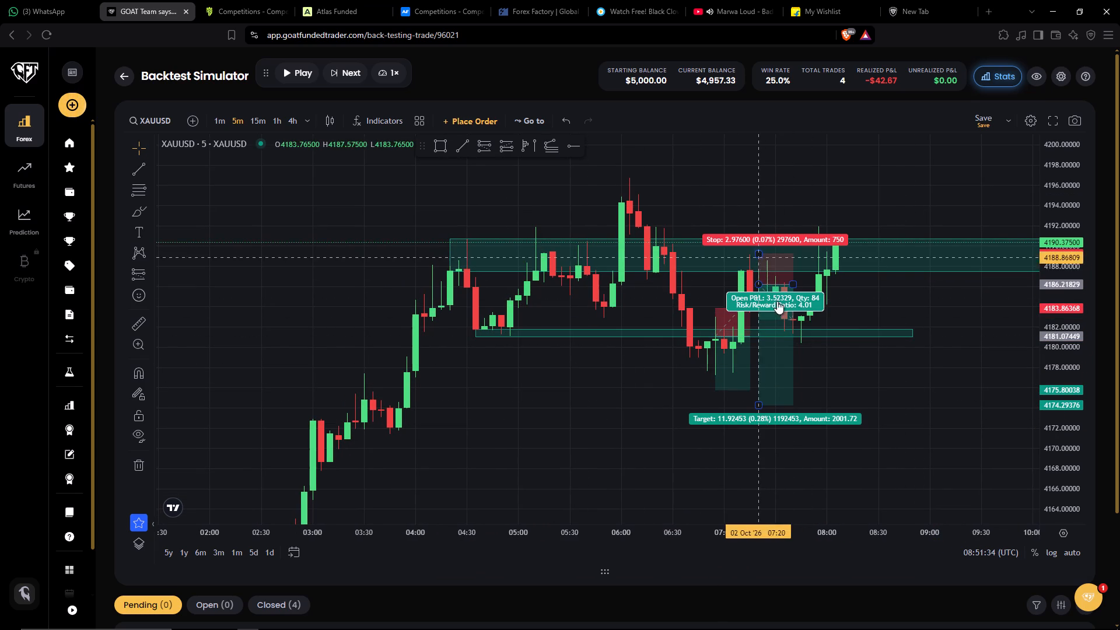
pyautogui.click(228, 120)
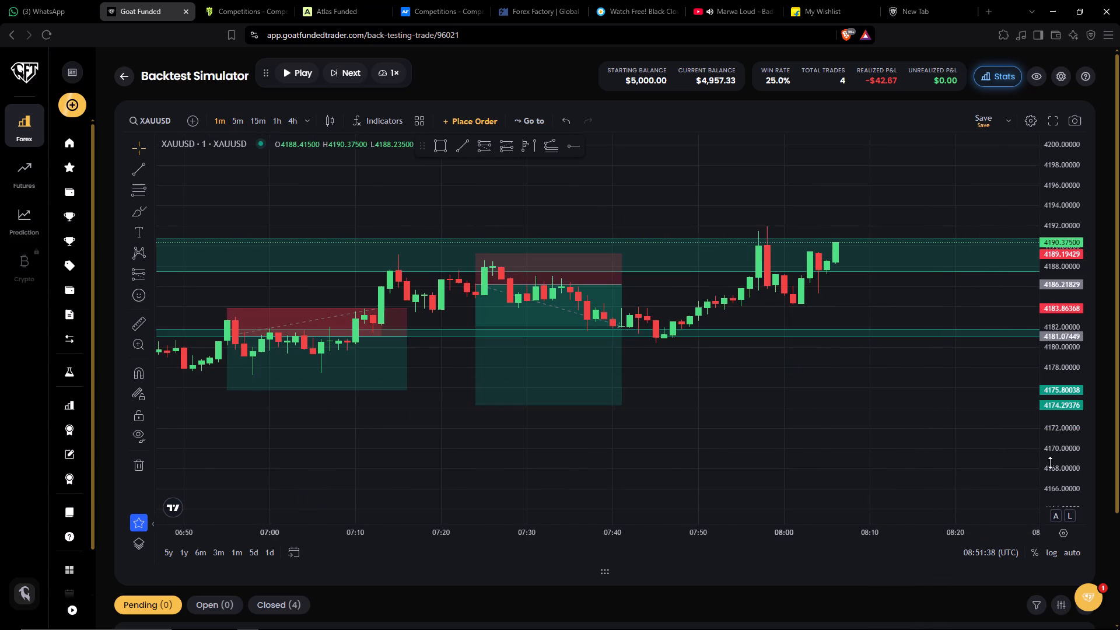
pyautogui.moveTo(1050, 463); pyautogui.dragTo(1035, 253)
pyautogui.moveTo(762, 398); pyautogui.dragTo(879, 470)
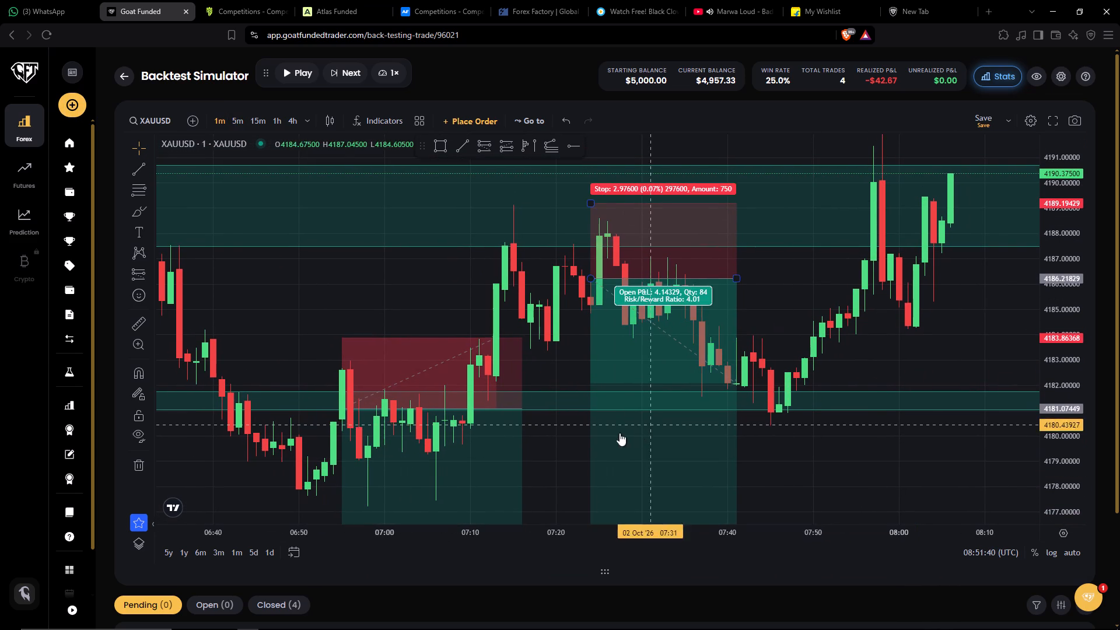
pyautogui.moveTo(530, 435); pyautogui.dragTo(590, 441)
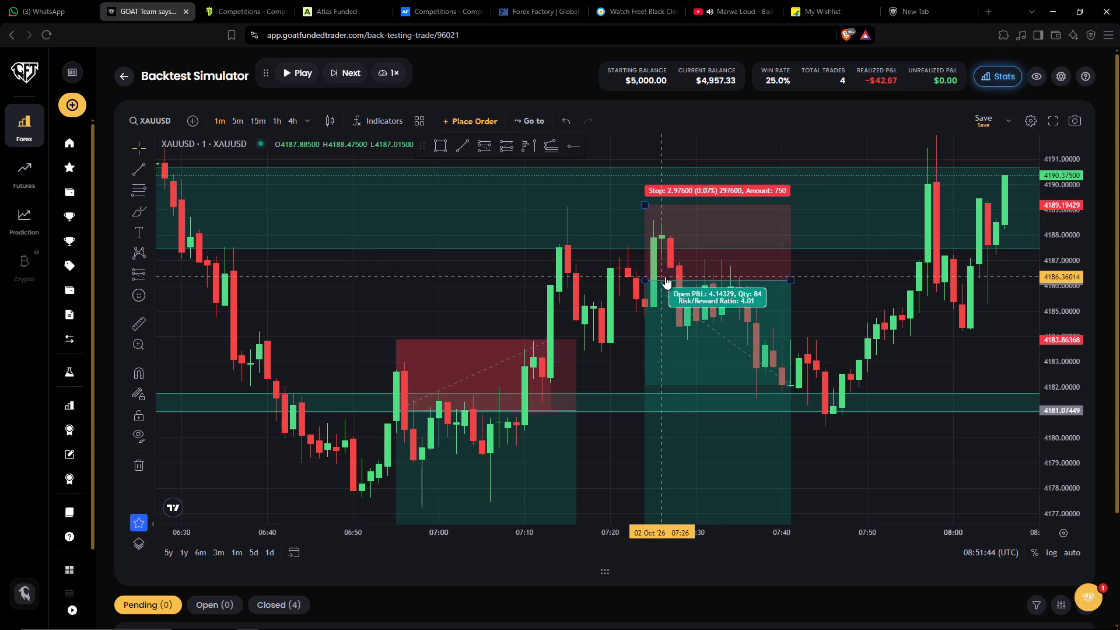
pyautogui.moveTo(842, 287); pyautogui.dragTo(866, 285)
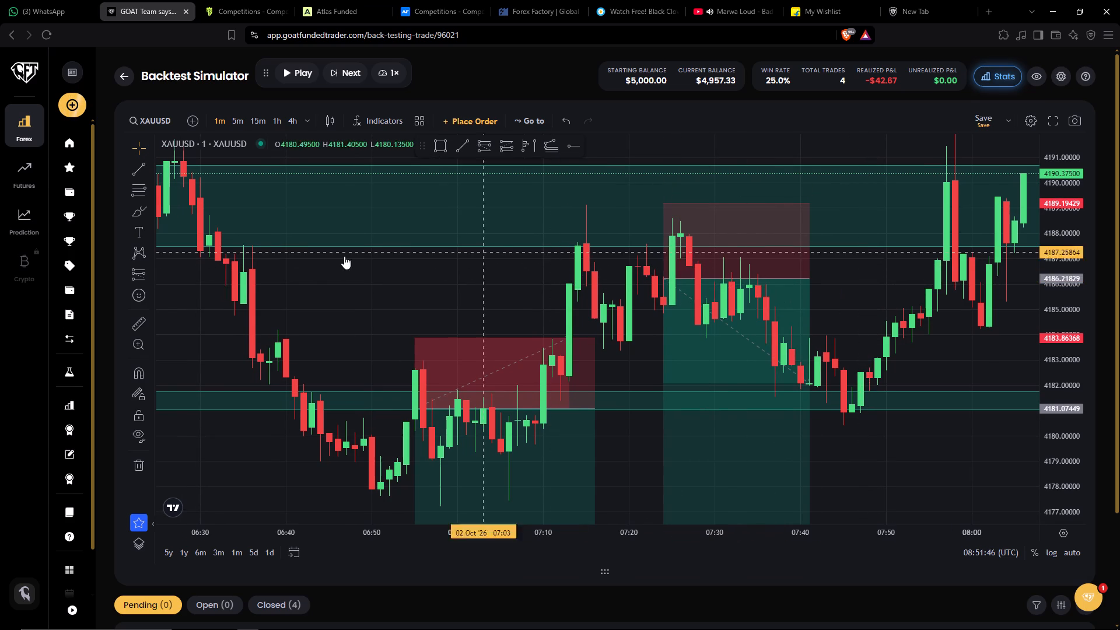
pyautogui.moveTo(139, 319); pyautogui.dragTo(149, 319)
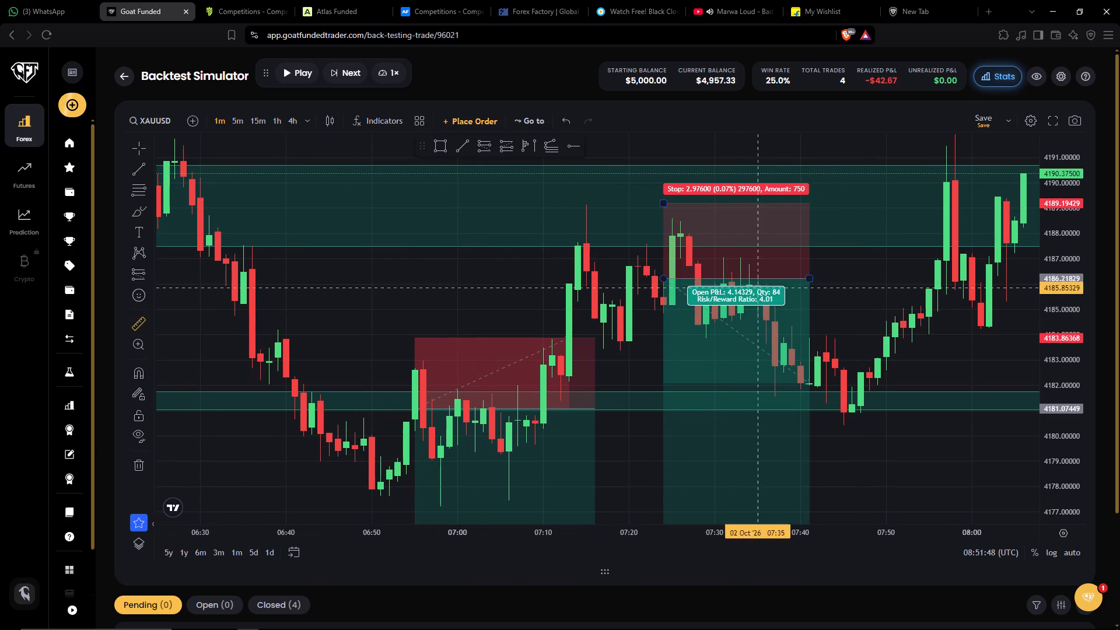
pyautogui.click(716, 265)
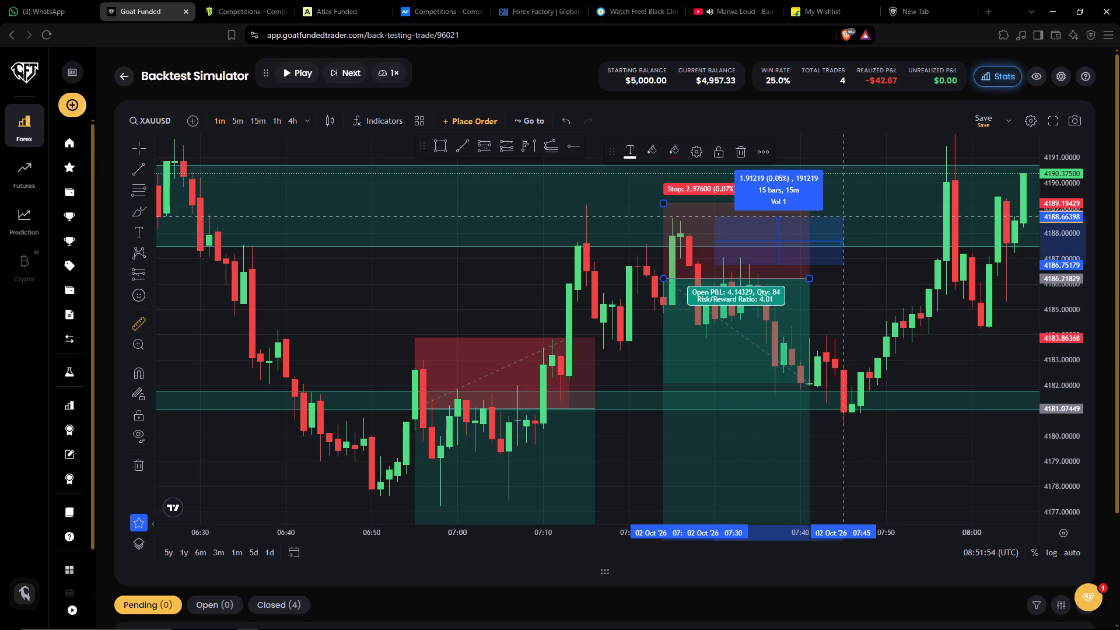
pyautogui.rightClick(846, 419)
# Switch the chart to 5-minute candles and remove all drawings, including the marked zones and old position boxes.
pyautogui.moveTo(904, 464); pyautogui.dragTo(764, 458)
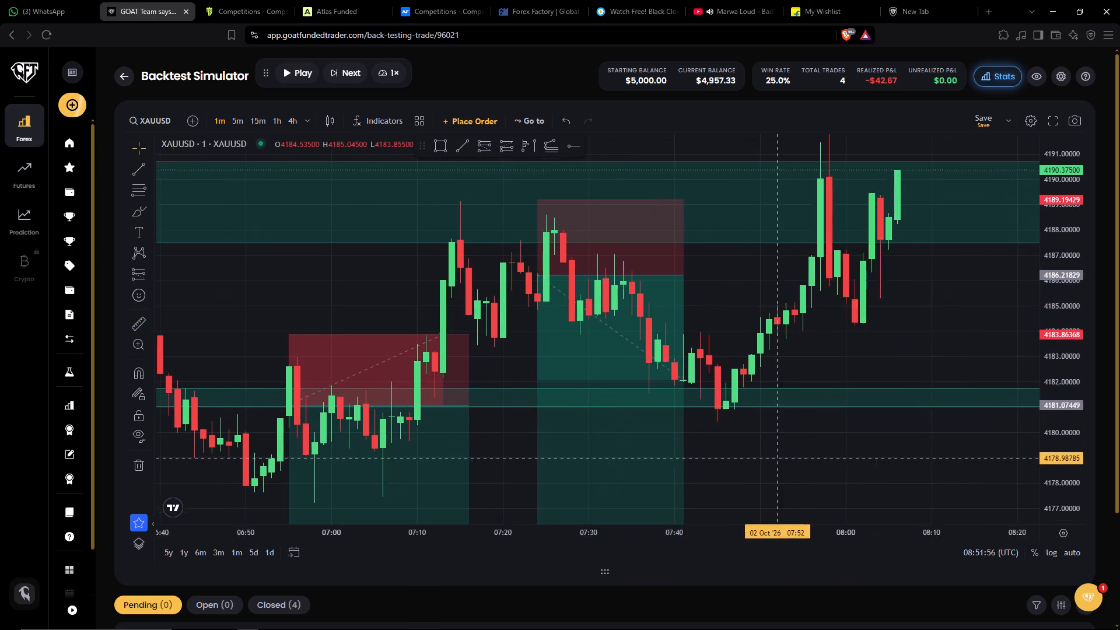
pyautogui.moveTo(764, 458); pyautogui.dragTo(670, 468)
pyautogui.moveTo(982, 282); pyautogui.dragTo(873, 361)
pyautogui.moveTo(827, 372); pyautogui.dragTo(822, 375)
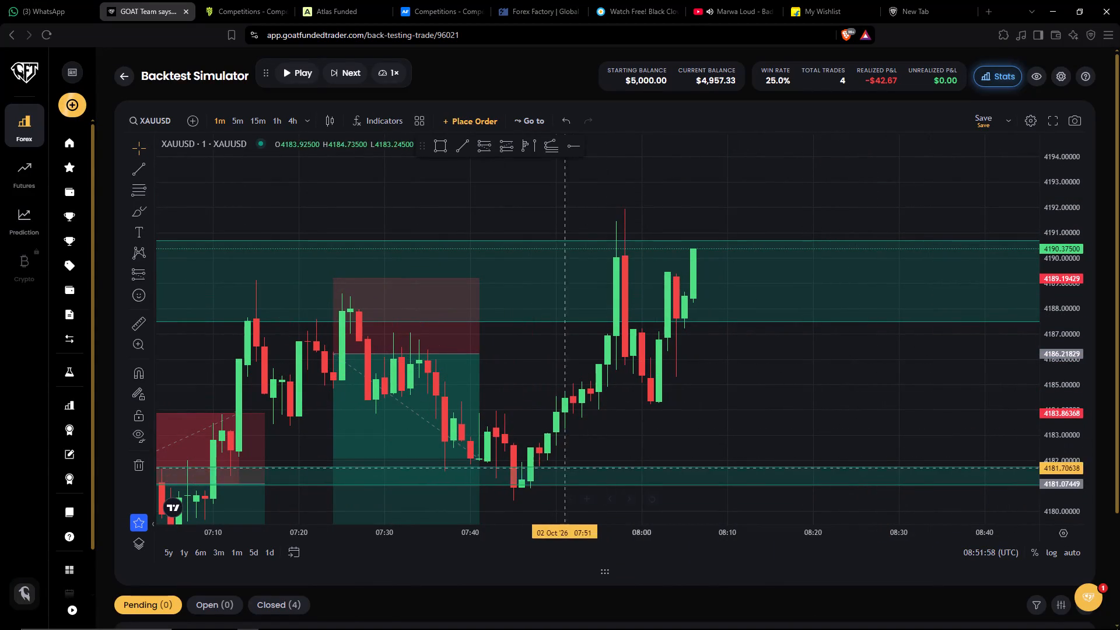
pyautogui.click(235, 121)
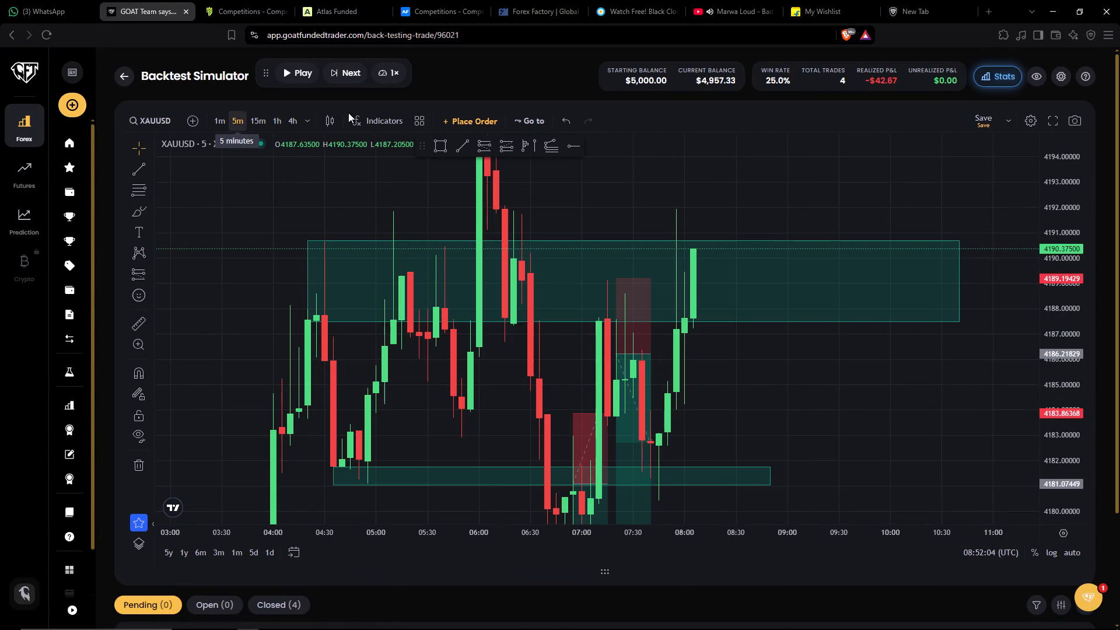
pyautogui.moveTo(1056, 313); pyautogui.dragTo(938, 448)
pyautogui.moveTo(902, 433); pyautogui.dragTo(930, 411)
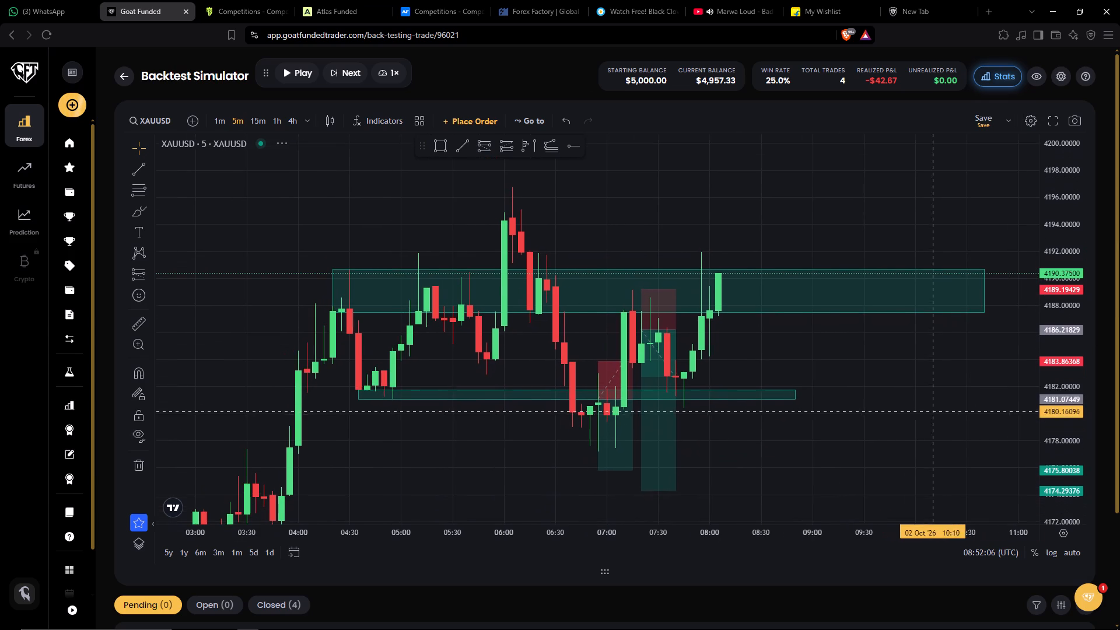
pyautogui.moveTo(1055, 348); pyautogui.dragTo(1042, 377)
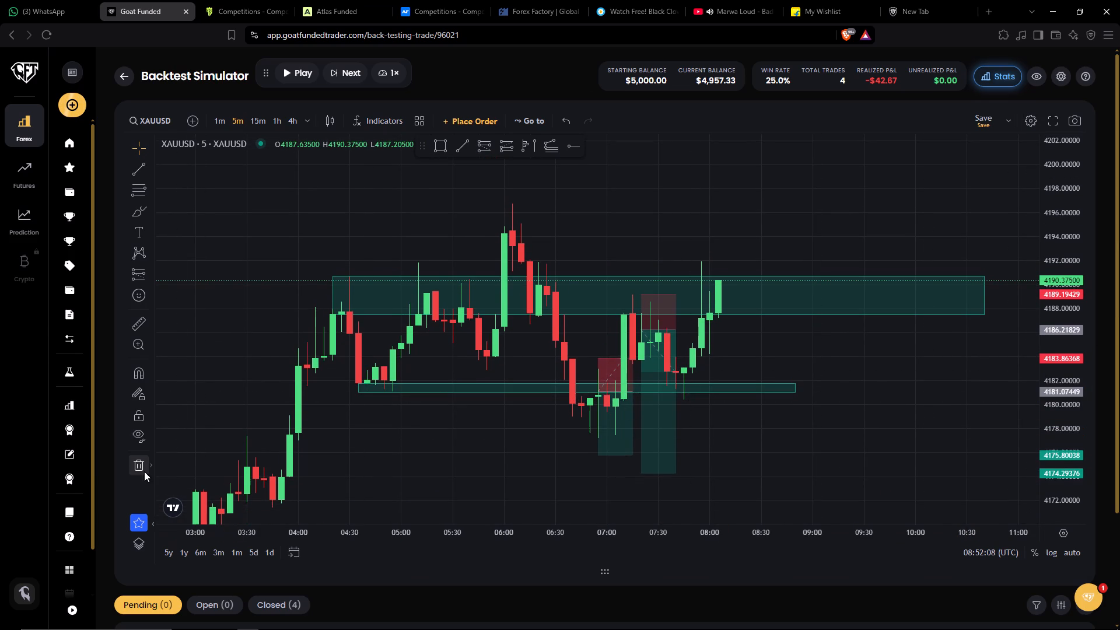
pyautogui.click(139, 472)
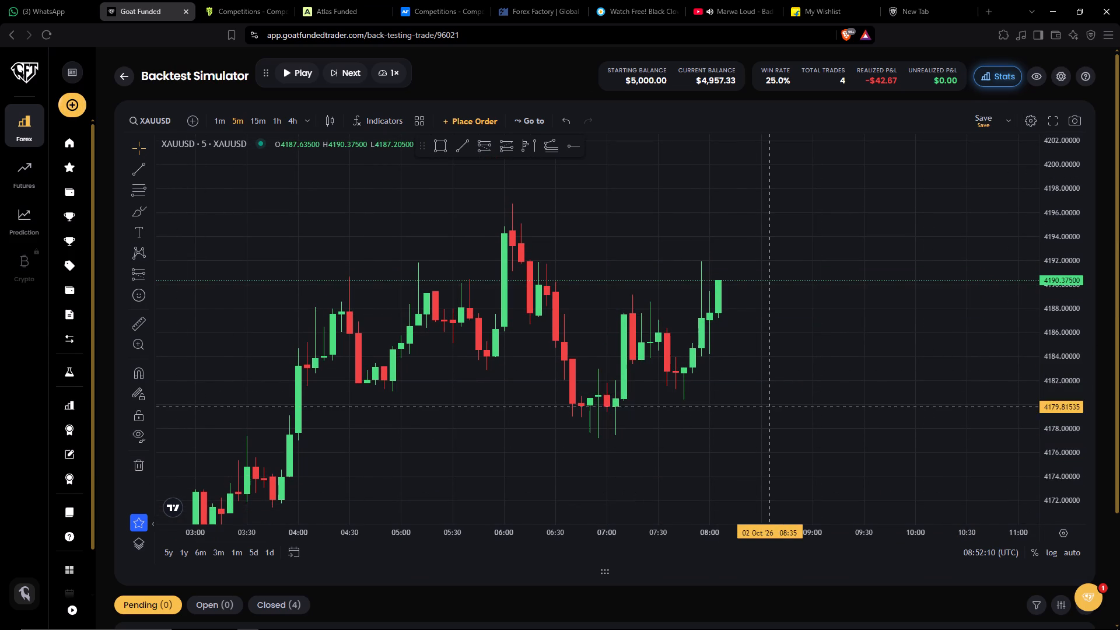
# Play the 5-minute replay at 1× to about 08:45 and pause it.
pyautogui.moveTo(766, 404); pyautogui.dragTo(673, 422)
pyautogui.click(292, 72)
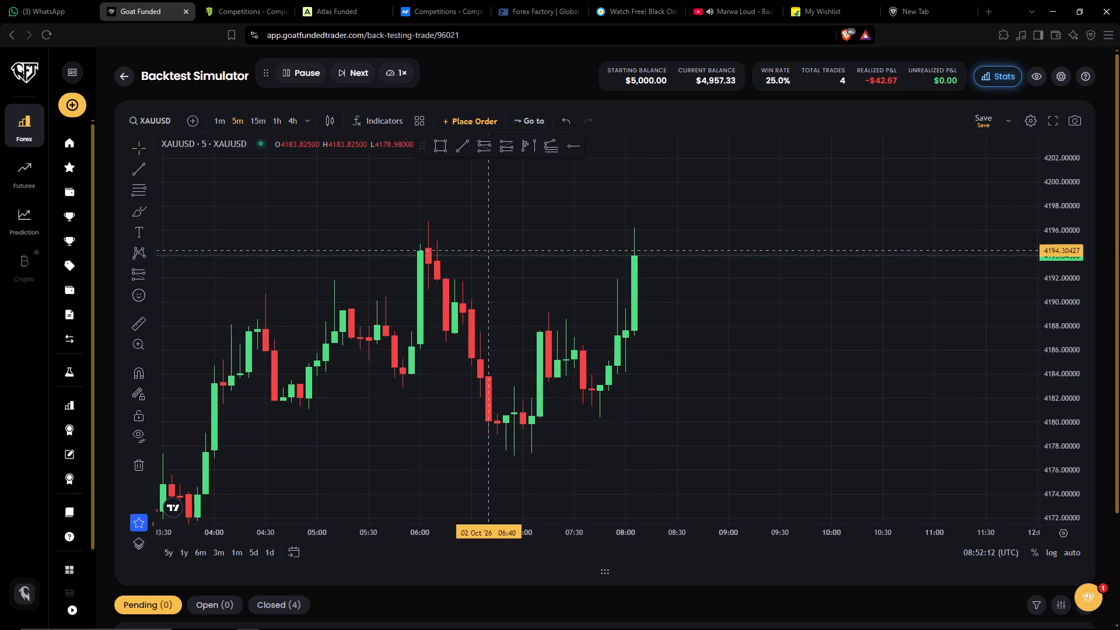
pyautogui.moveTo(629, 540); pyautogui.dragTo(741, 531)
pyautogui.moveTo(1048, 299); pyautogui.dragTo(1030, 414)
pyautogui.moveTo(917, 413); pyautogui.dragTo(916, 413)
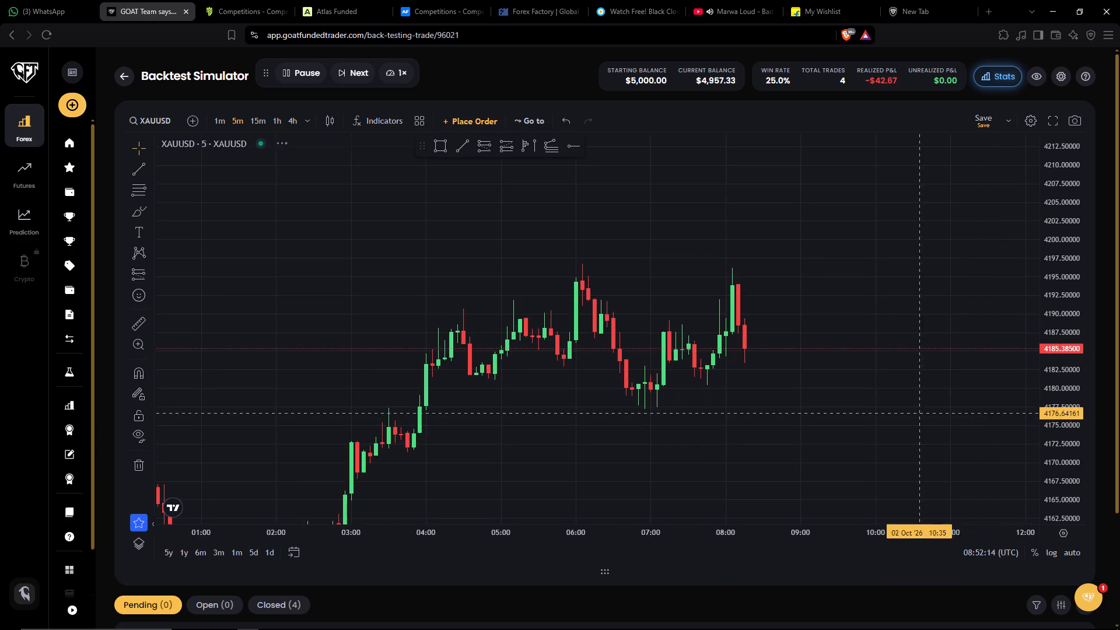
pyautogui.moveTo(916, 413); pyautogui.dragTo(816, 440)
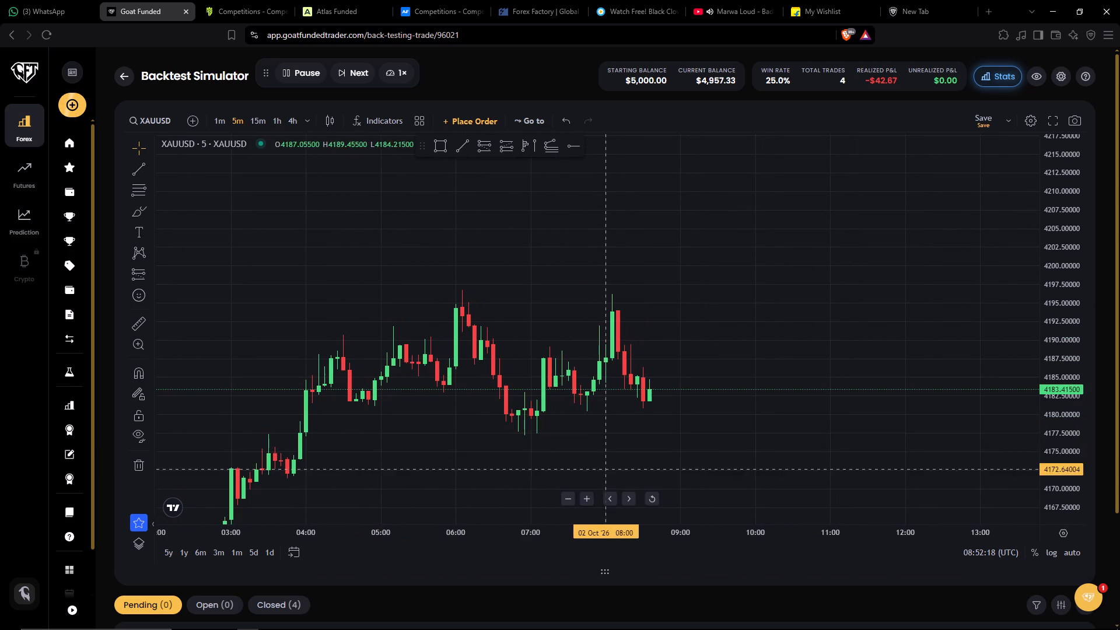
pyautogui.click(286, 66)
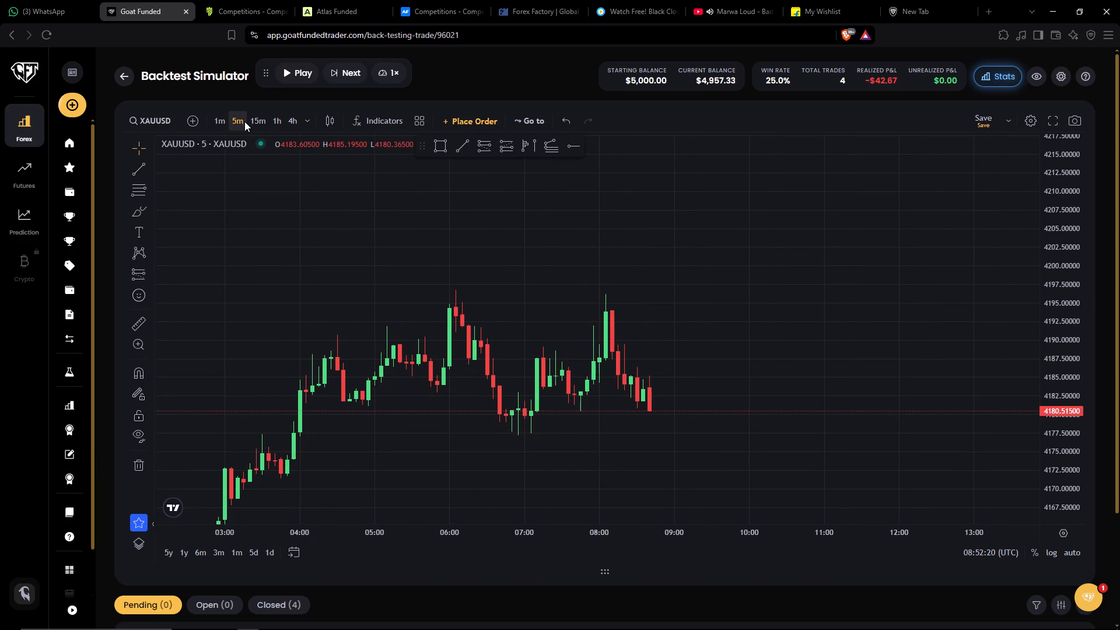
# Examine the wider XAUUSD price structure on the 15-minute chart, and the recent swings again on the 5-minute chart.
pyautogui.click(252, 120)
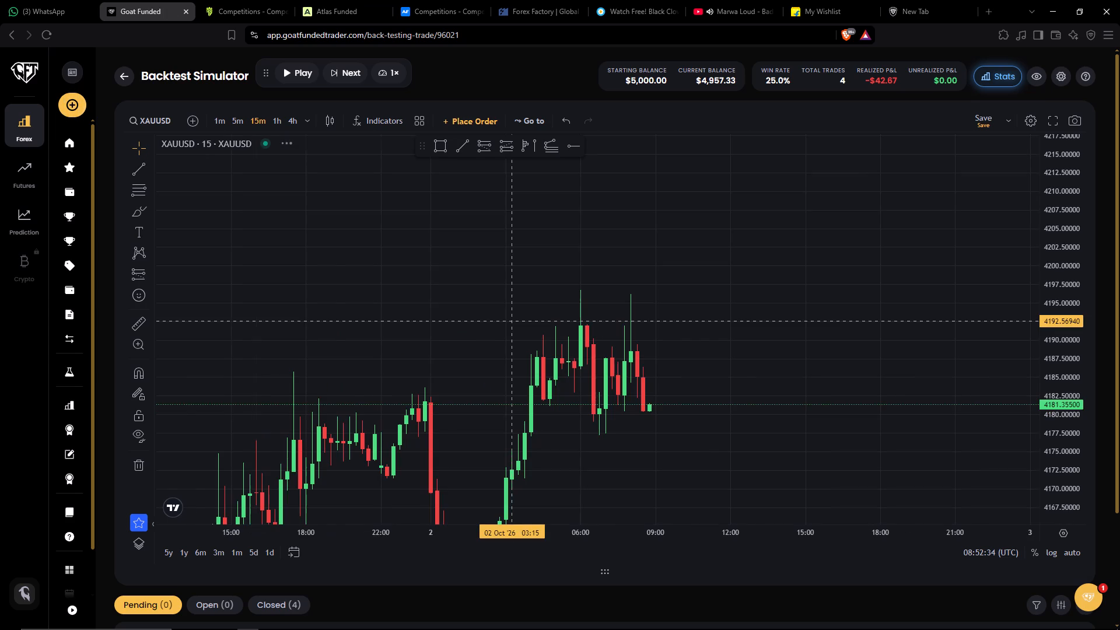
pyautogui.moveTo(736, 391); pyautogui.dragTo(843, 324)
pyautogui.moveTo(744, 439); pyautogui.dragTo(799, 388)
pyautogui.moveTo(1062, 239); pyautogui.dragTo(985, 393)
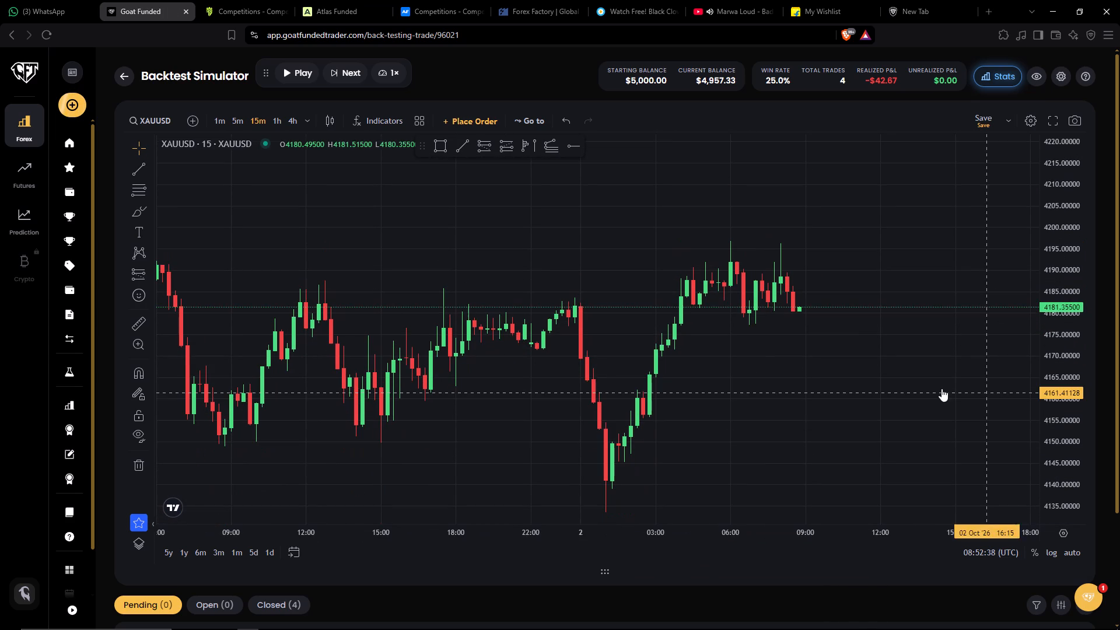
pyautogui.click(233, 127)
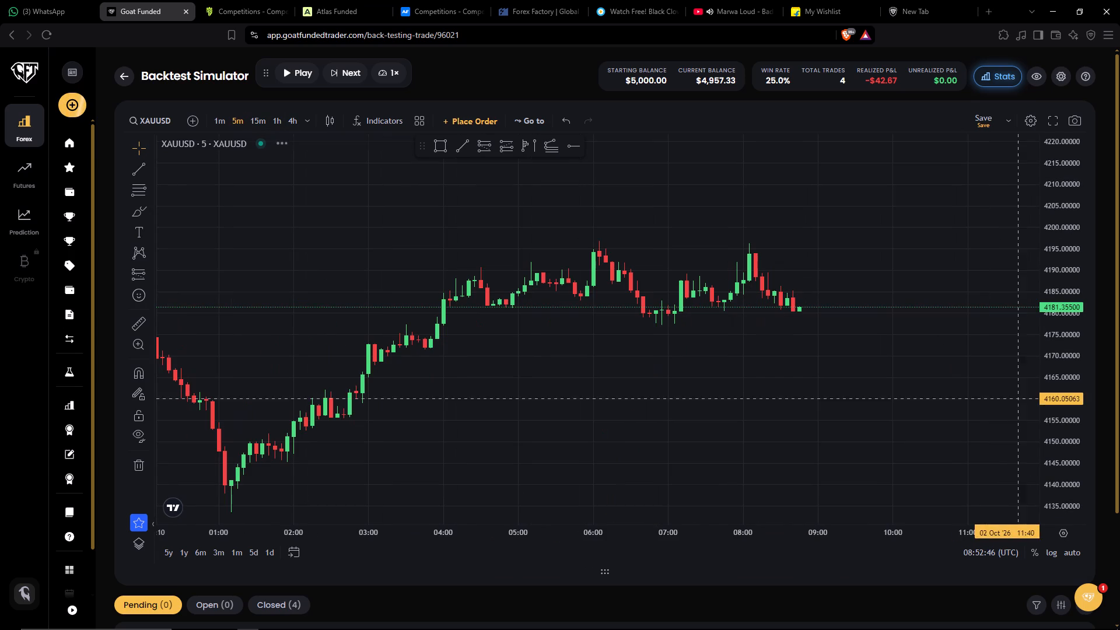
pyautogui.moveTo(1075, 442); pyautogui.dragTo(1056, 243)
pyautogui.moveTo(879, 353); pyautogui.dragTo(900, 465)
pyautogui.moveTo(877, 450); pyautogui.dragTo(810, 468)
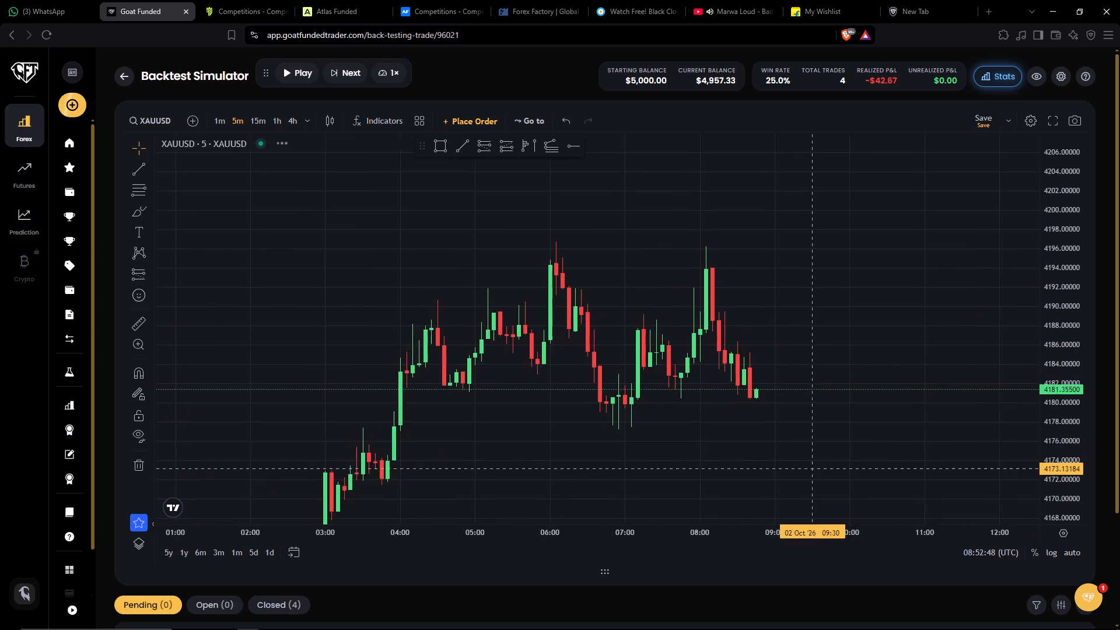
pyautogui.moveTo(810, 468); pyautogui.dragTo(747, 454)
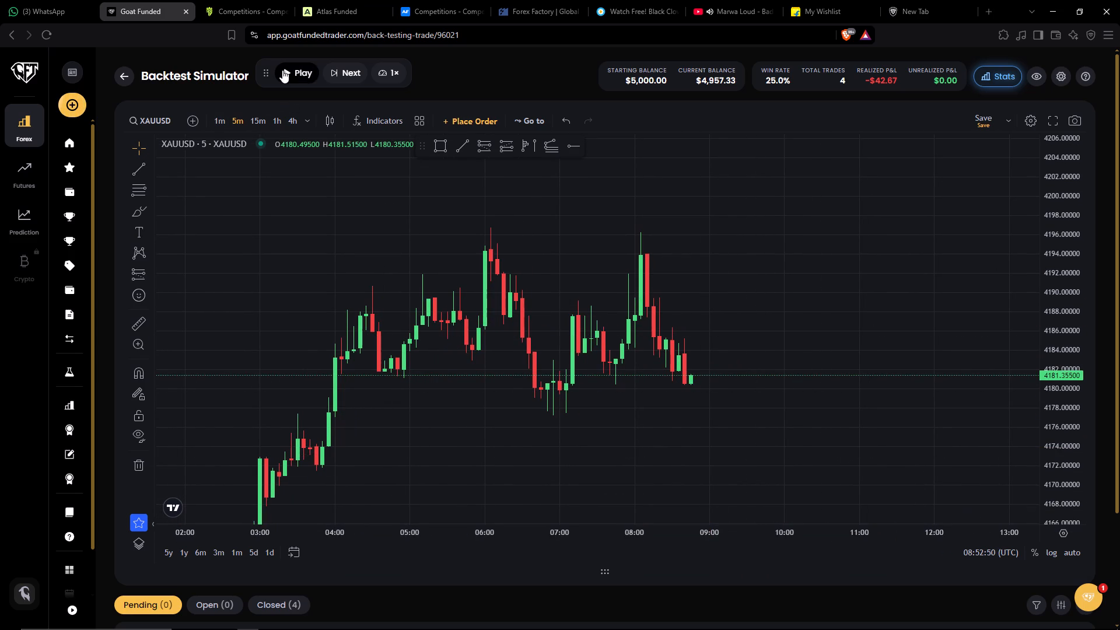
# Resume the 5-minute replay, raise its speed to 2×, and pause at about 10:25.
pyautogui.click(282, 70)
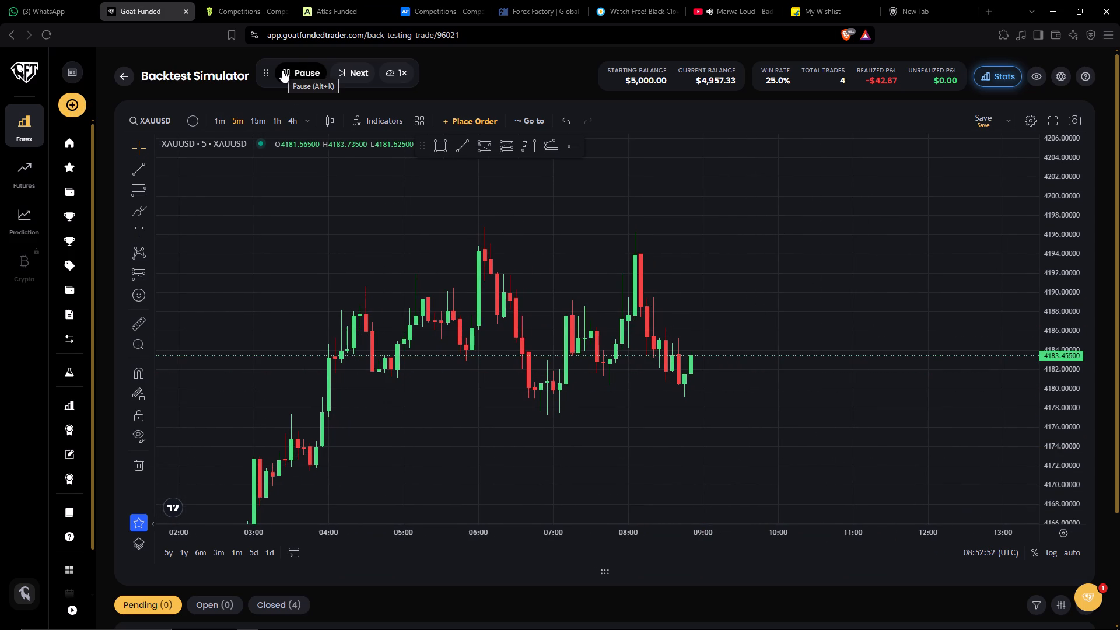
pyautogui.click(400, 76)
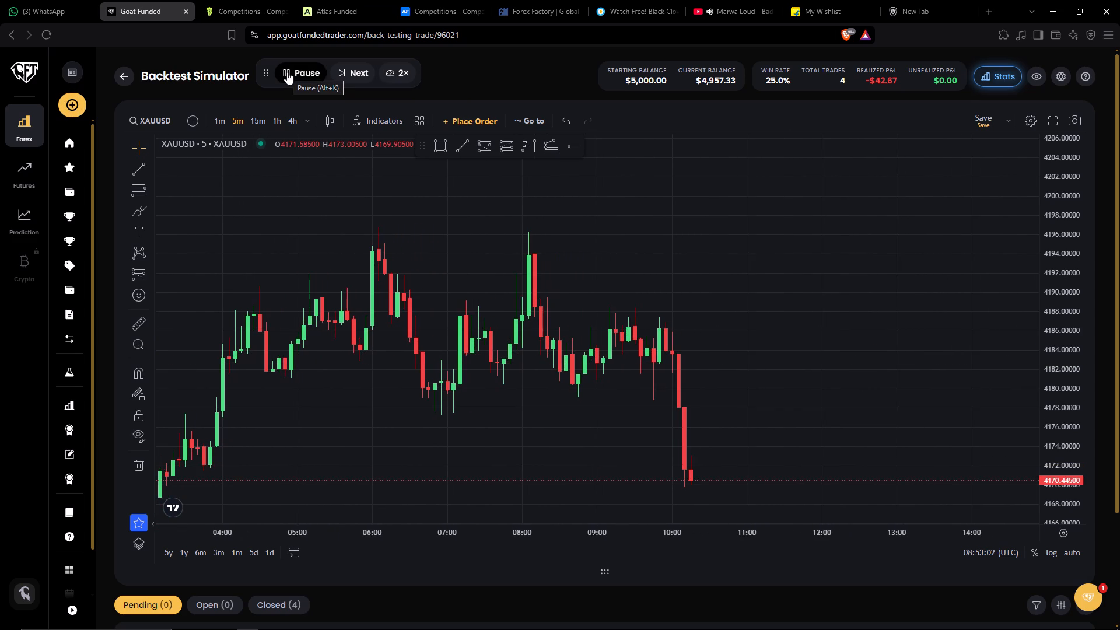
pyautogui.click(288, 72)
# Draw a short position above current price with entry about 4176.83 and stop about 4183.14, and use it as a pending order.
pyautogui.moveTo(835, 393); pyautogui.dragTo(887, 335)
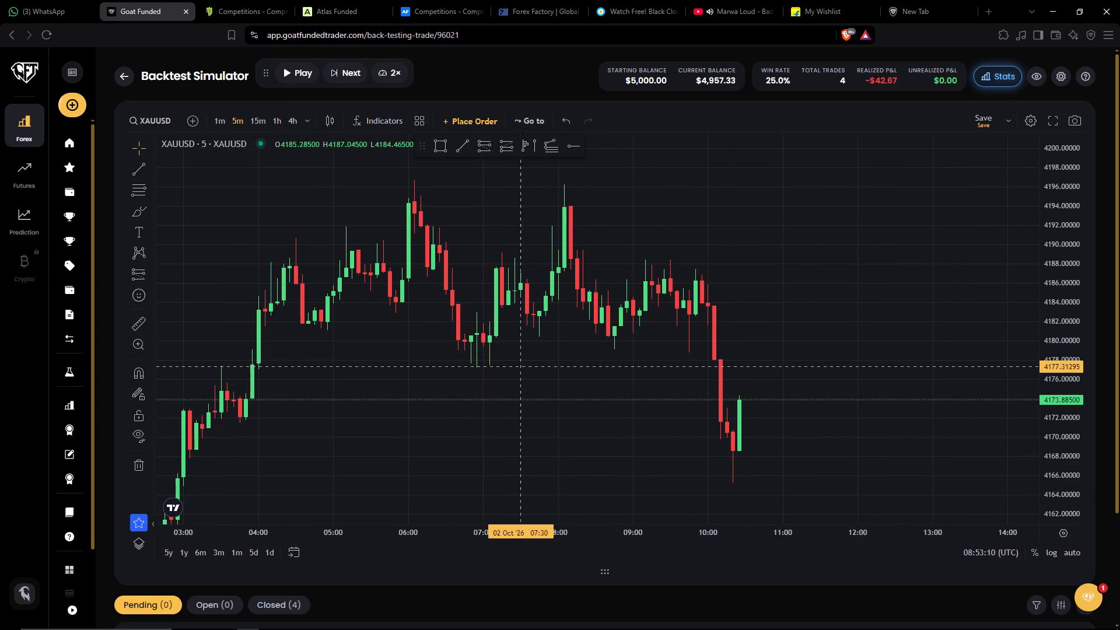
pyautogui.moveTo(664, 367); pyautogui.dragTo(551, 367)
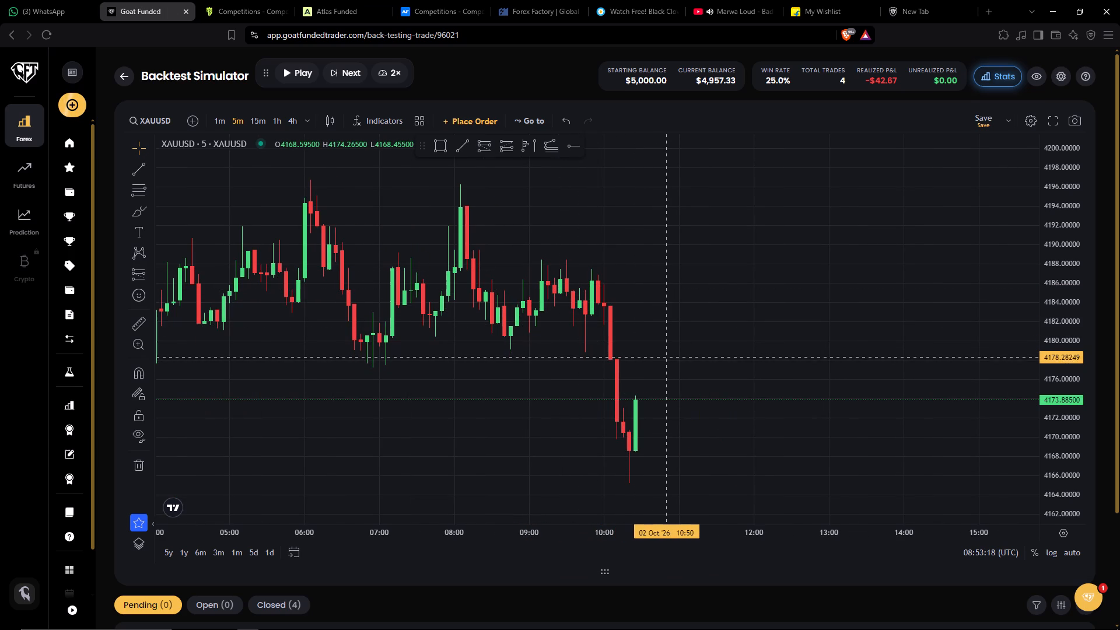
pyautogui.moveTo(731, 374); pyautogui.dragTo(706, 375)
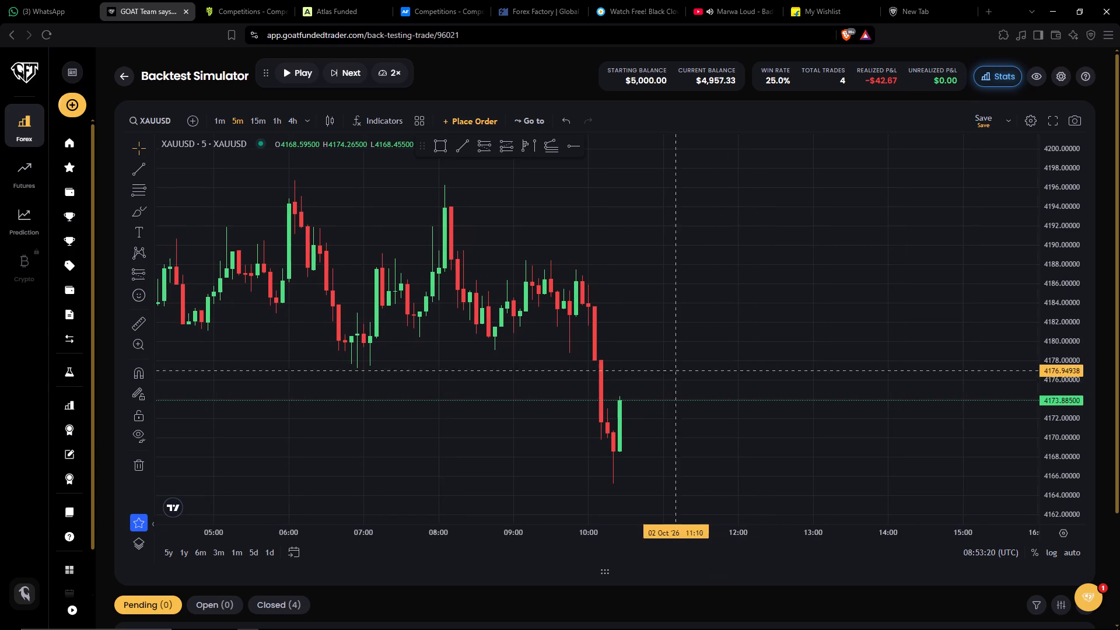
pyautogui.click(491, 145)
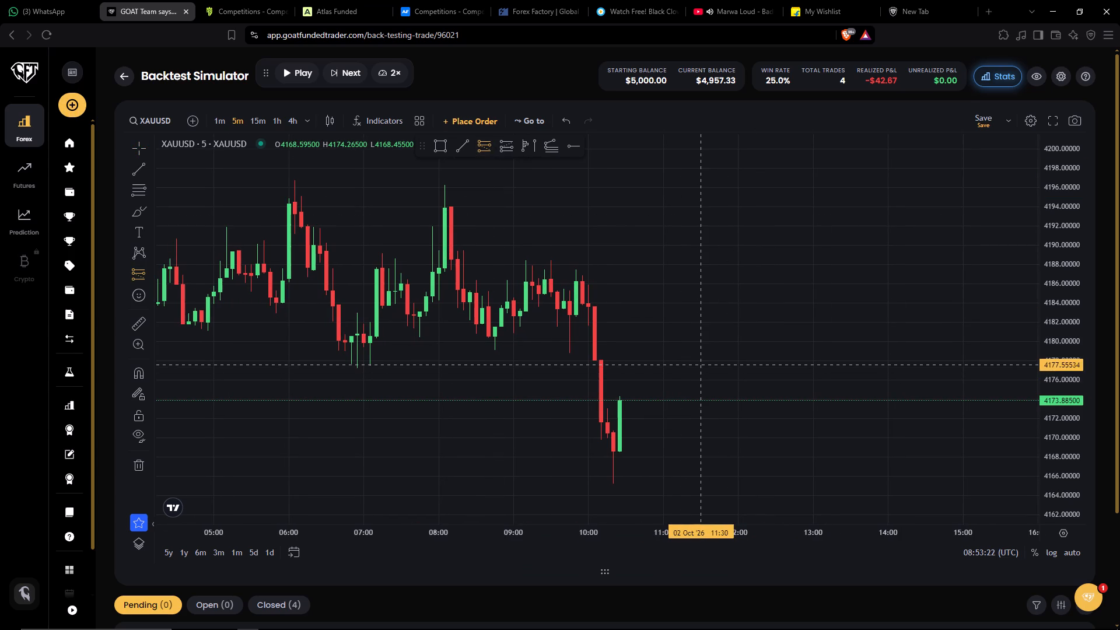
pyautogui.click(695, 372)
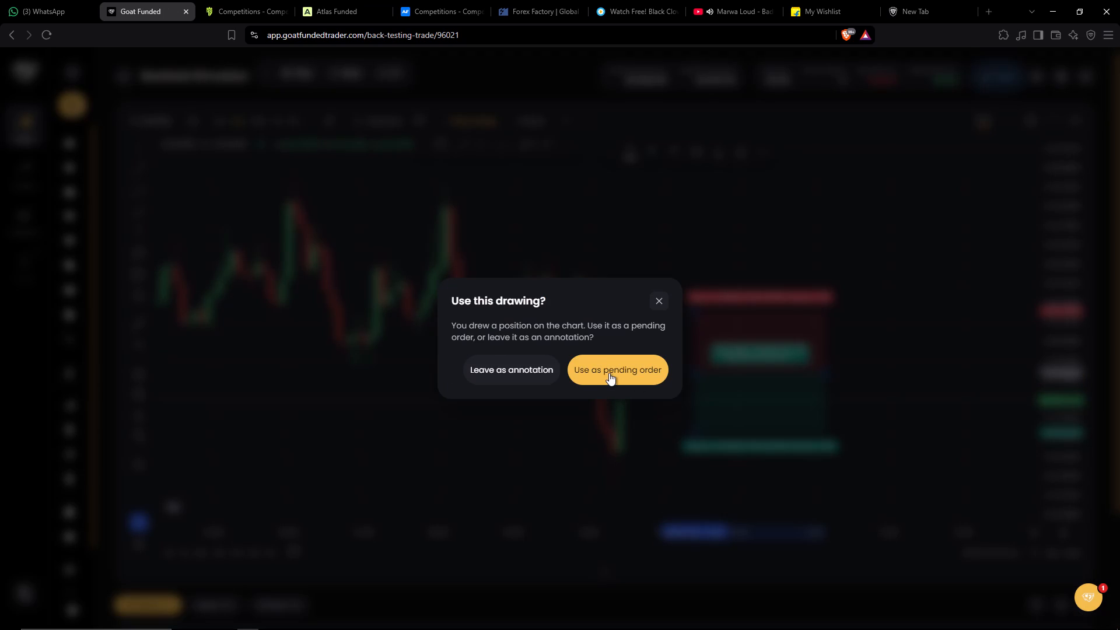
pyautogui.click(609, 373)
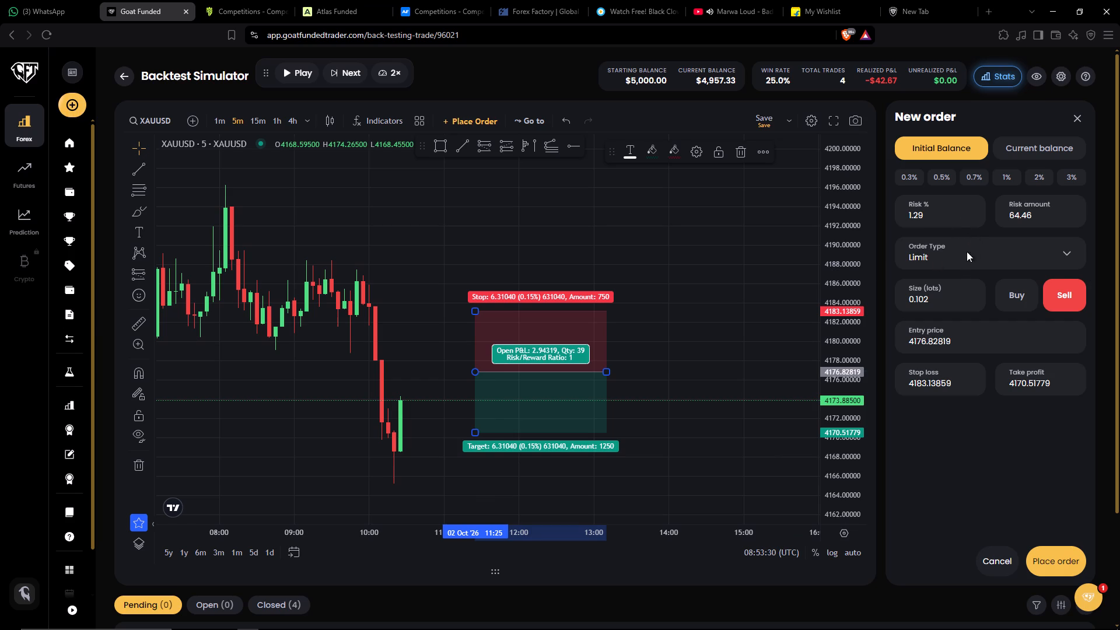
# Place the sell limit order at 0.3% initial-balance risk, with stop loss 4183.73612 and take profit 4158.77062.
pyautogui.click(903, 182)
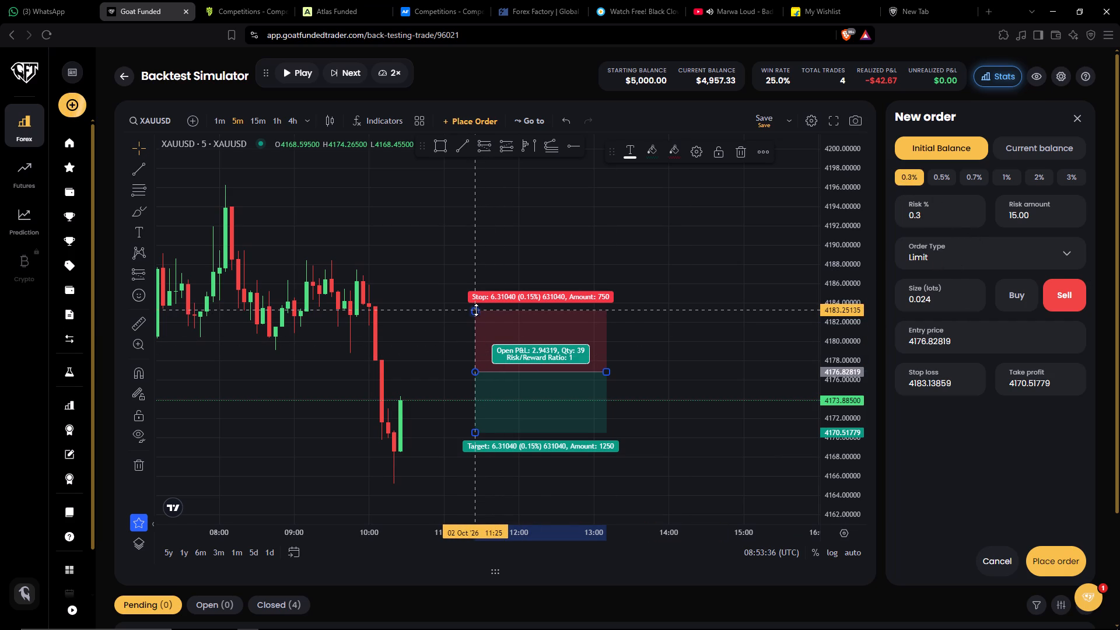
pyautogui.click(476, 310)
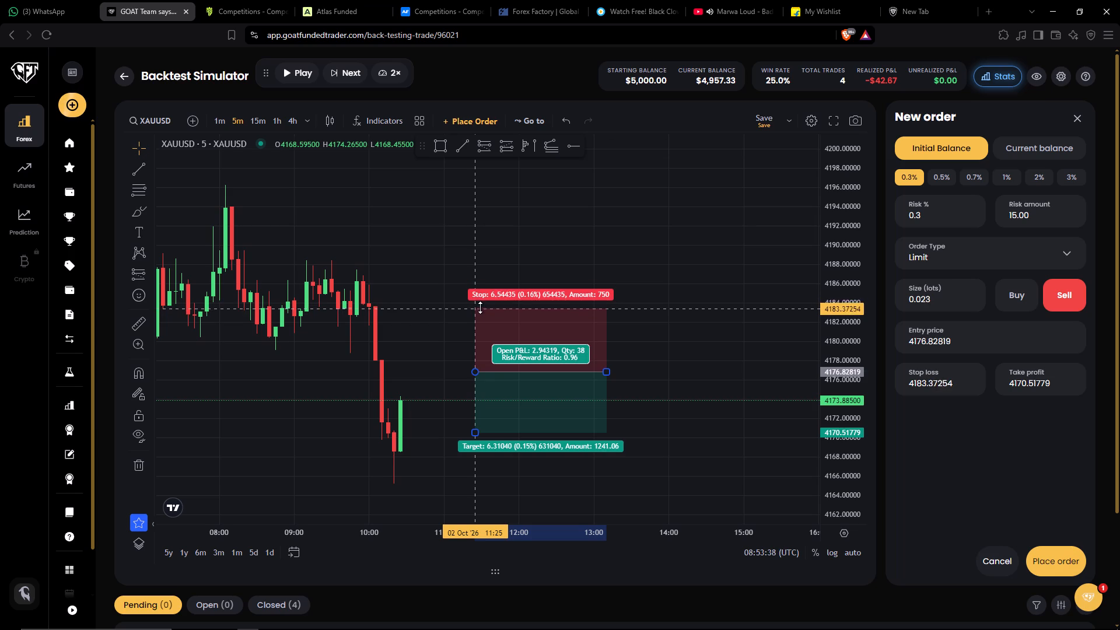
pyautogui.moveTo(671, 457); pyautogui.dragTo(743, 391)
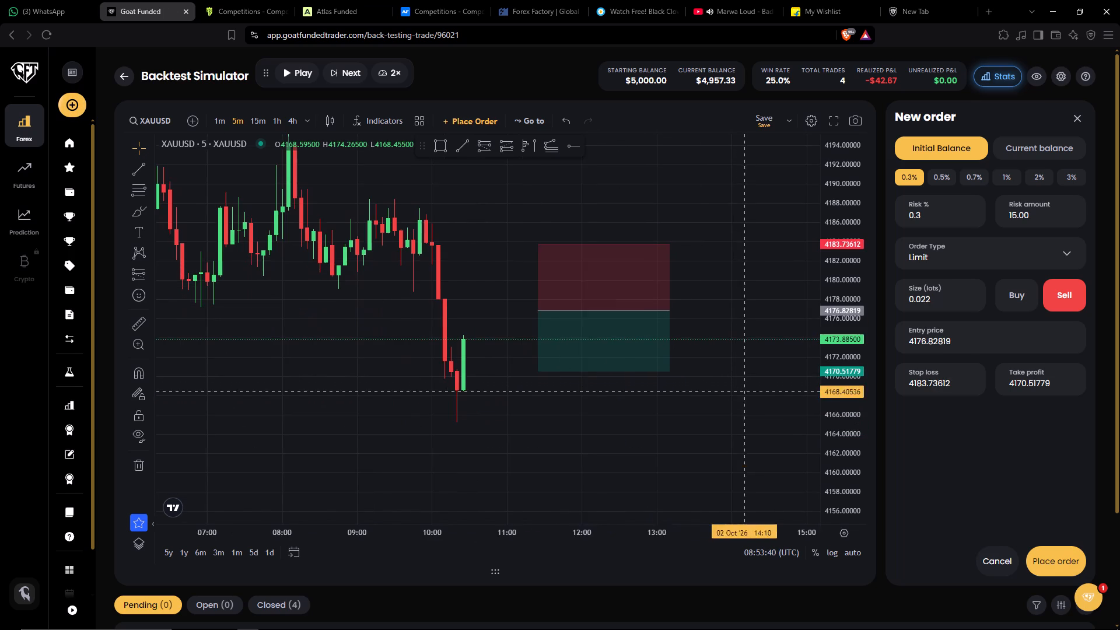
pyautogui.moveTo(538, 372); pyautogui.dragTo(538, 382)
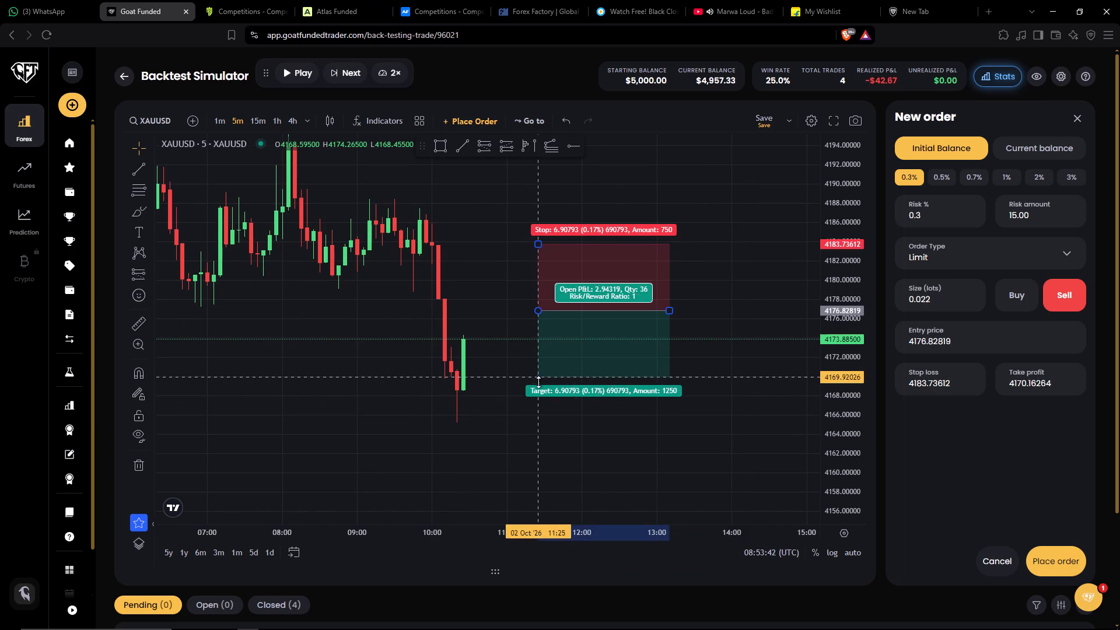
pyautogui.moveTo(538, 382); pyautogui.dragTo(527, 451)
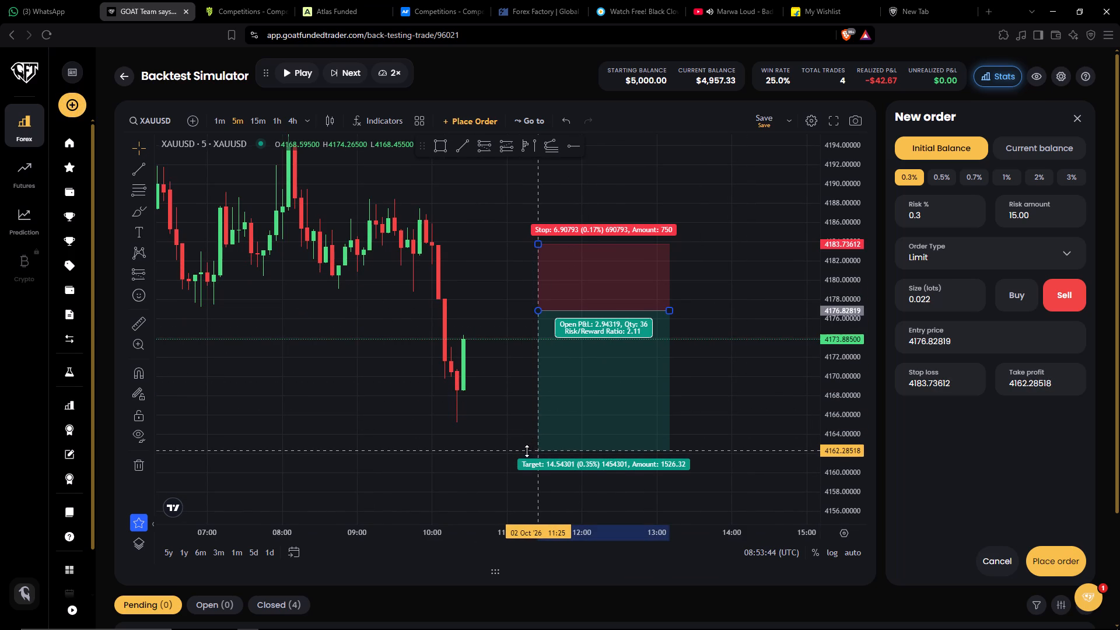
pyautogui.moveTo(527, 451); pyautogui.dragTo(530, 407)
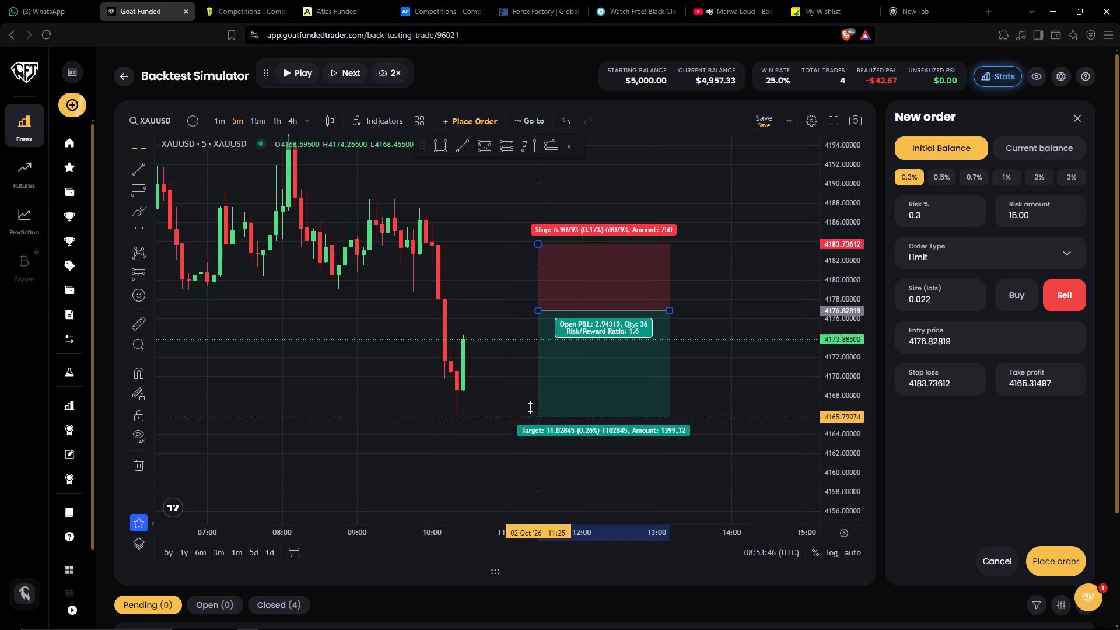
pyautogui.moveTo(530, 407); pyautogui.dragTo(514, 480)
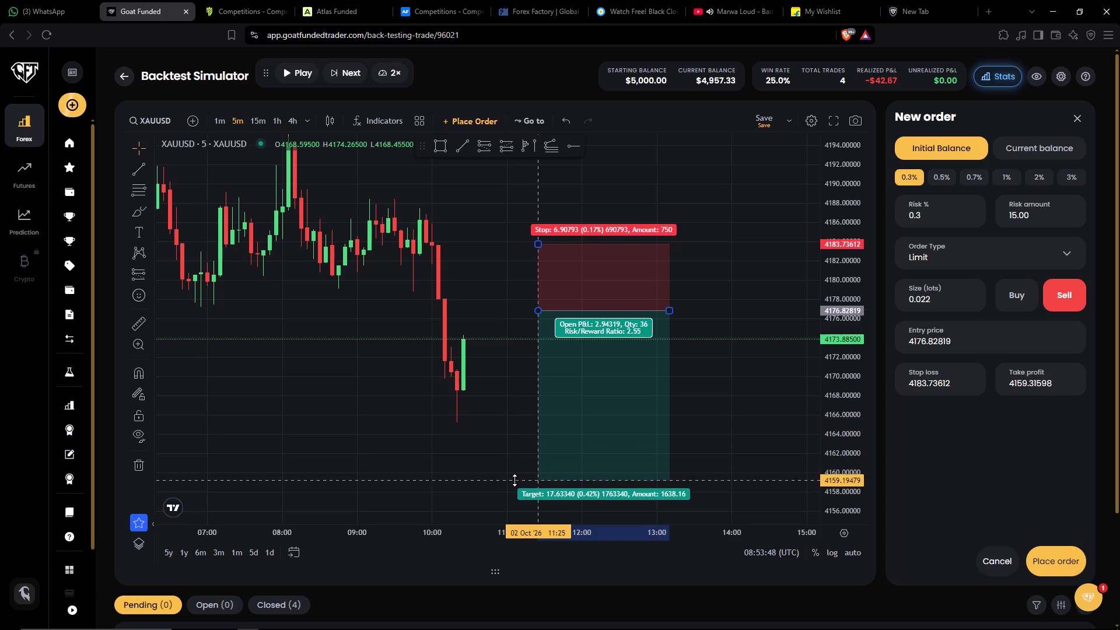
pyautogui.moveTo(514, 480); pyautogui.dragTo(513, 484)
pyautogui.moveTo(722, 433); pyautogui.dragTo(758, 386)
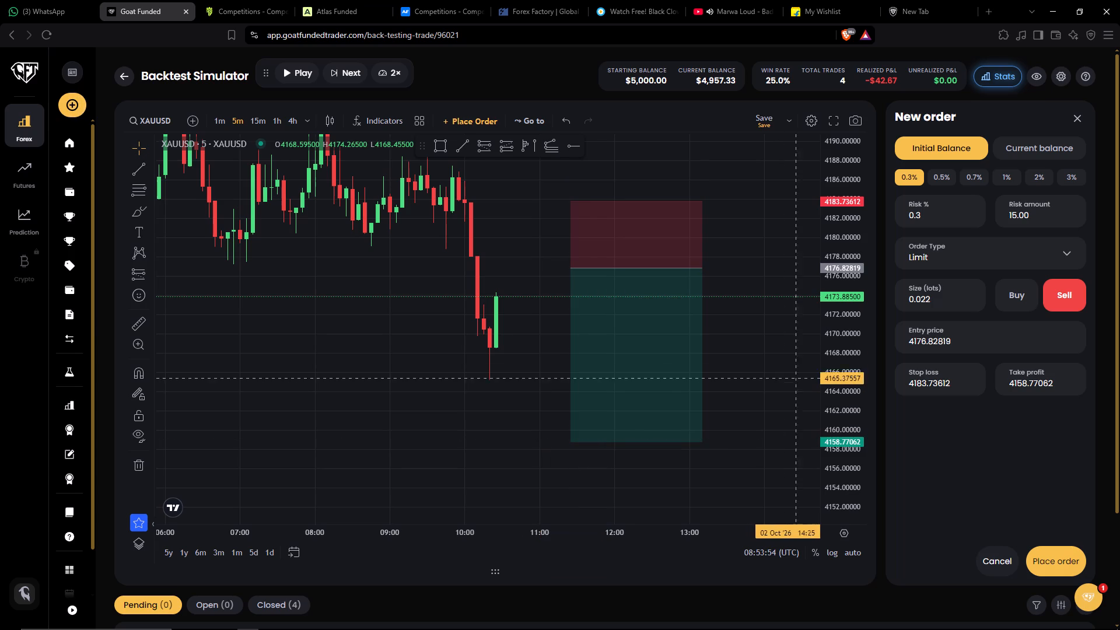
pyautogui.click(1052, 562)
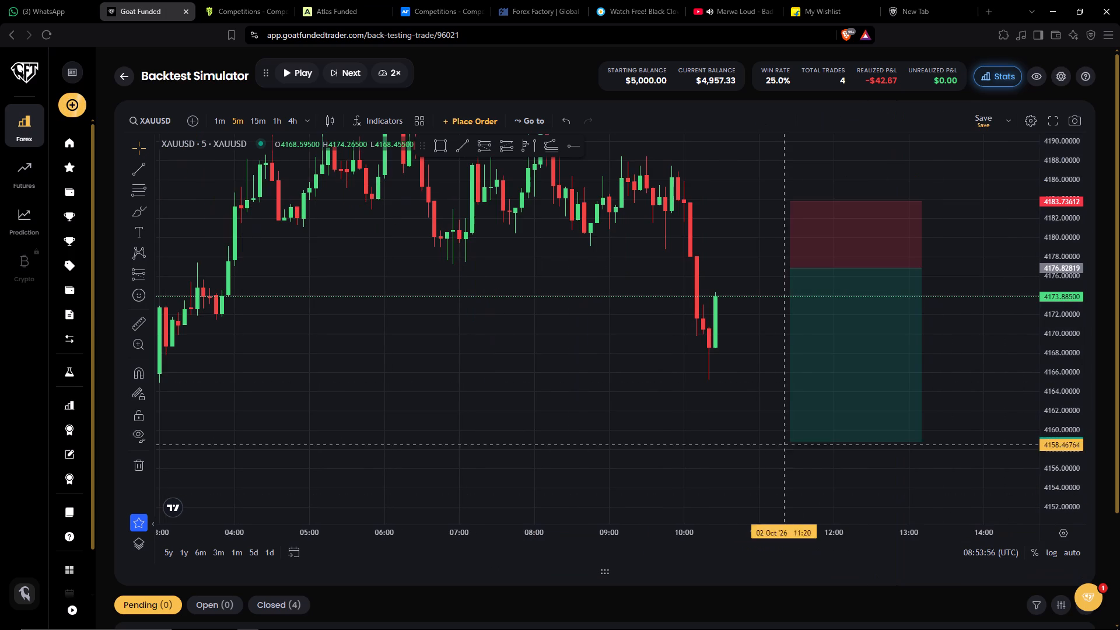
pyautogui.moveTo(713, 426); pyautogui.dragTo(670, 467)
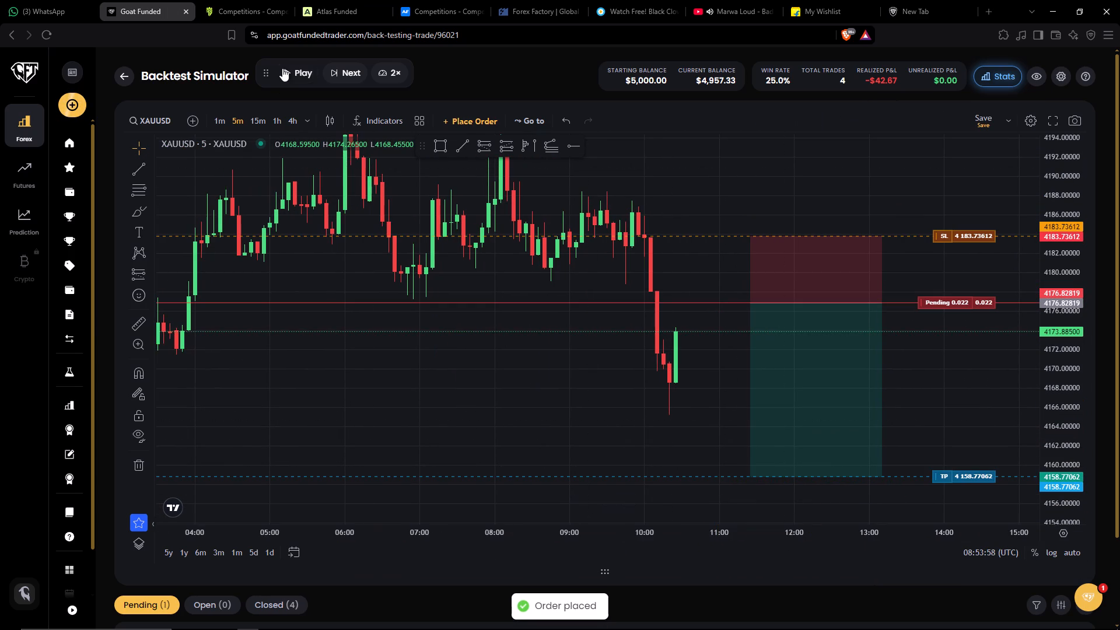
# Resume the replay until the pending short trade closes, and dismiss its trade review without saving.
pyautogui.click(284, 68)
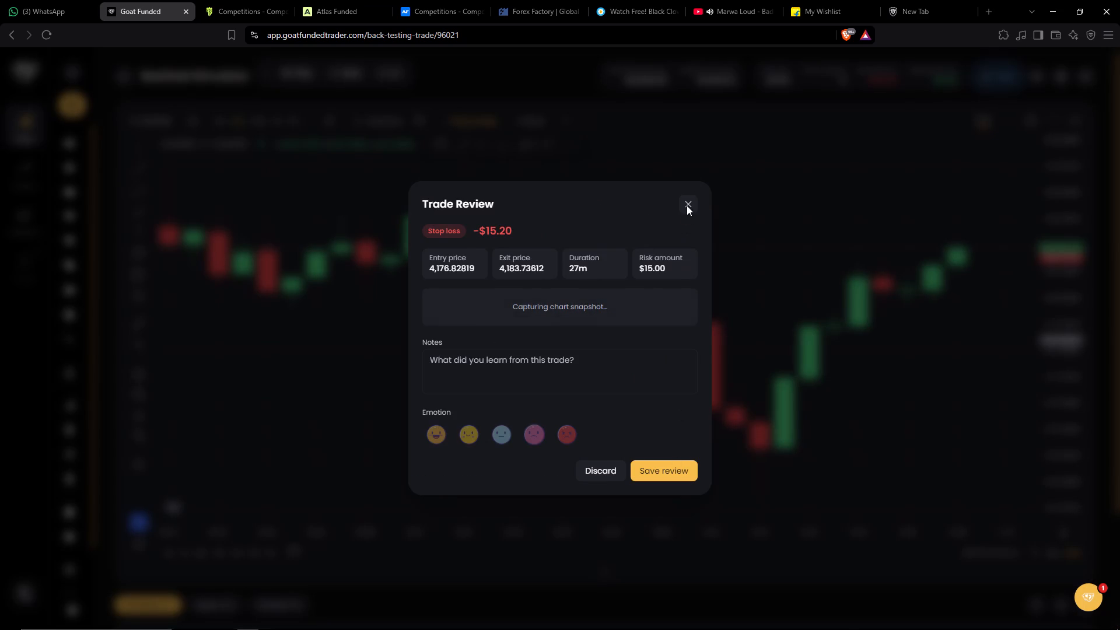
pyautogui.click(687, 199)
pyautogui.click(689, 156)
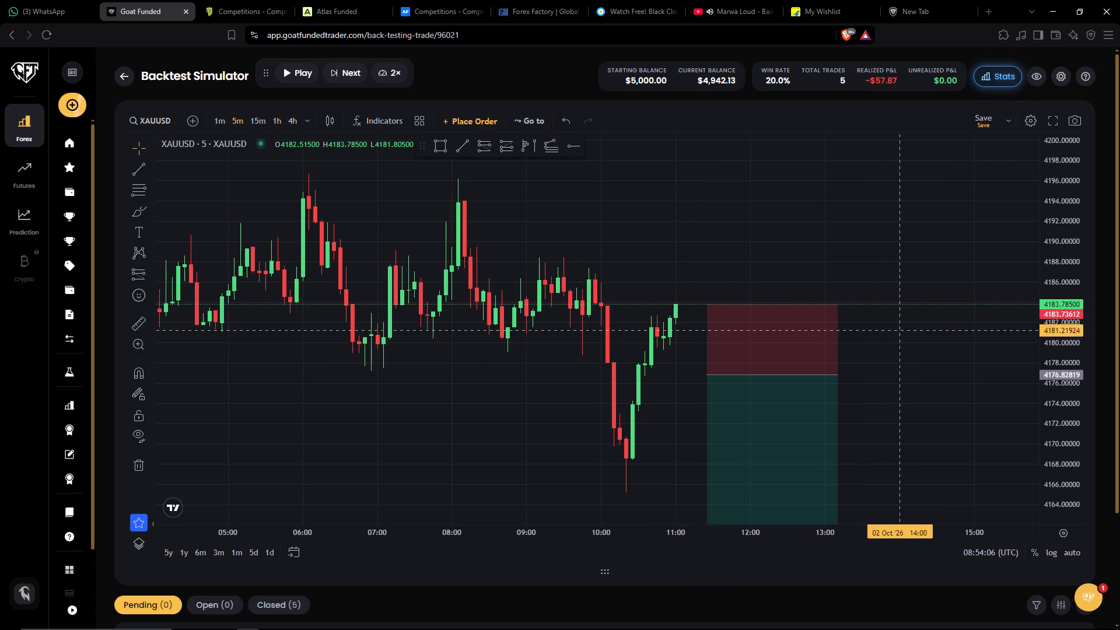
# Resume the 5-minute replay, raise its speed to 5×, and pause at about 12:50.
pyautogui.moveTo(939, 350); pyautogui.dragTo(984, 300)
pyautogui.moveTo(1072, 311); pyautogui.dragTo(995, 395)
pyautogui.moveTo(683, 532); pyautogui.dragTo(758, 536)
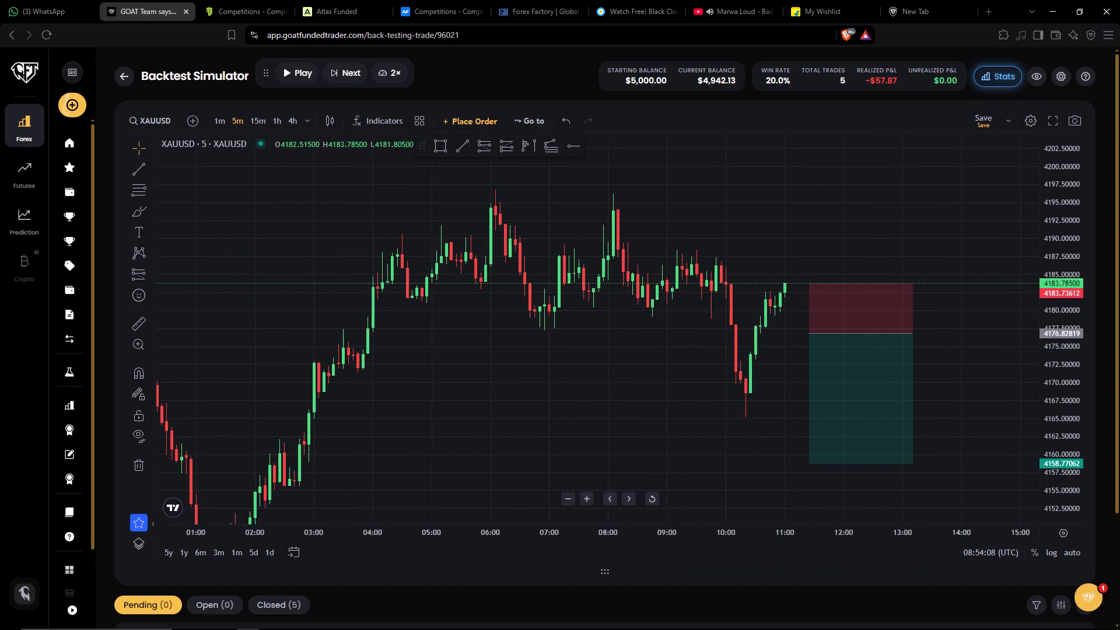
pyautogui.moveTo(734, 473); pyautogui.dragTo(703, 468)
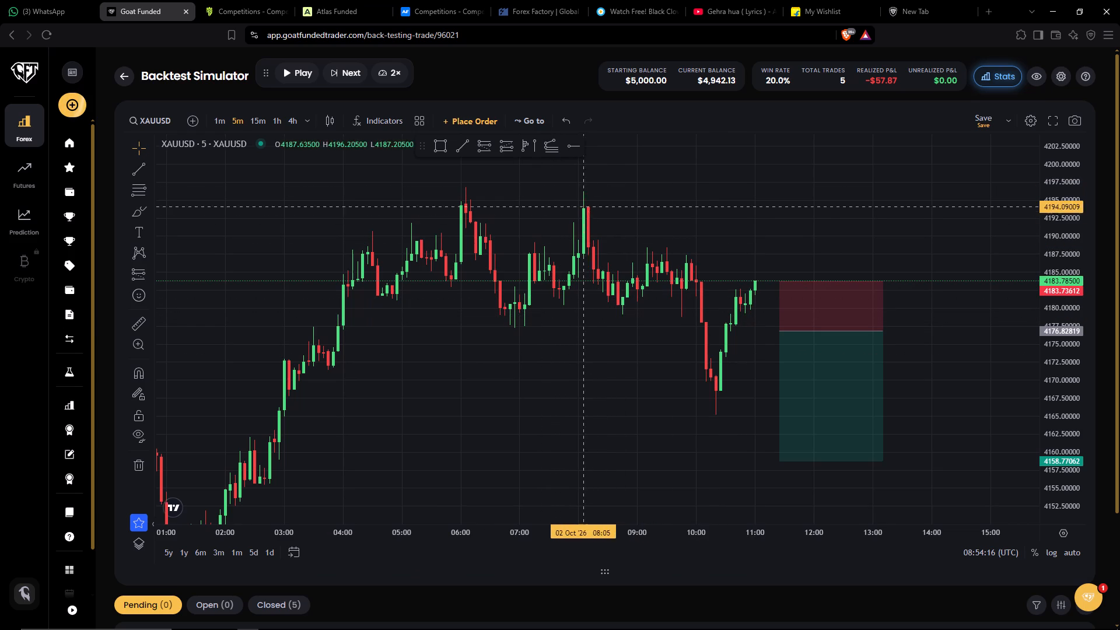
pyautogui.click(280, 73)
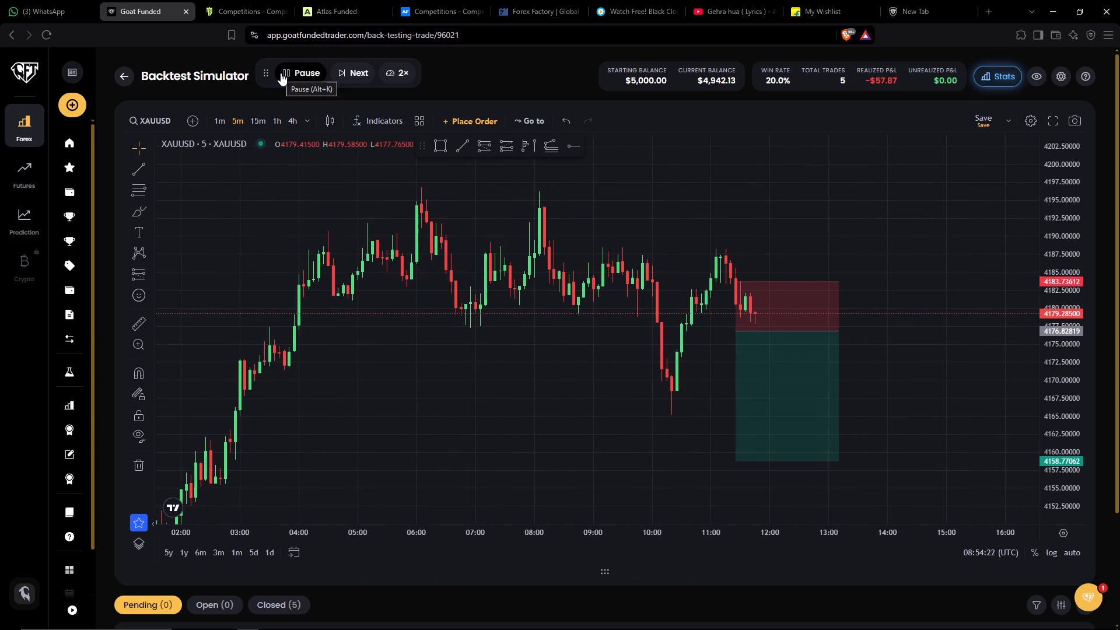
pyautogui.click(397, 68)
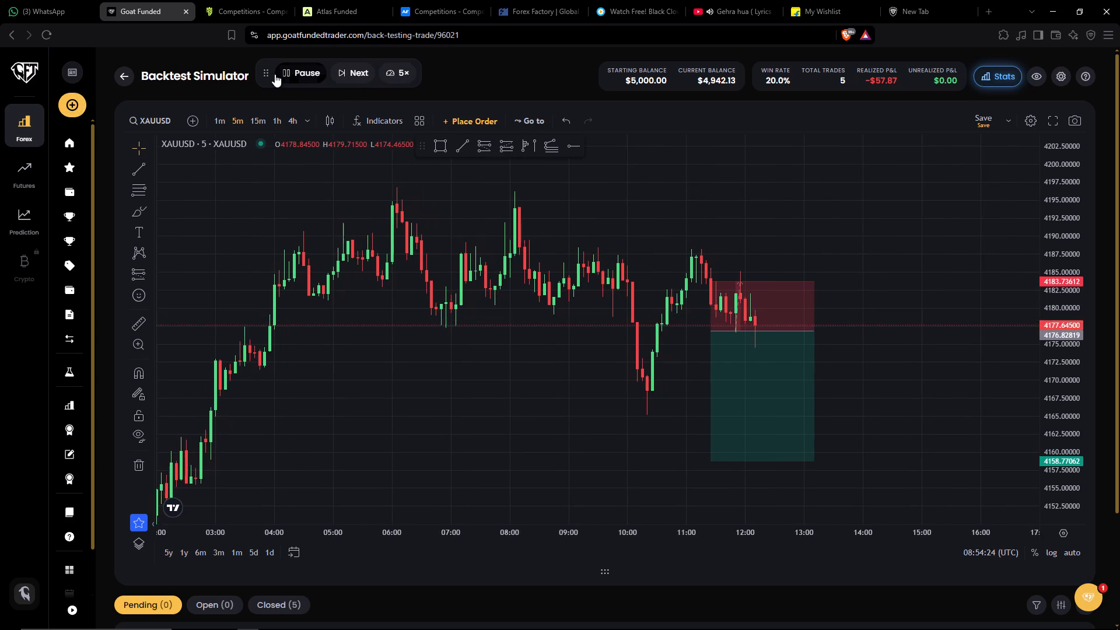
pyautogui.click(286, 73)
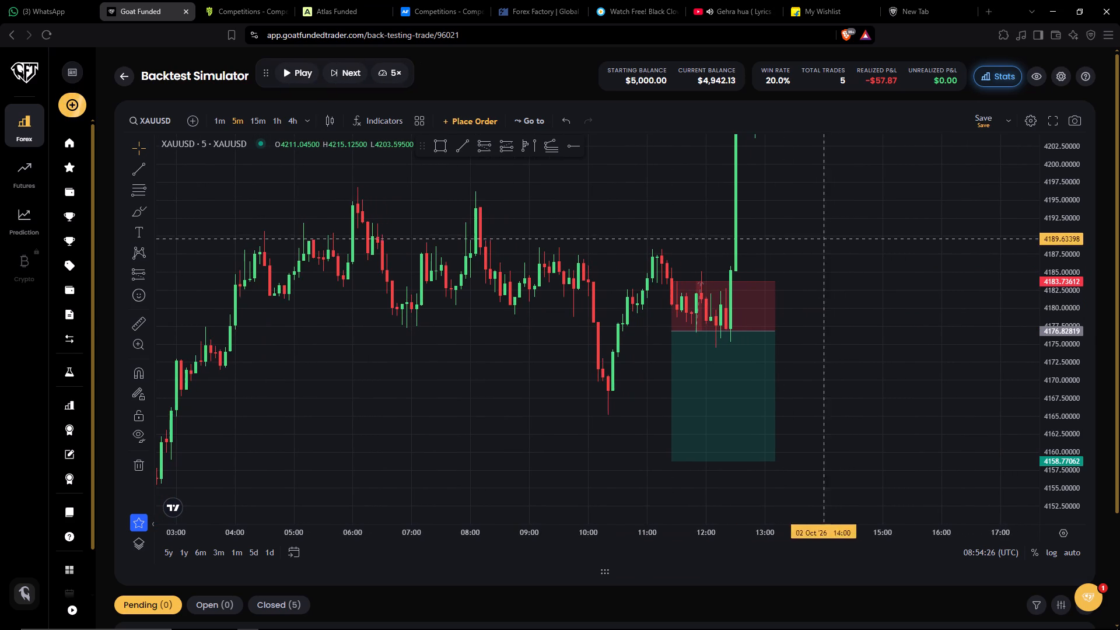
# Examine the XAUUSD move after 12:30 against earlier price structure on the 5-minute and 15-minute charts.
pyautogui.moveTo(842, 258); pyautogui.dragTo(877, 339)
pyautogui.moveTo(1069, 260); pyautogui.dragTo(973, 399)
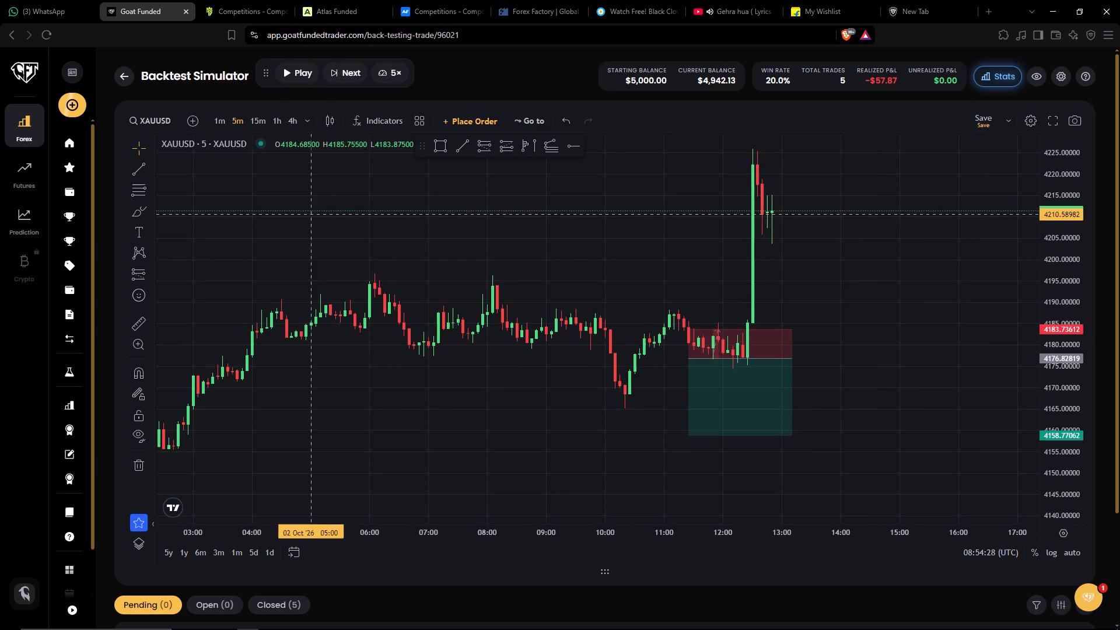
pyautogui.click(260, 122)
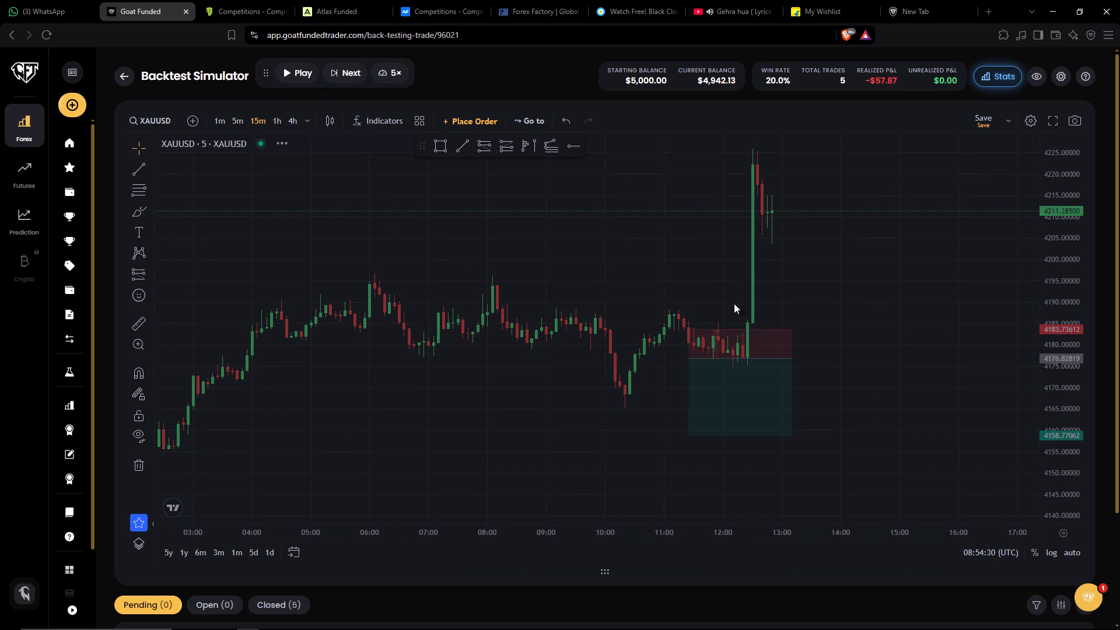
pyautogui.moveTo(851, 390); pyautogui.dragTo(925, 326)
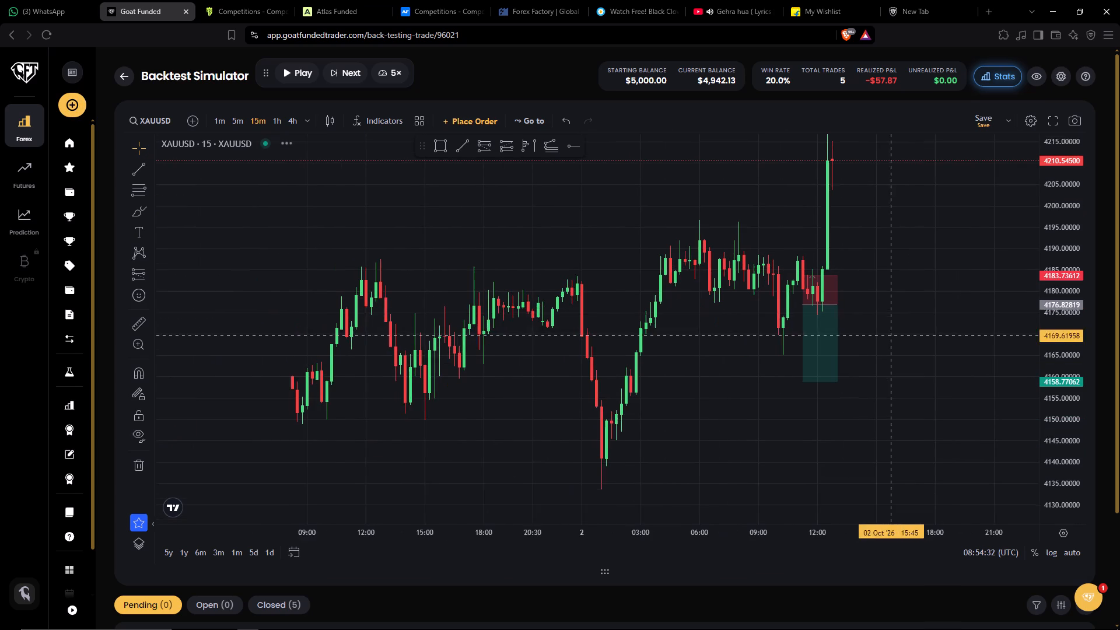
pyautogui.moveTo(698, 390); pyautogui.dragTo(689, 473)
pyautogui.click(238, 124)
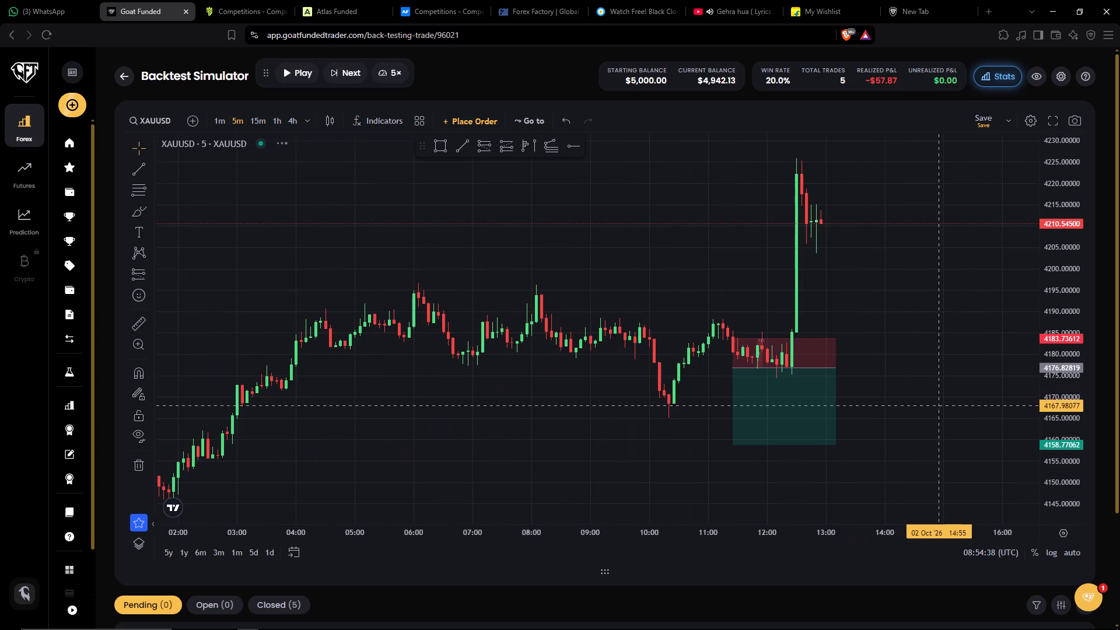
pyautogui.moveTo(928, 408); pyautogui.dragTo(738, 437)
pyautogui.moveTo(735, 433); pyautogui.dragTo(762, 398)
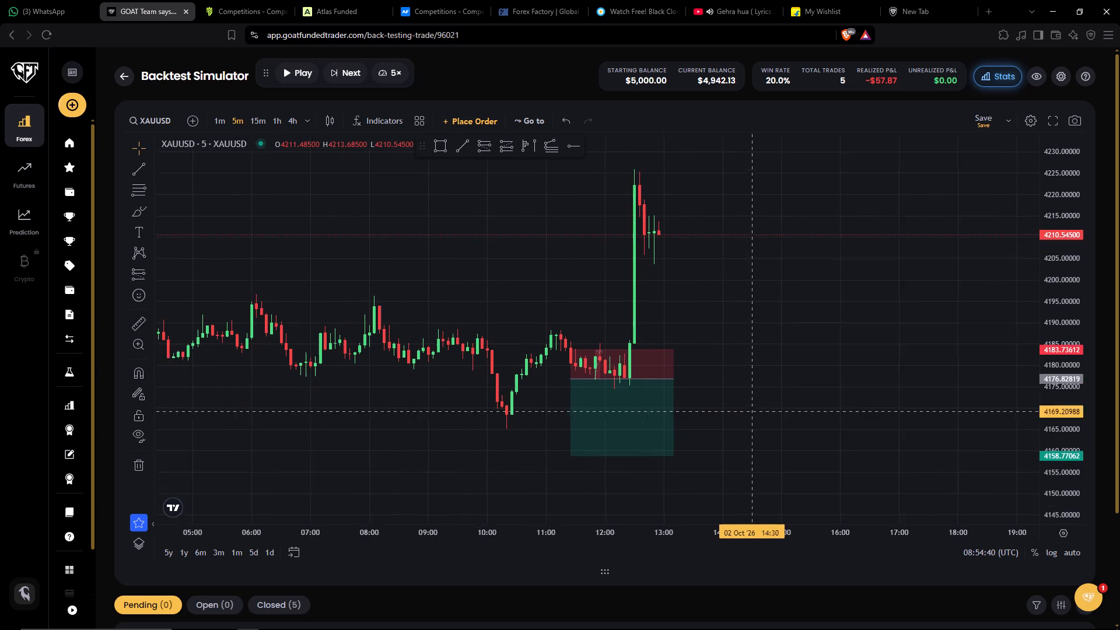
# Resume the 5-minute replay at 5× and pause at about 14:40.
pyautogui.click(288, 72)
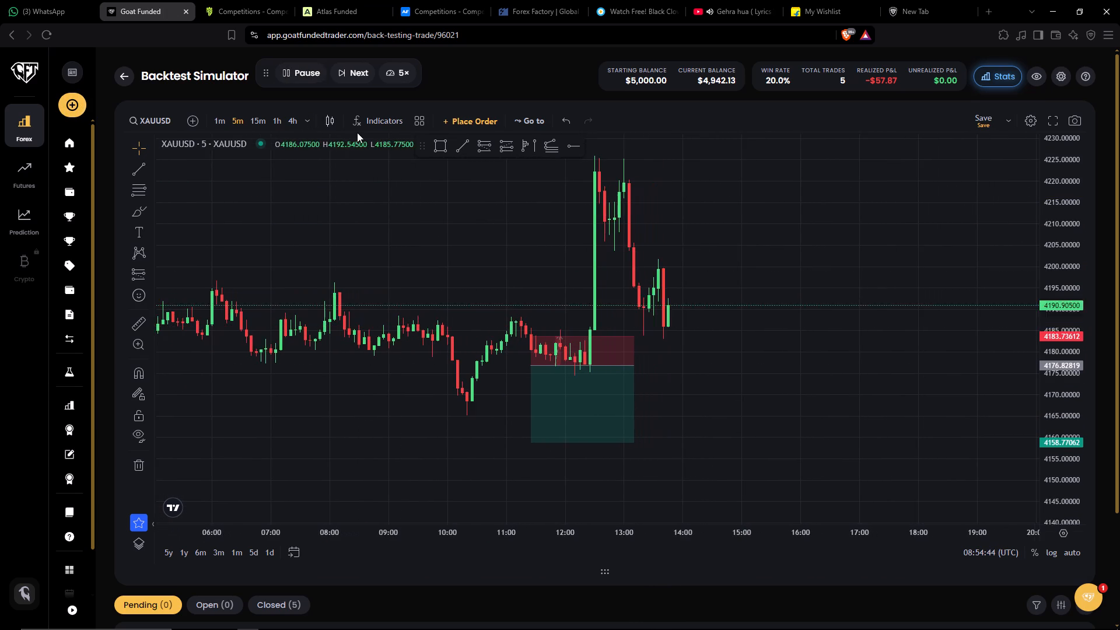
pyautogui.click(286, 75)
# Examine price action around the closed short position and up to 14:40 on the 5-minute and 1-minute charts.
pyautogui.moveTo(398, 233); pyautogui.dragTo(411, 318)
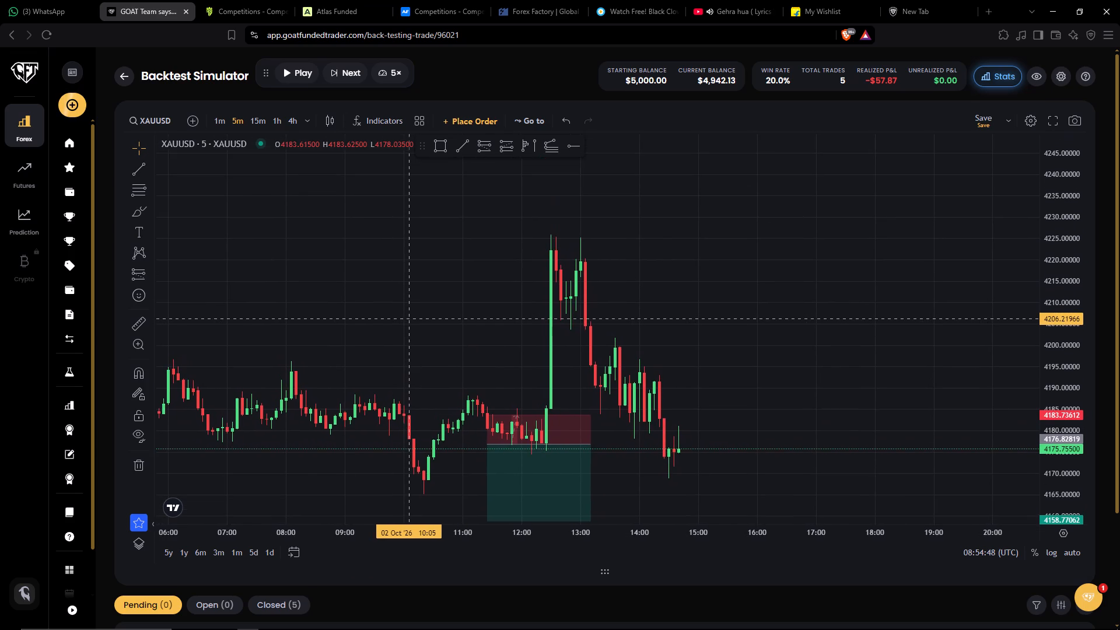
pyautogui.moveTo(411, 318); pyautogui.dragTo(451, 315)
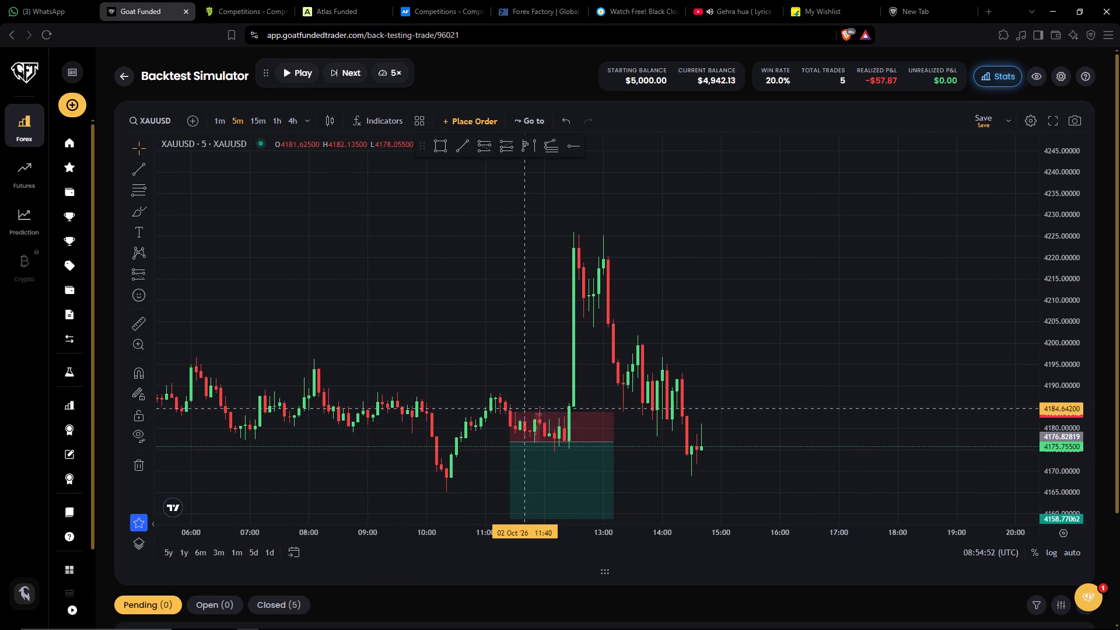
pyautogui.moveTo(849, 435); pyautogui.dragTo(849, 401)
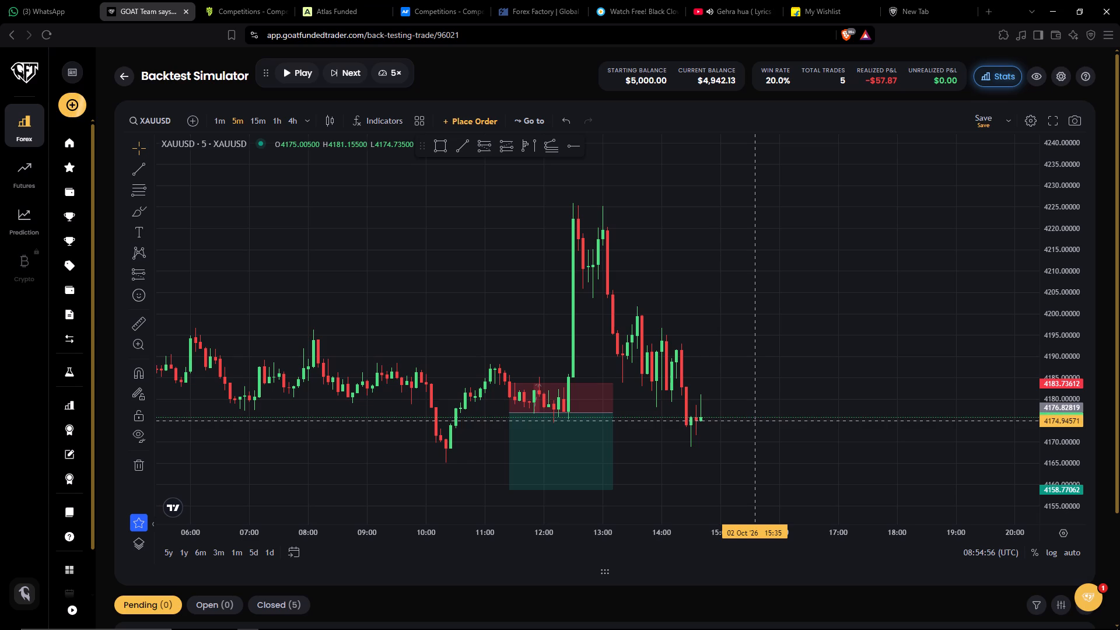
pyautogui.moveTo(809, 435); pyautogui.dragTo(836, 405)
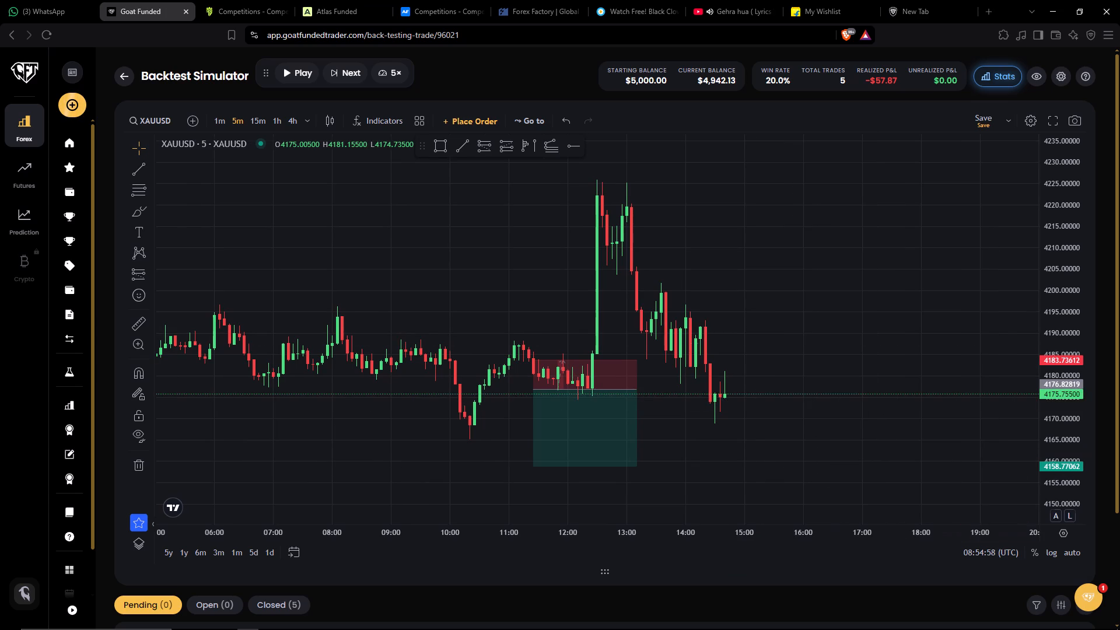
pyautogui.moveTo(1058, 456); pyautogui.dragTo(1052, 363)
pyautogui.moveTo(822, 366); pyautogui.dragTo(860, 294)
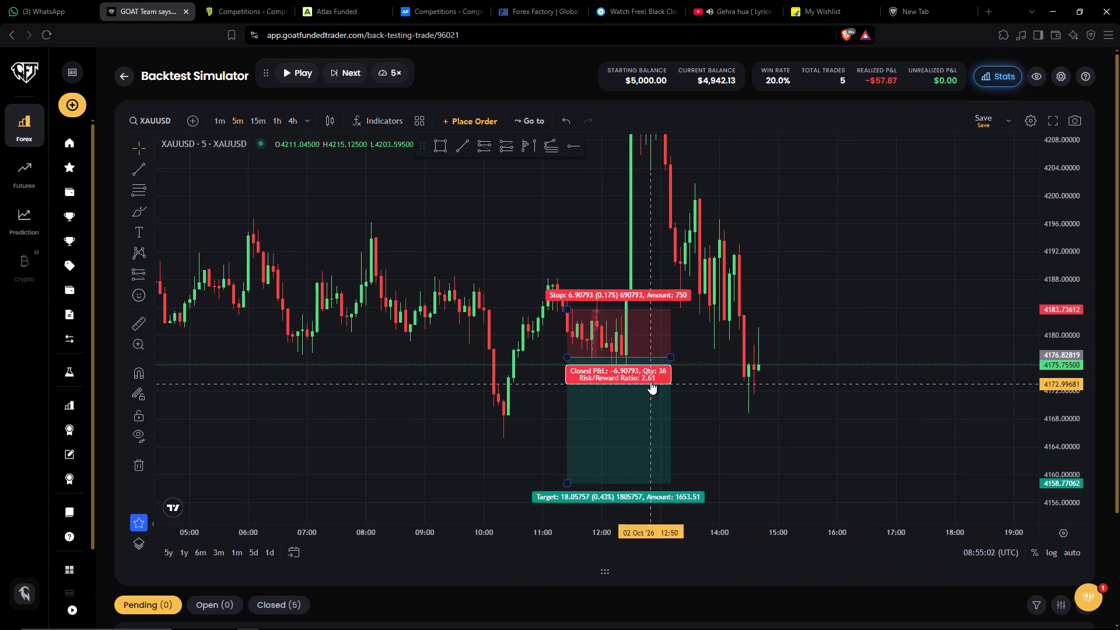
pyautogui.moveTo(1061, 267); pyautogui.dragTo(1021, 415)
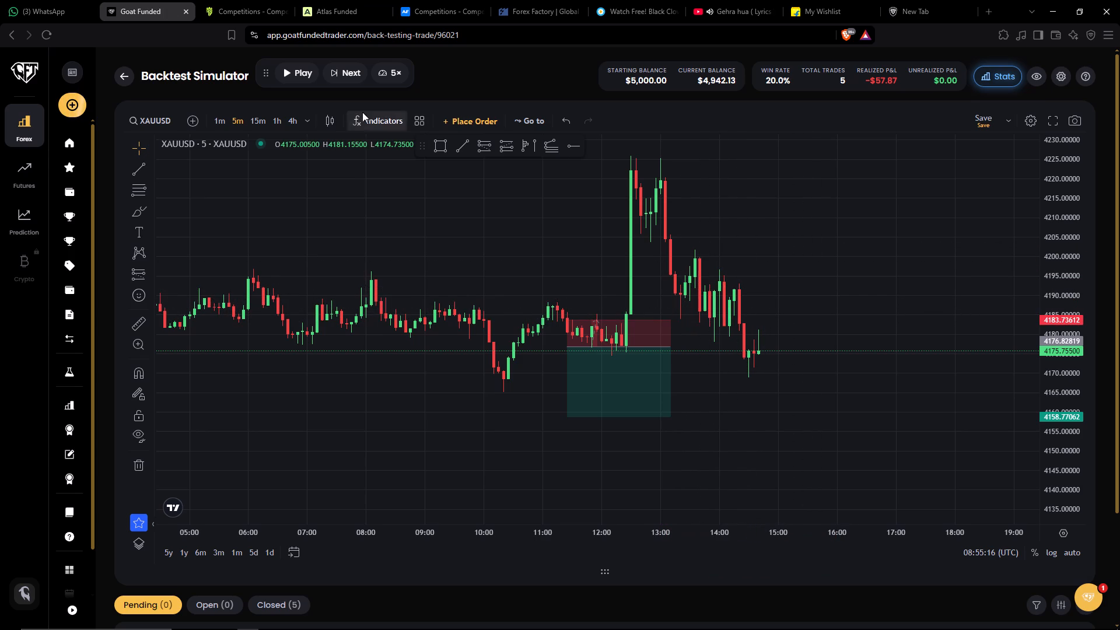
pyautogui.click(224, 124)
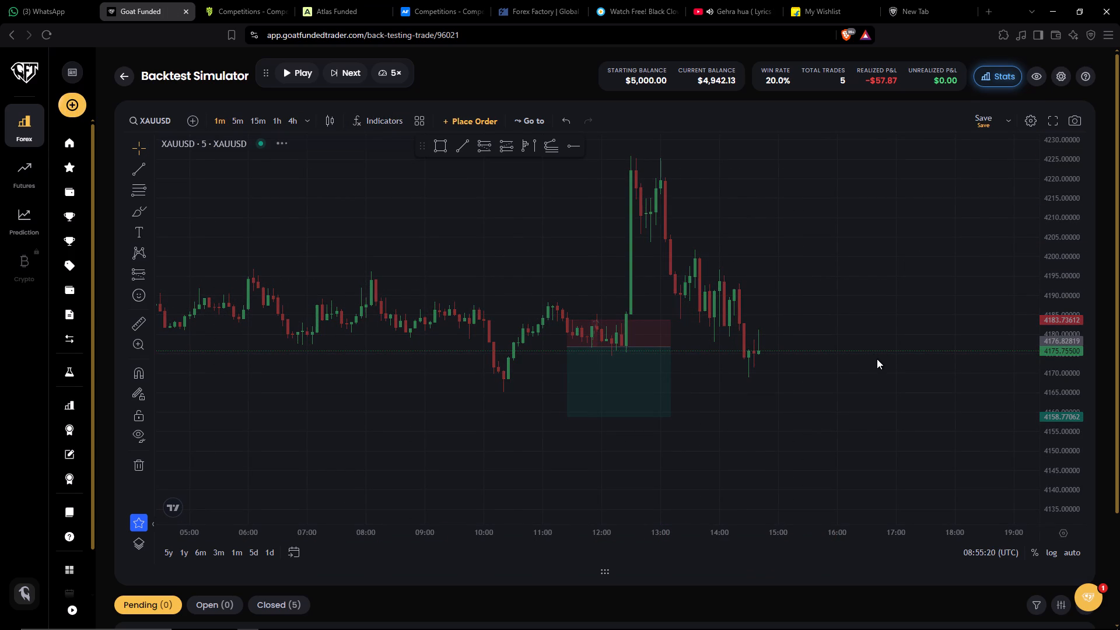
pyautogui.moveTo(789, 444); pyautogui.dragTo(890, 437)
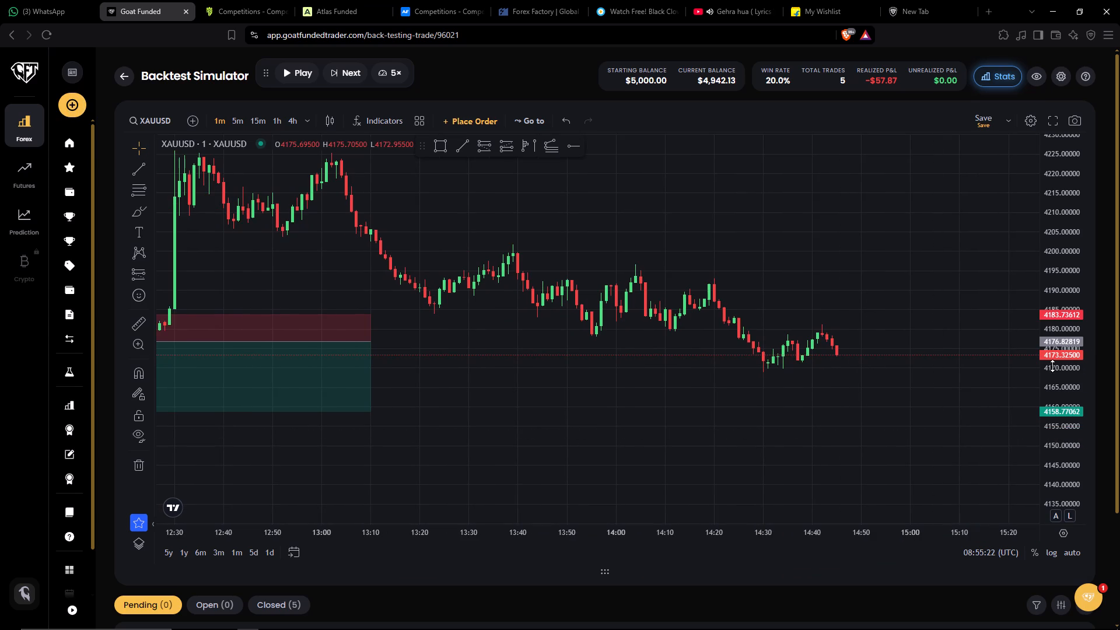
pyautogui.moveTo(1064, 432); pyautogui.dragTo(1050, 339)
pyautogui.moveTo(692, 526); pyautogui.dragTo(857, 513)
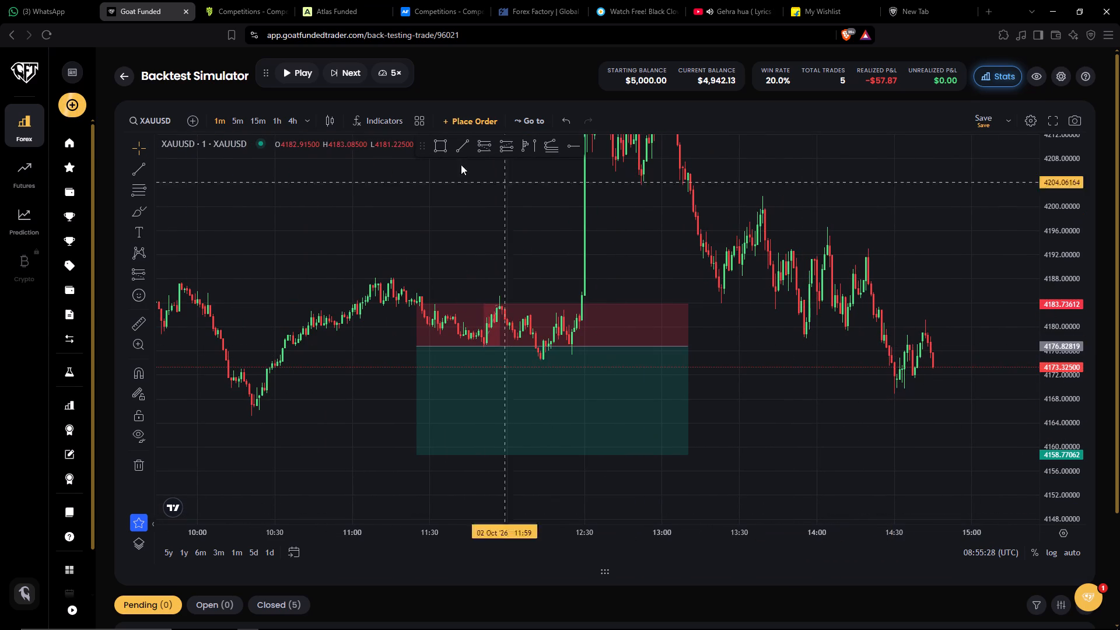
pyautogui.click(243, 121)
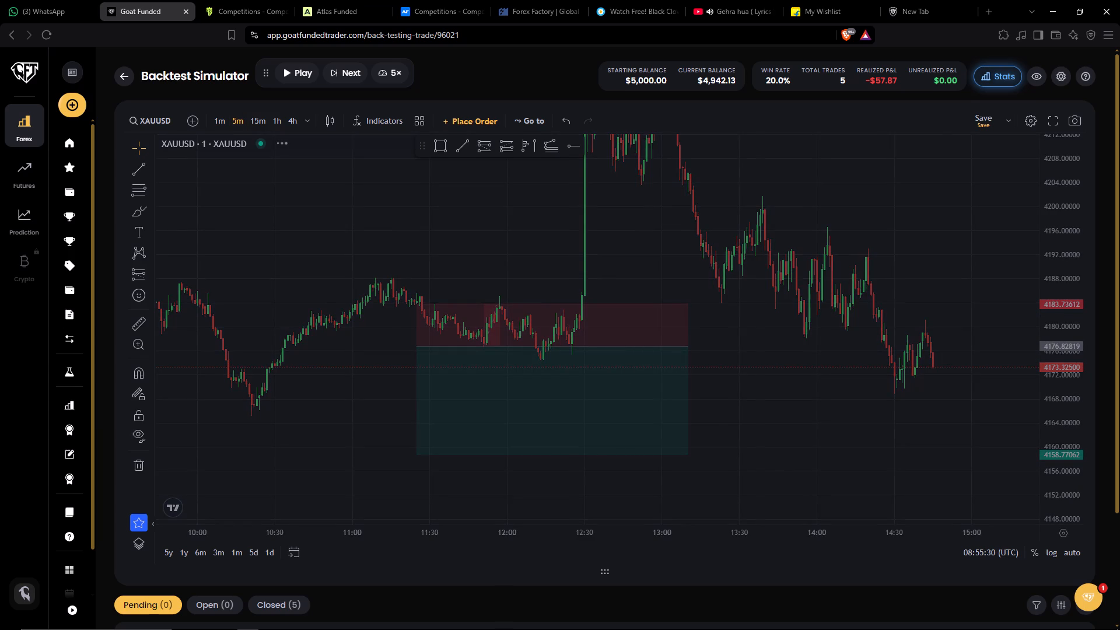
pyautogui.moveTo(855, 531); pyautogui.dragTo(576, 495)
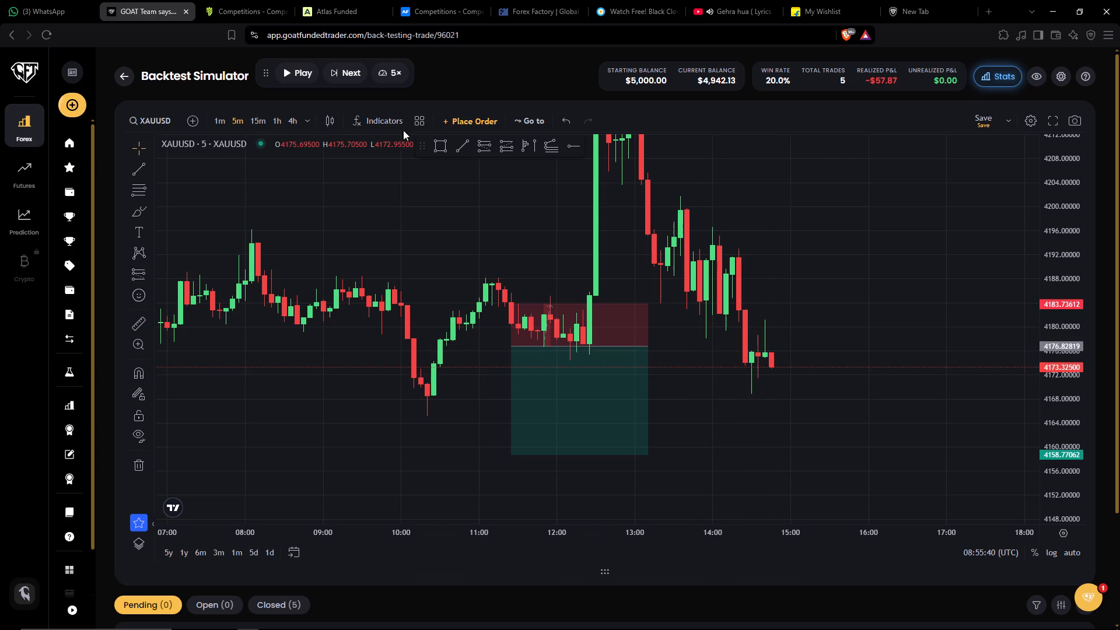
# Resume the 5-minute replay at 5× and pause at about 15:45.
pyautogui.click(285, 75)
pyautogui.doubleClick(285, 74)
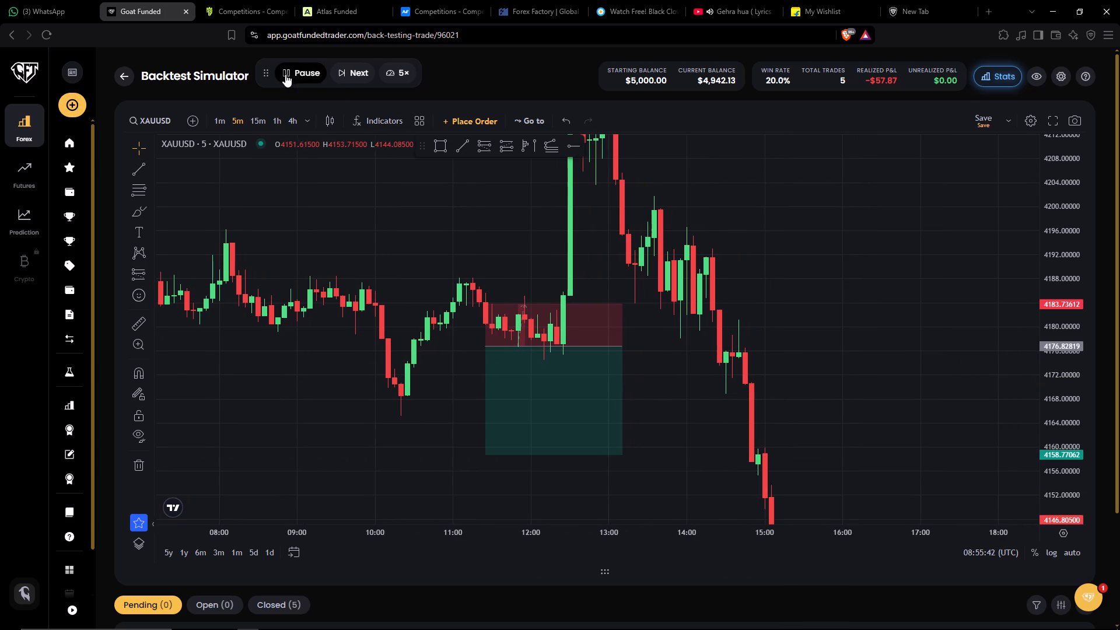
pyautogui.click(290, 70)
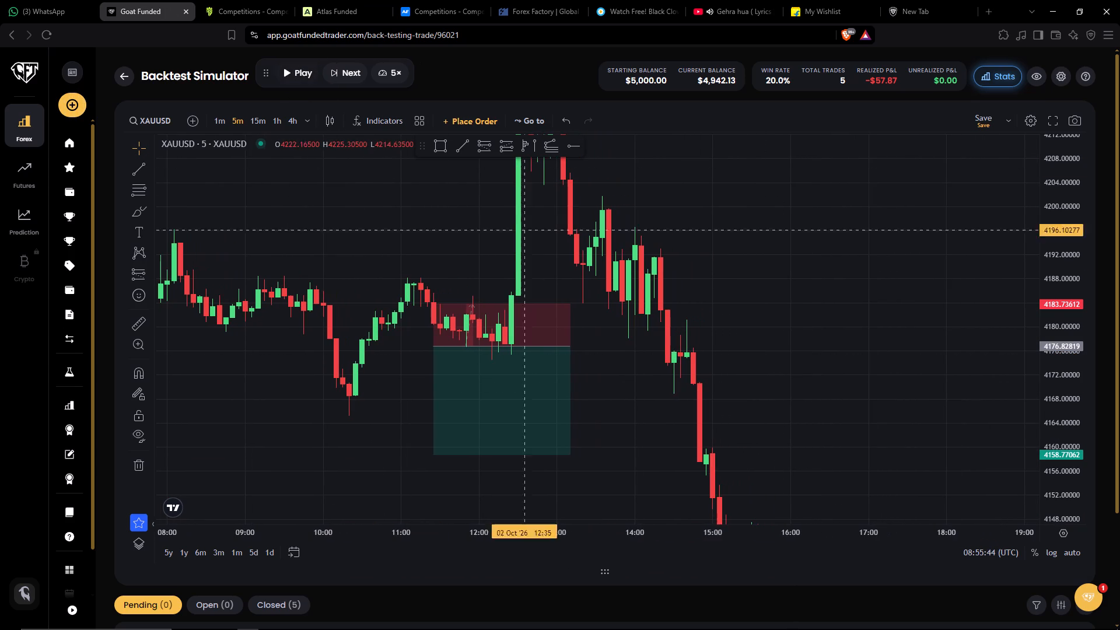
# Examine the price swings from about 12:30 to 15:50 on the 5-minute and 1-minute charts, and return to the 5-minute chart.
pyautogui.moveTo(1053, 308); pyautogui.dragTo(1002, 484)
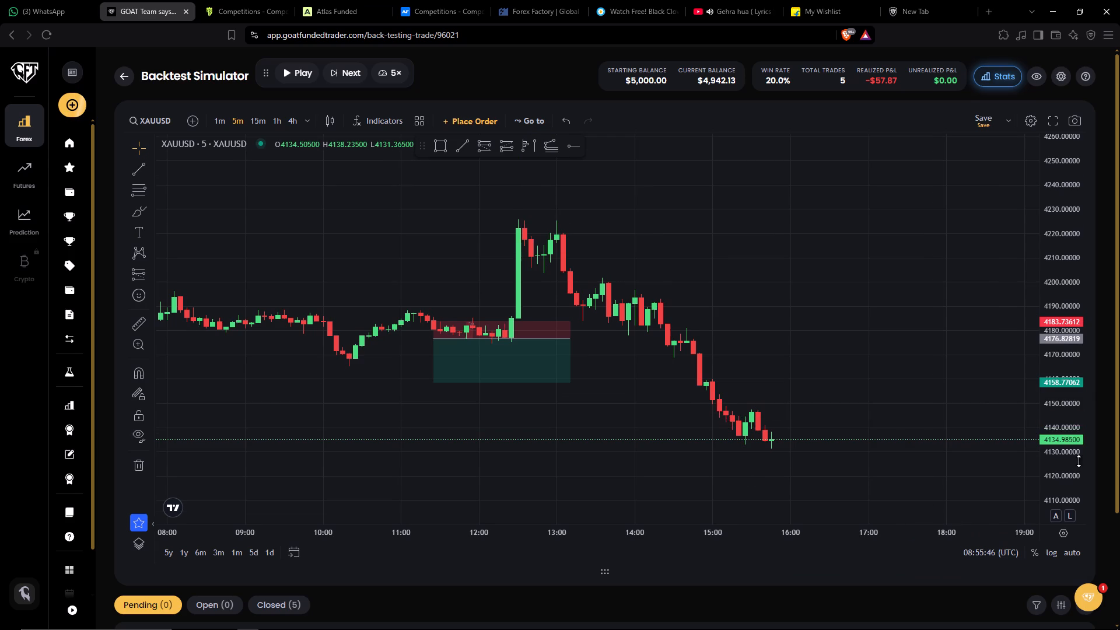
pyautogui.moveTo(1079, 461); pyautogui.dragTo(1038, 325)
pyautogui.moveTo(863, 400); pyautogui.dragTo(895, 358)
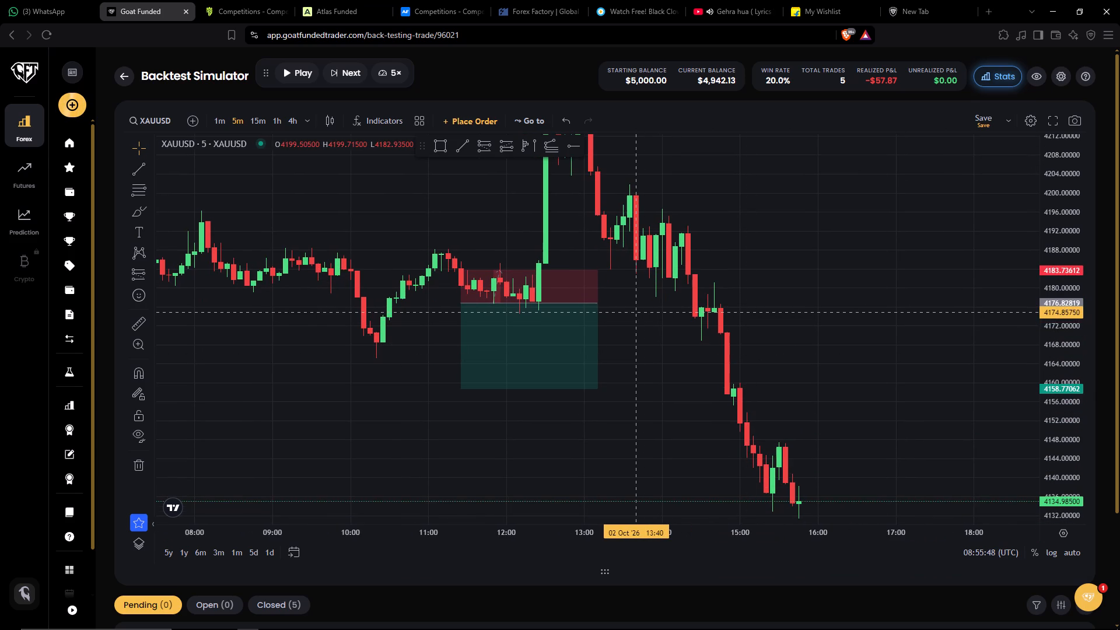
pyautogui.doubleClick(222, 125)
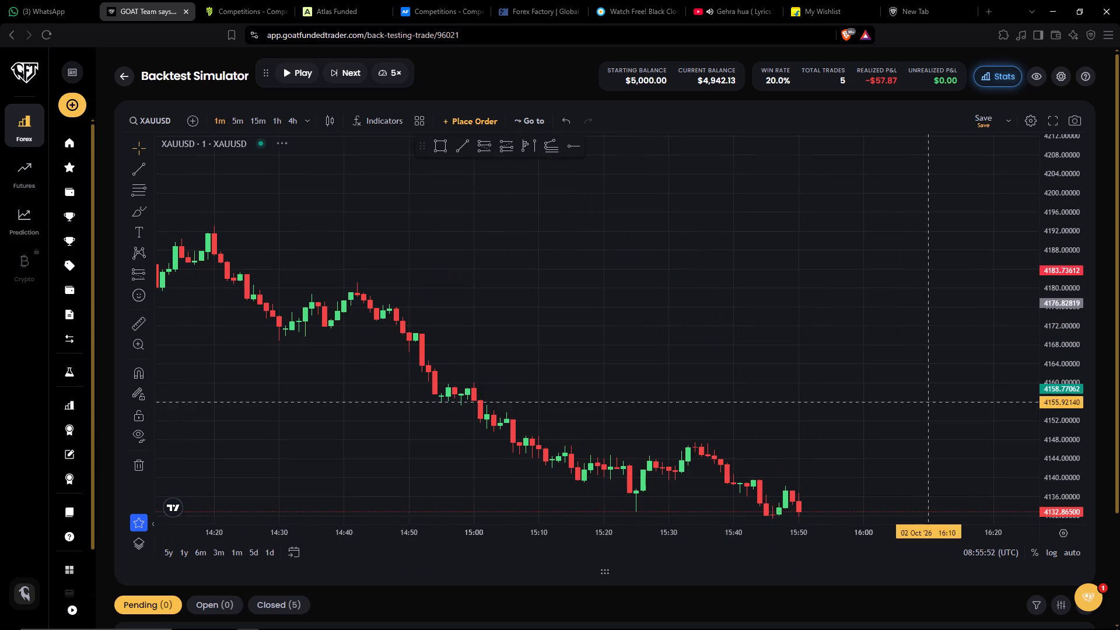
pyautogui.moveTo(513, 531); pyautogui.dragTo(904, 484)
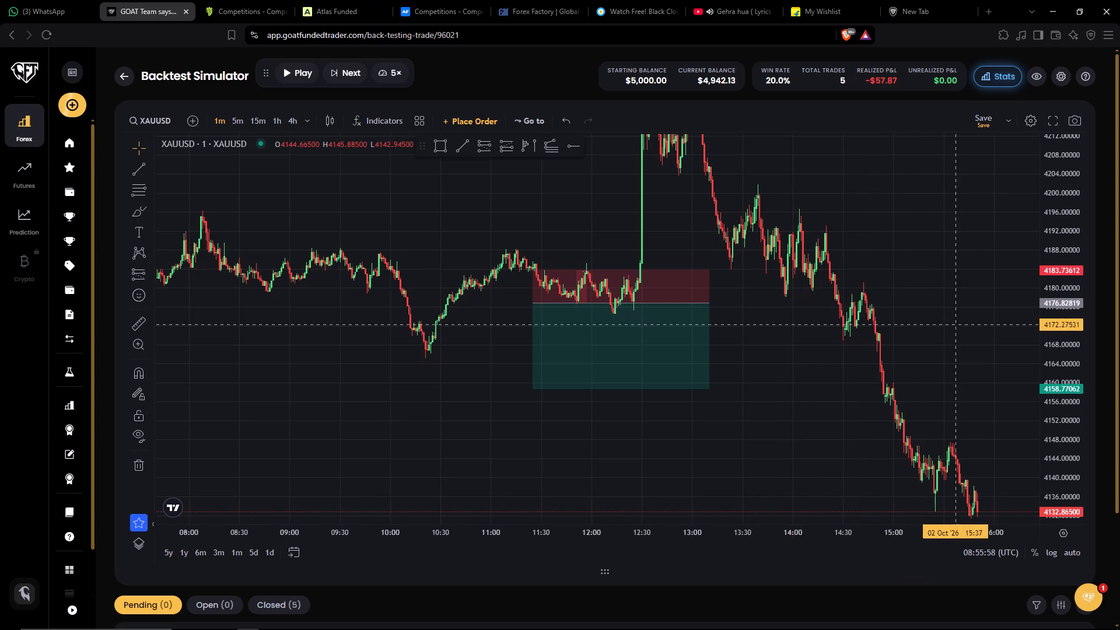
pyautogui.moveTo(958, 327); pyautogui.dragTo(977, 333)
pyautogui.moveTo(916, 533); pyautogui.dragTo(622, 548)
pyautogui.click(622, 548)
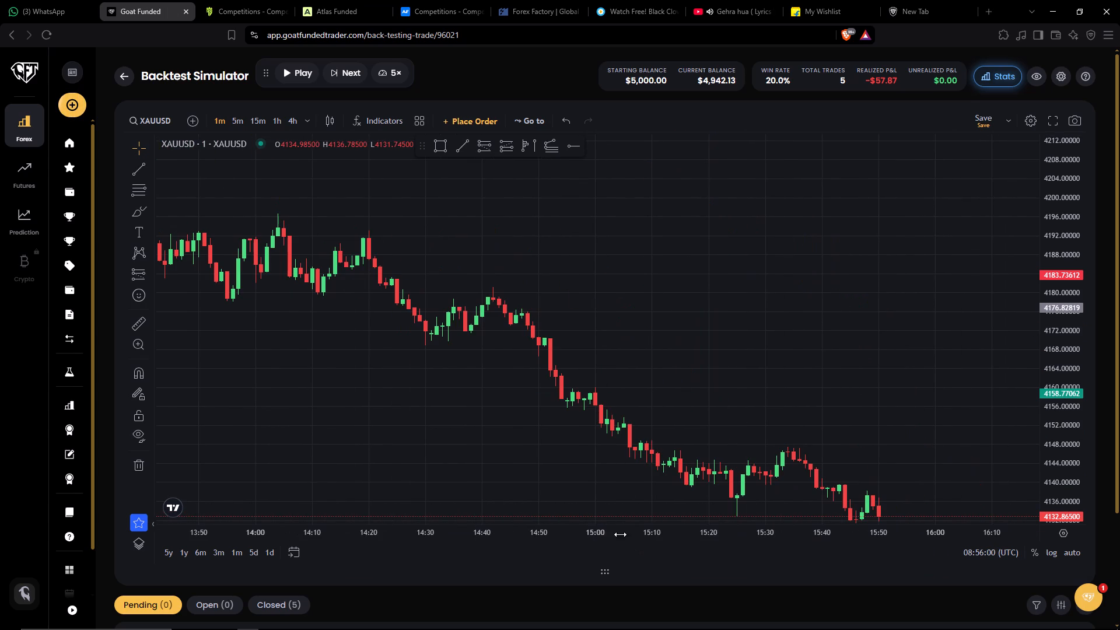
pyautogui.moveTo(715, 371); pyautogui.dragTo(828, 354)
pyautogui.click(828, 353)
pyautogui.click(833, 353)
pyautogui.moveTo(1069, 435); pyautogui.dragTo(1061, 266)
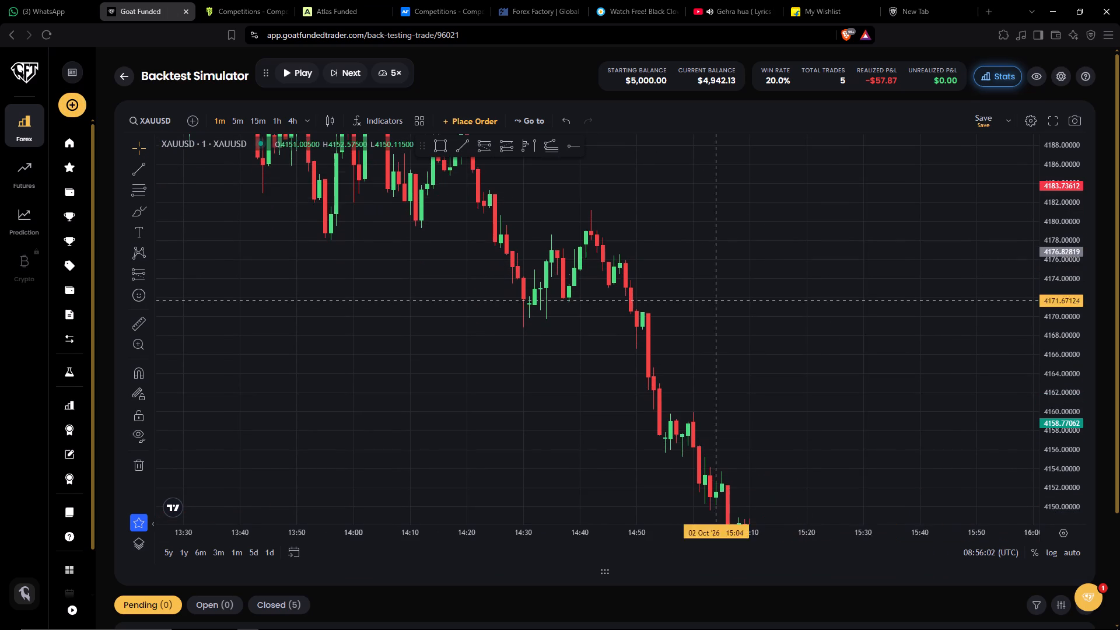
pyautogui.moveTo(758, 309); pyautogui.dragTo(808, 310)
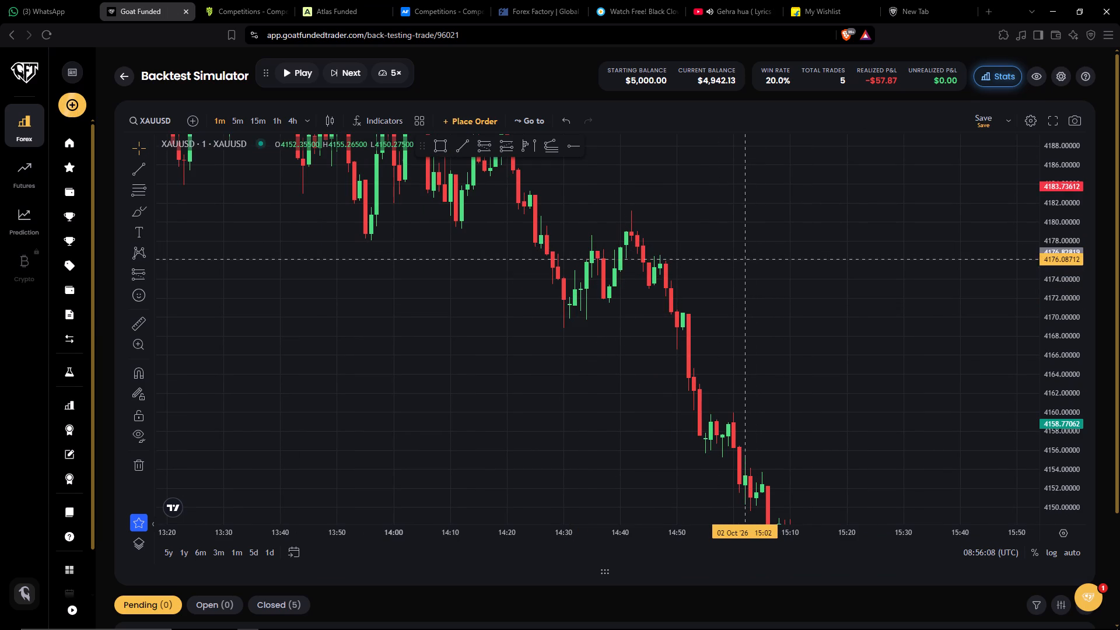
pyautogui.click(246, 123)
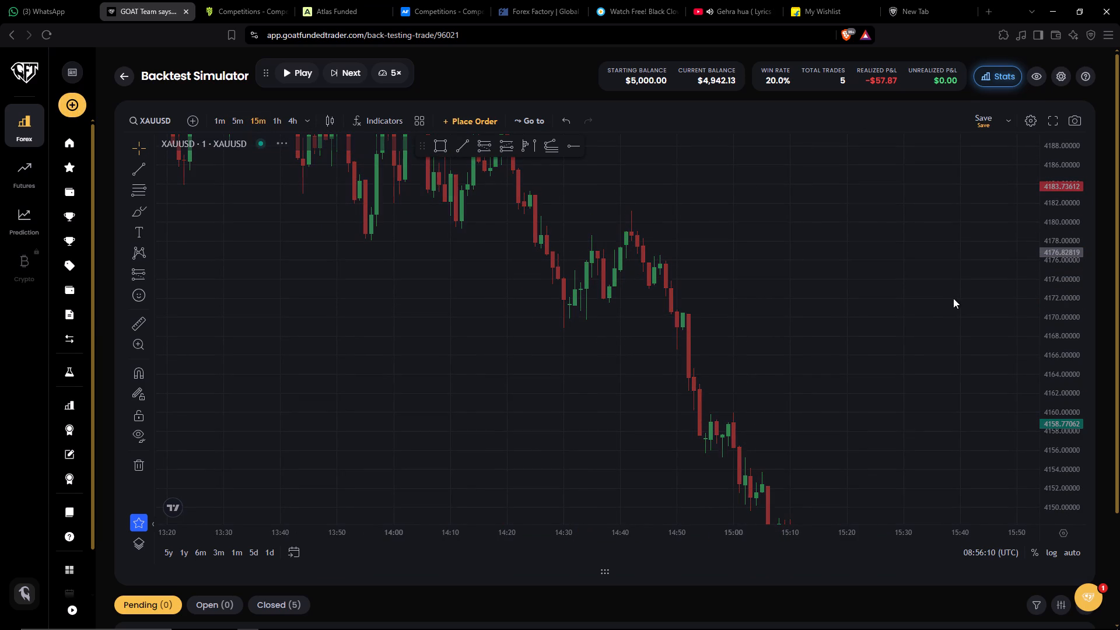
pyautogui.click(238, 120)
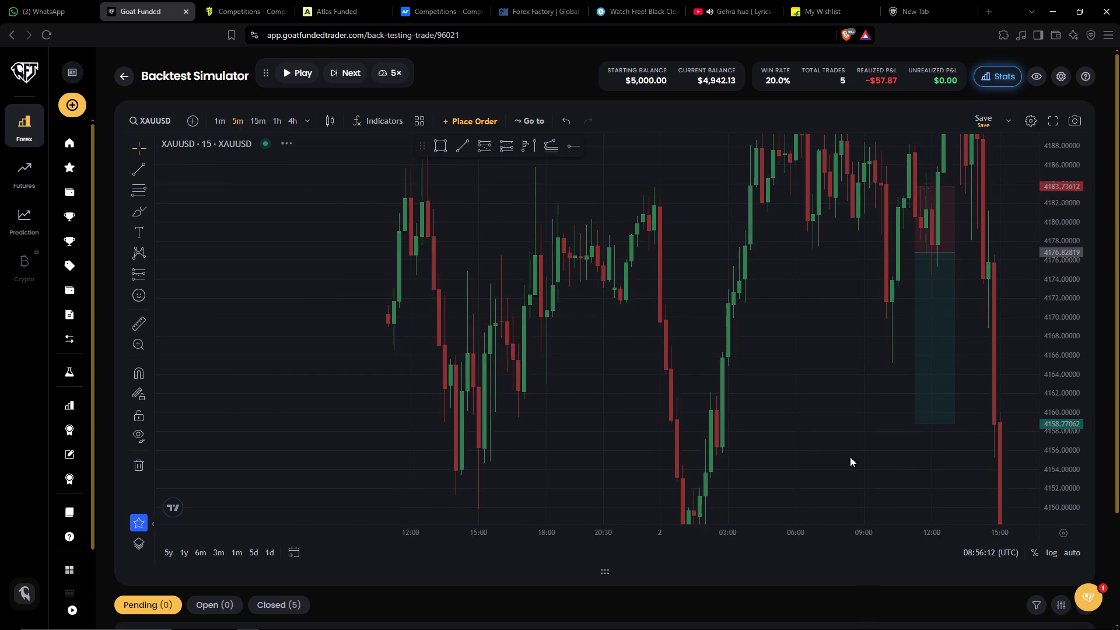
# Resume the 5-minute replay at 5× and pause at about 04:10 on 5 October.
pyautogui.moveTo(1048, 311); pyautogui.dragTo(1019, 478)
pyautogui.moveTo(881, 474); pyautogui.dragTo(645, 454)
pyautogui.moveTo(638, 453); pyautogui.dragTo(622, 453)
pyautogui.click(622, 453)
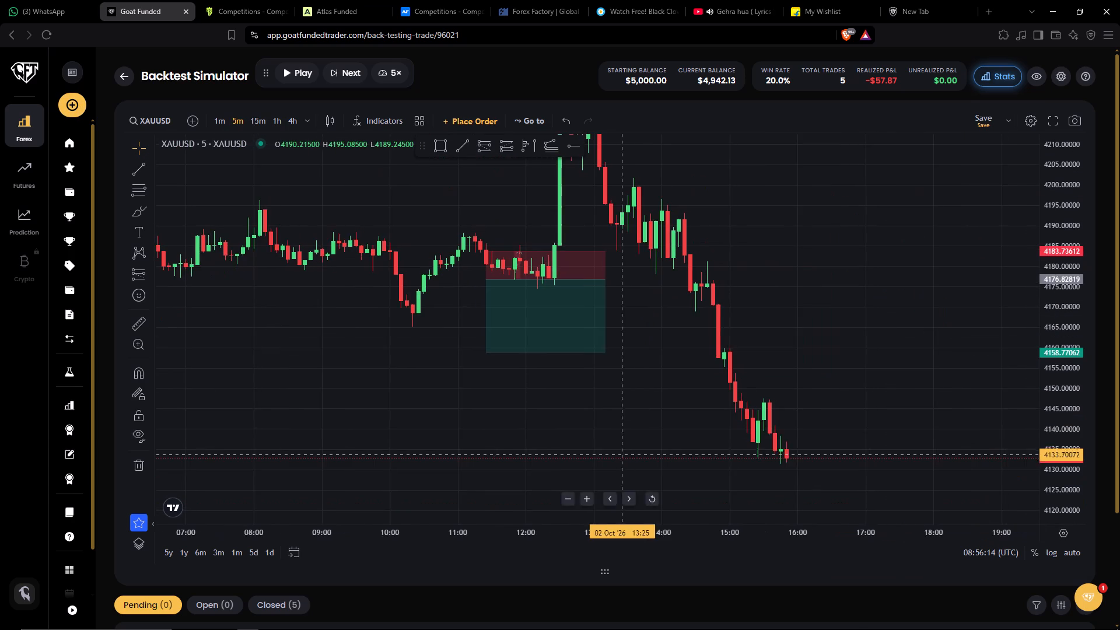
pyautogui.moveTo(646, 437); pyautogui.dragTo(604, 538)
pyautogui.moveTo(1059, 307); pyautogui.dragTo(1051, 380)
pyautogui.moveTo(923, 422); pyautogui.dragTo(894, 322)
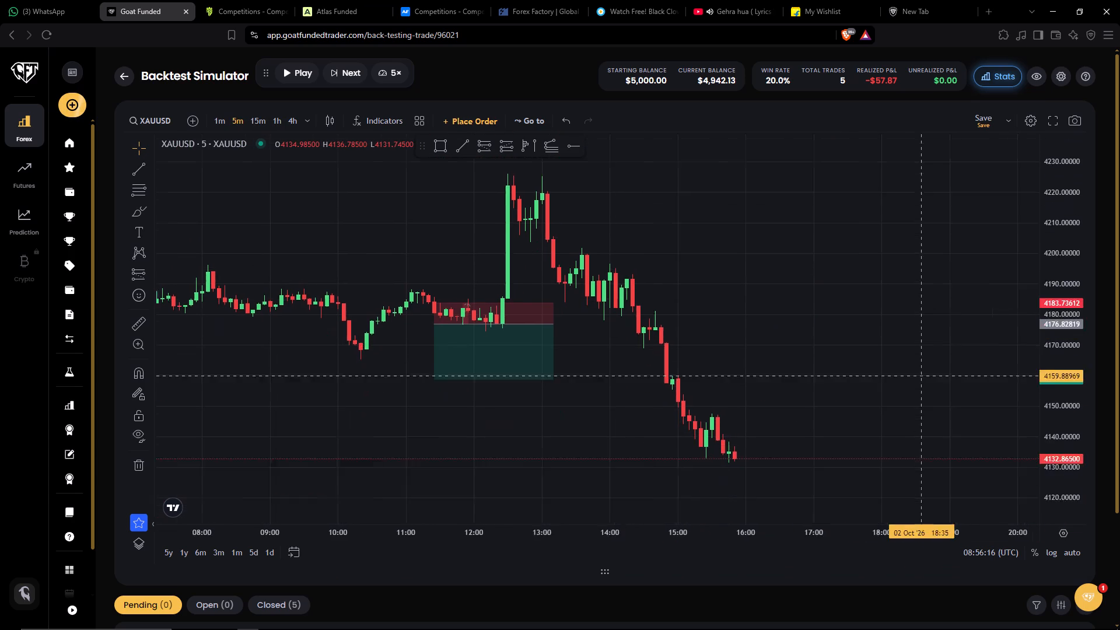
pyautogui.click(278, 73)
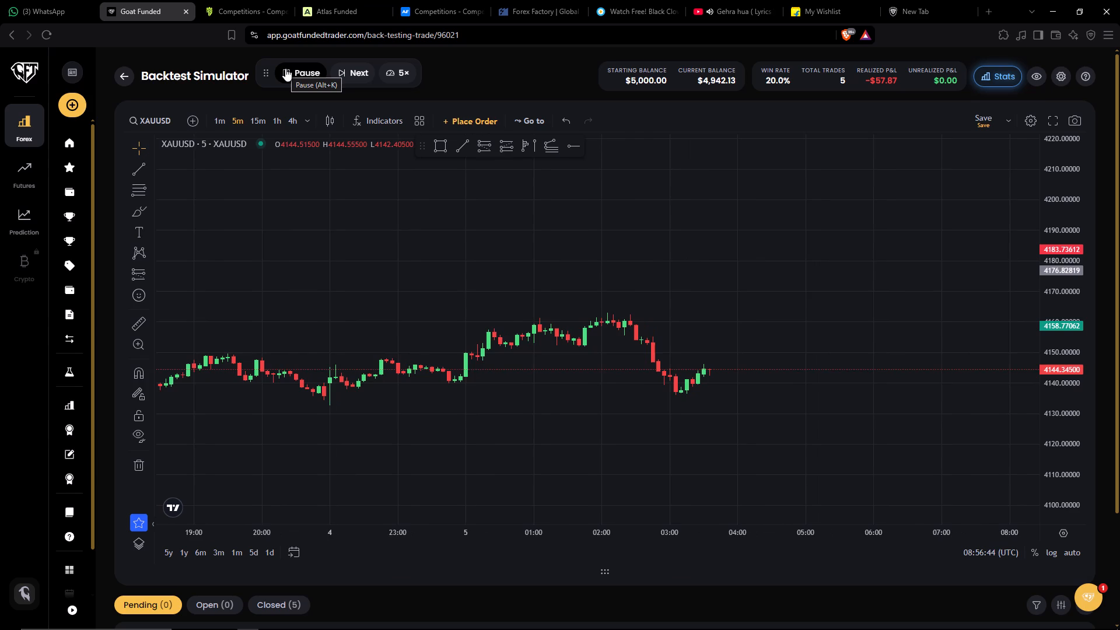
pyautogui.click(285, 68)
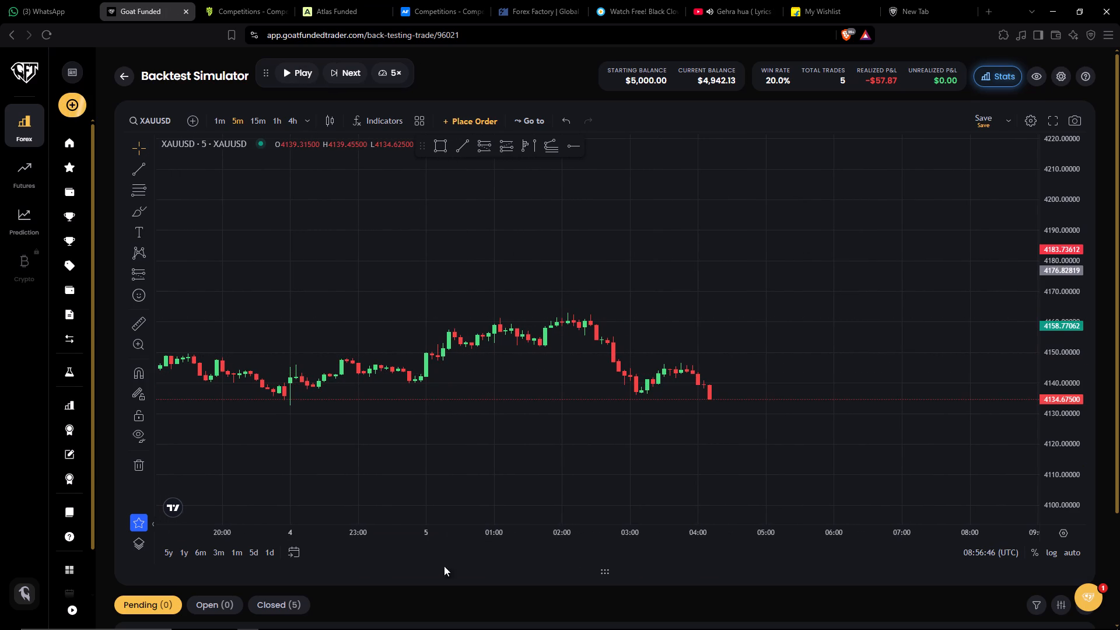
# Resume the 5-minute replay at 5× and pause at about 06:25 on 5 October.
pyautogui.moveTo(448, 534); pyautogui.dragTo(575, 496)
pyautogui.moveTo(666, 440); pyautogui.dragTo(636, 429)
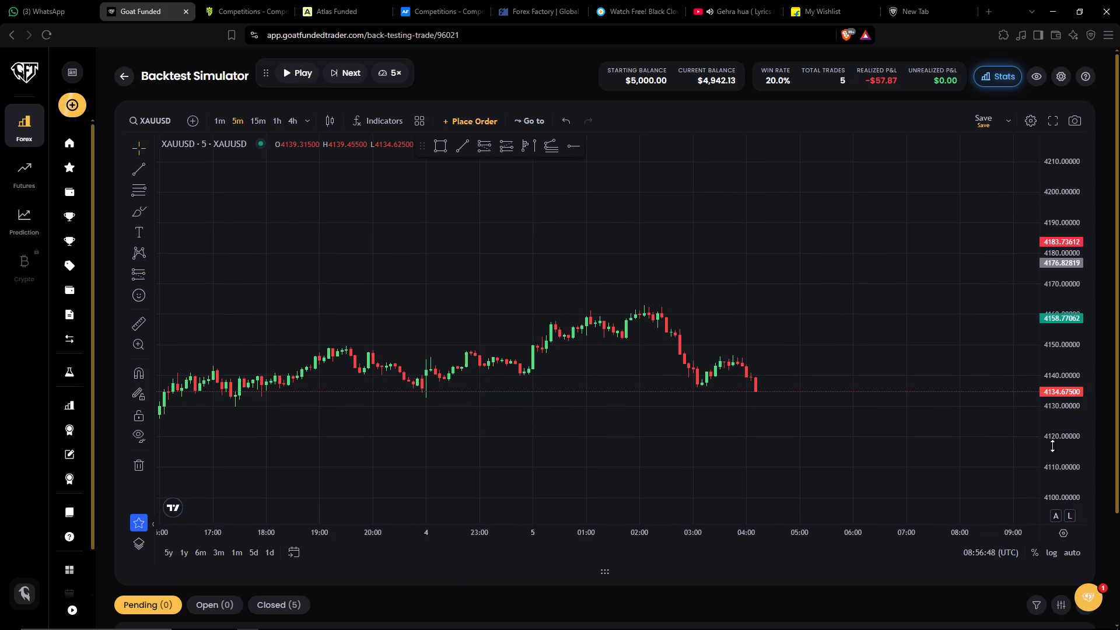
pyautogui.moveTo(1052, 450); pyautogui.dragTo(1030, 279)
pyautogui.moveTo(939, 368); pyautogui.dragTo(882, 303)
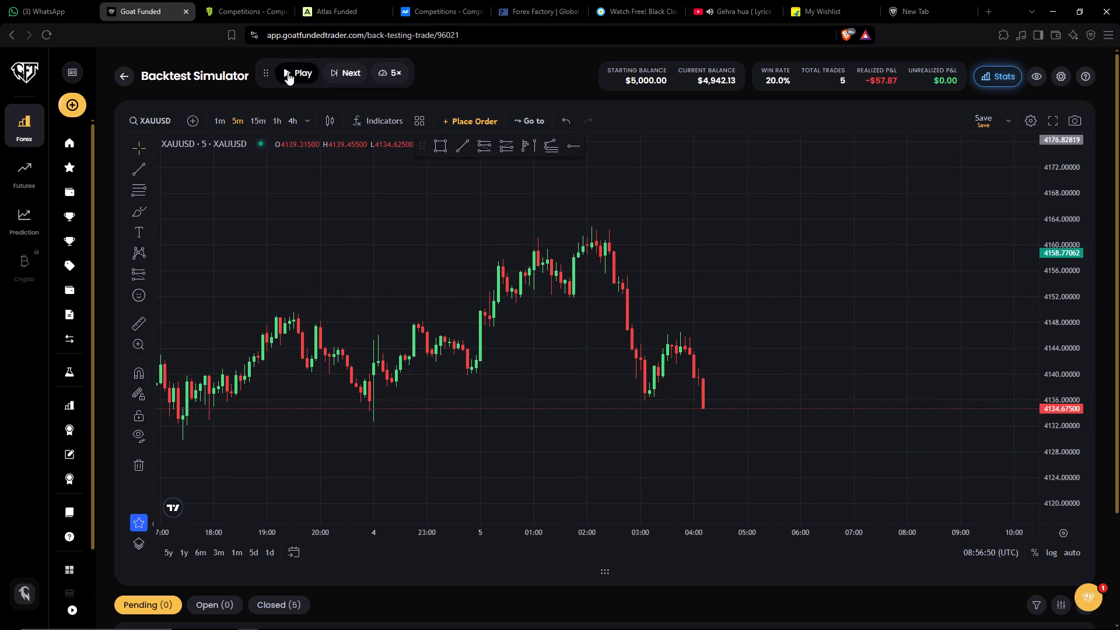
pyautogui.click(288, 72)
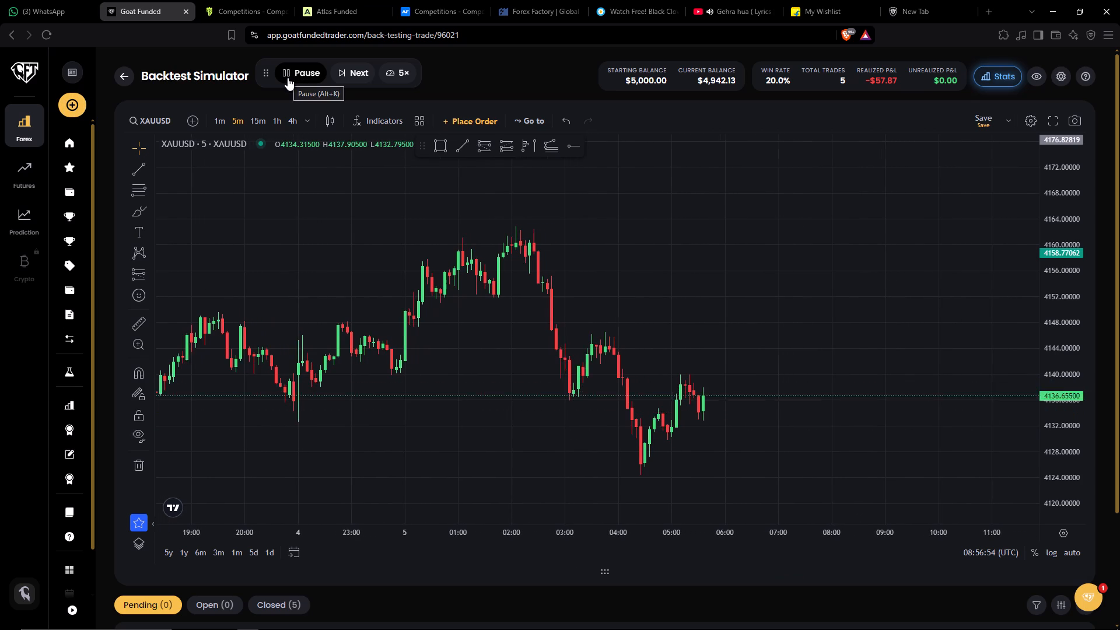
pyautogui.click(288, 78)
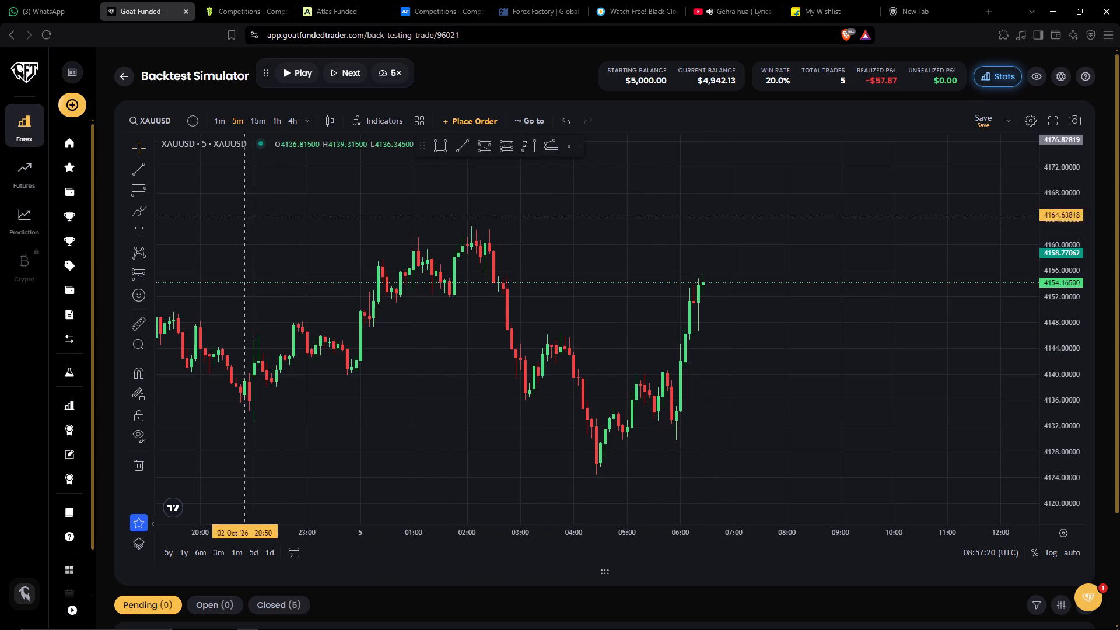
# Resume the 5-minute replay at 5× and pause at about 08:30 on 5 October.
pyautogui.click(286, 69)
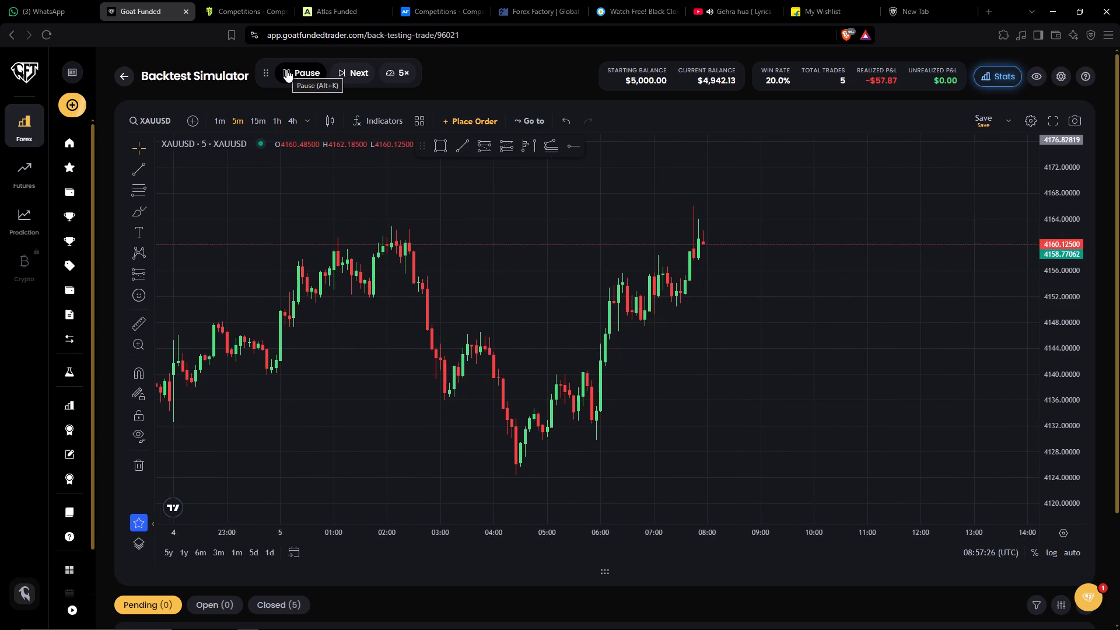
pyautogui.click(286, 69)
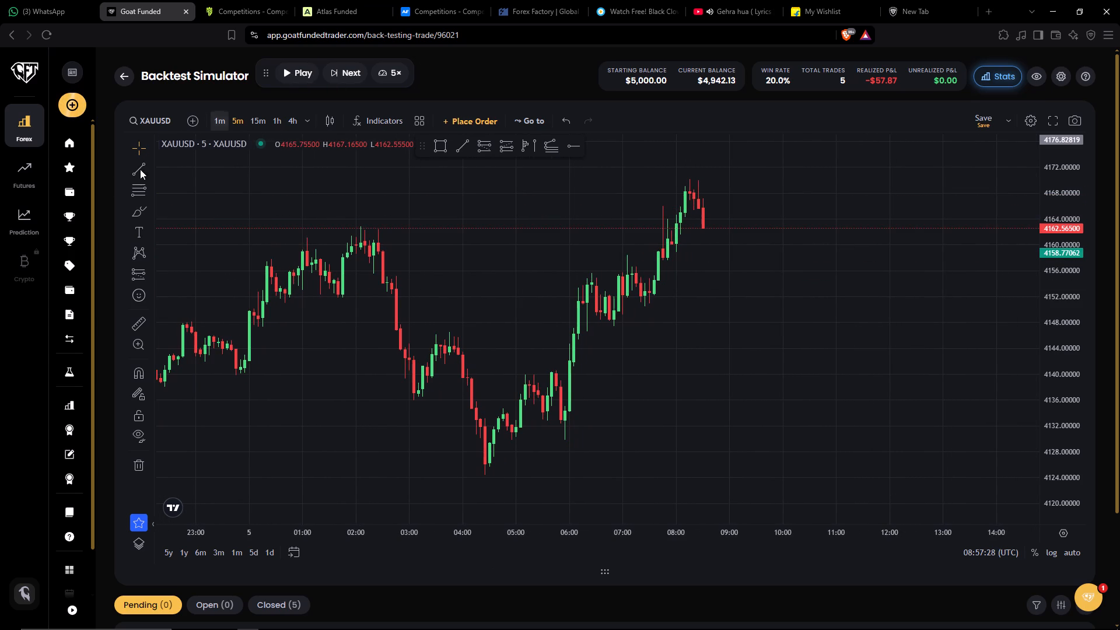
# Measure the price rise between about 06:30 and 08:35 on 5 October, and clear the measurement.
pyautogui.click(143, 319)
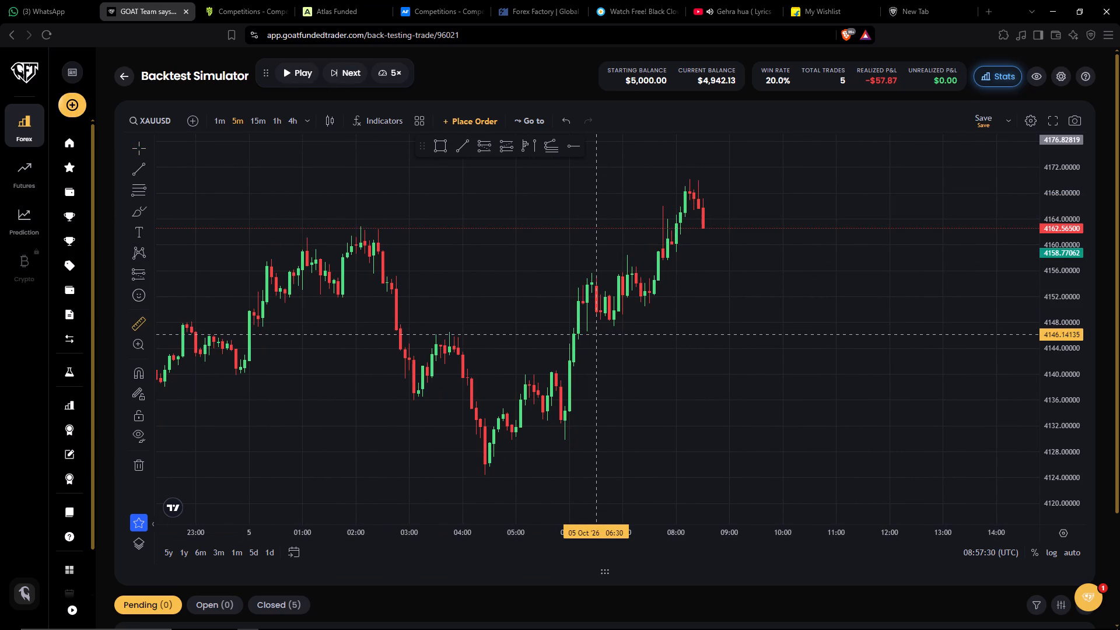
pyautogui.click(598, 334)
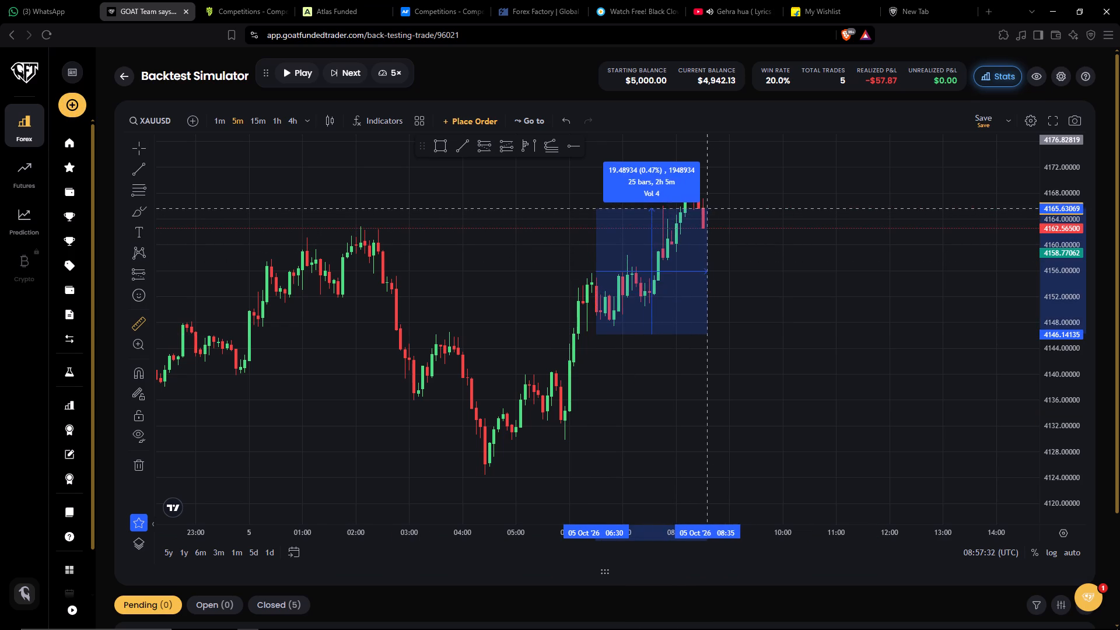
pyautogui.rightClick(710, 187)
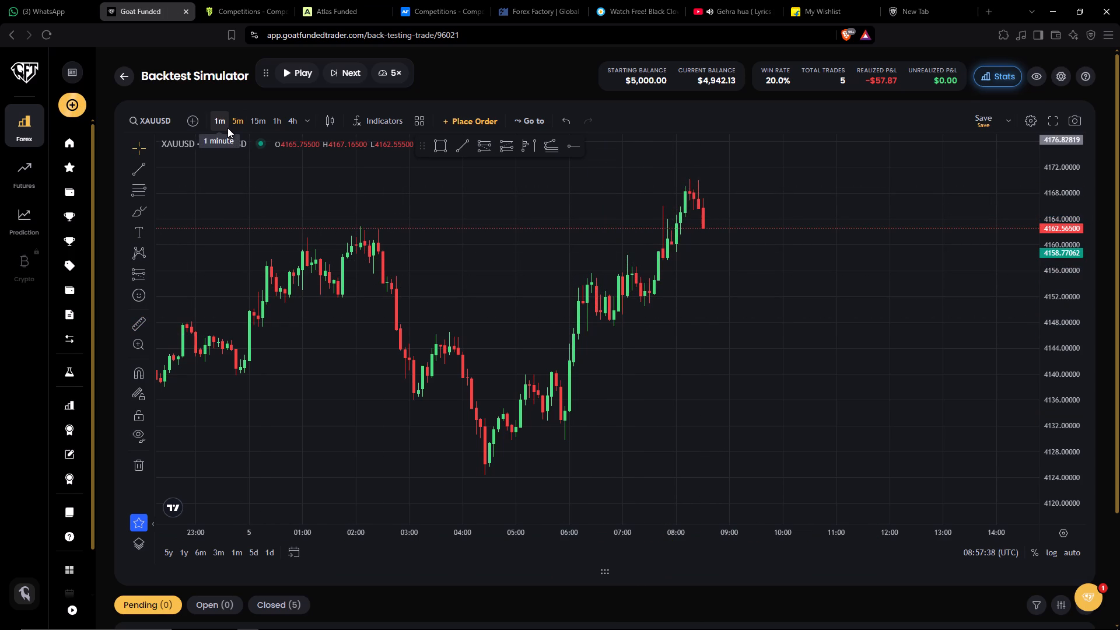
# Resume the 5-minute replay at 5× and pause at about 14:25 on 5 October.
pyautogui.click(286, 76)
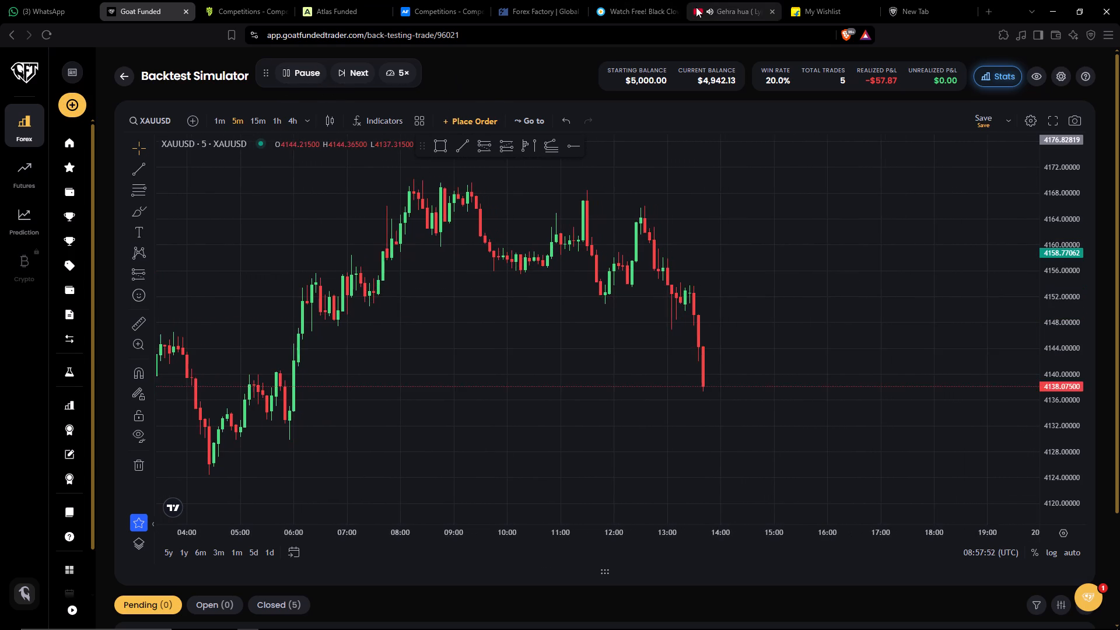
pyautogui.click(285, 71)
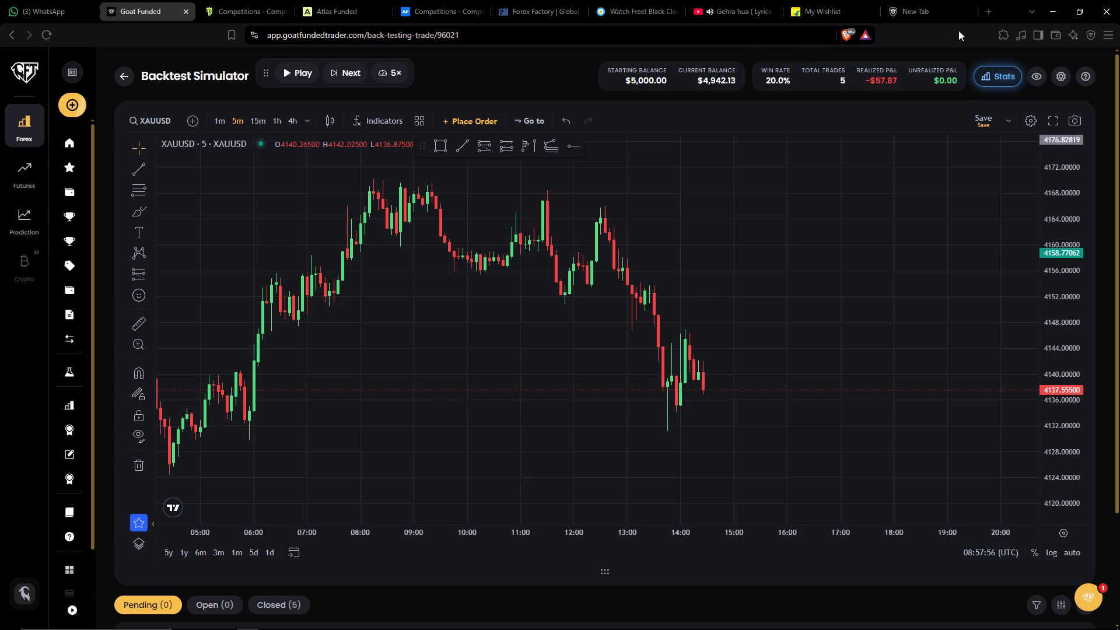
# Minimise the browser and switch to the TradingView desktop app.
pyautogui.click(1051, 13)
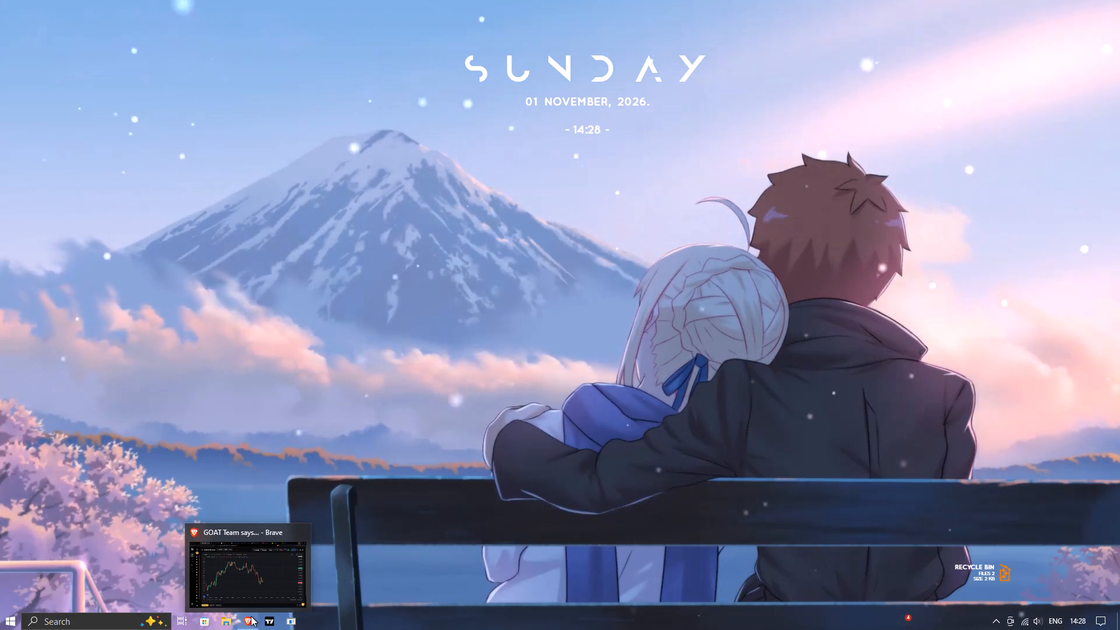
pyautogui.click(446, 436)
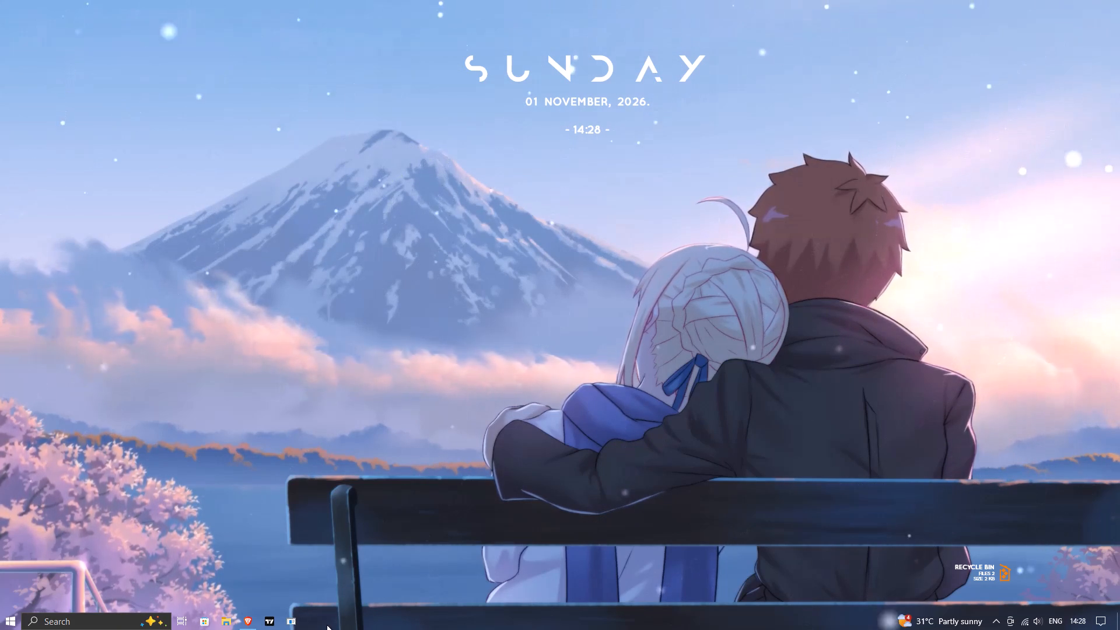
pyautogui.click(271, 620)
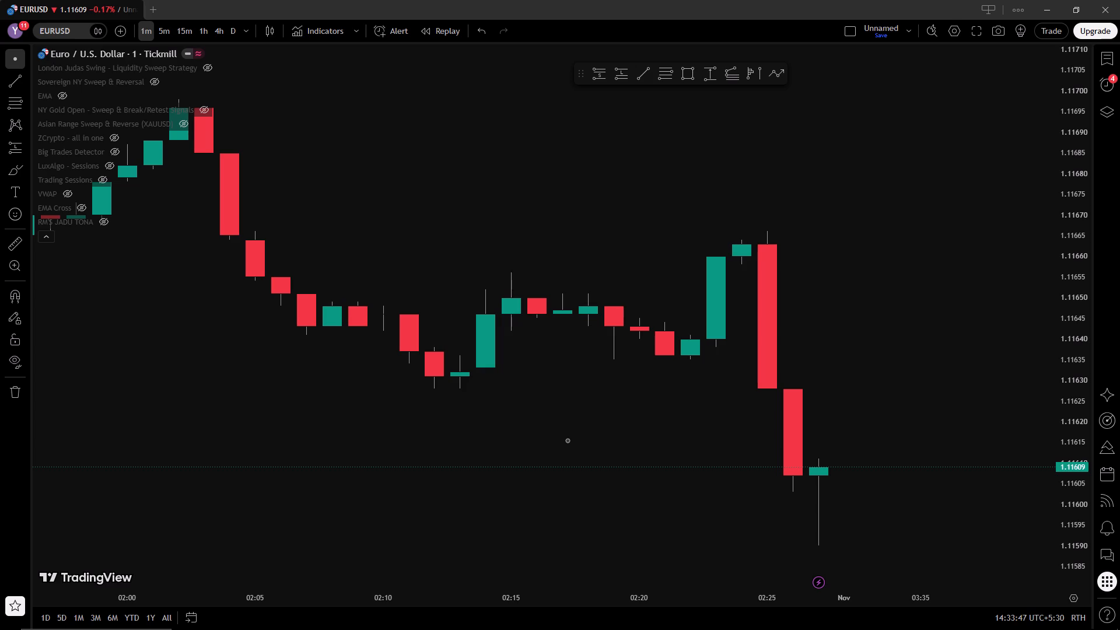
# Examine the recent price swings on the EURUSD 1-minute chart up to the 31 October close.
pyautogui.moveTo(565, 603); pyautogui.dragTo(797, 566)
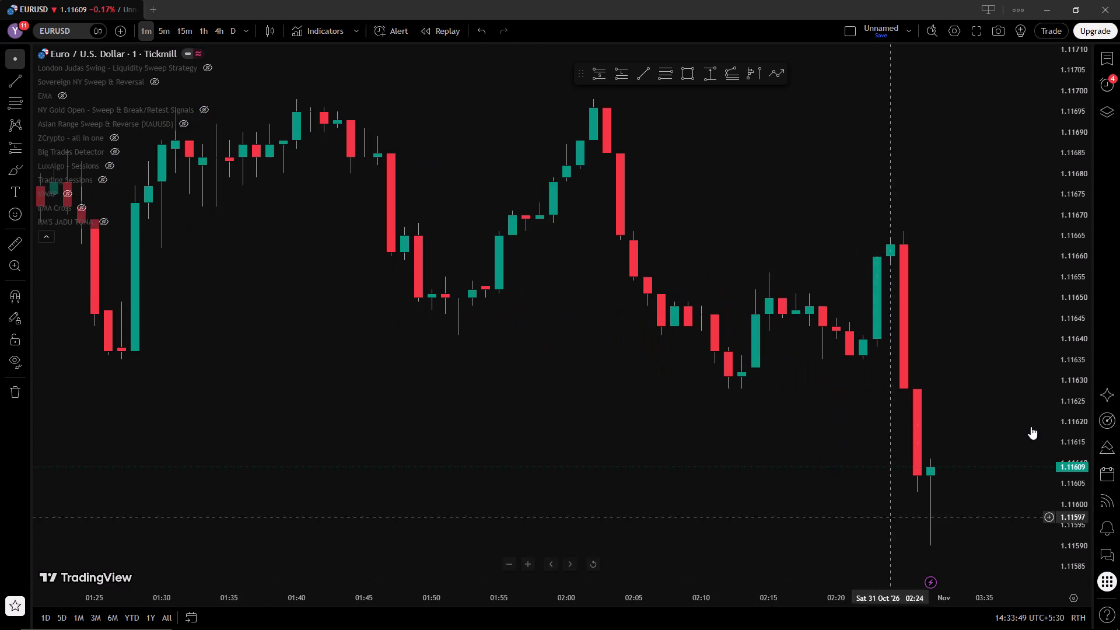
pyautogui.moveTo(1090, 299); pyautogui.dragTo(1036, 423)
pyautogui.moveTo(654, 598); pyautogui.dragTo(834, 572)
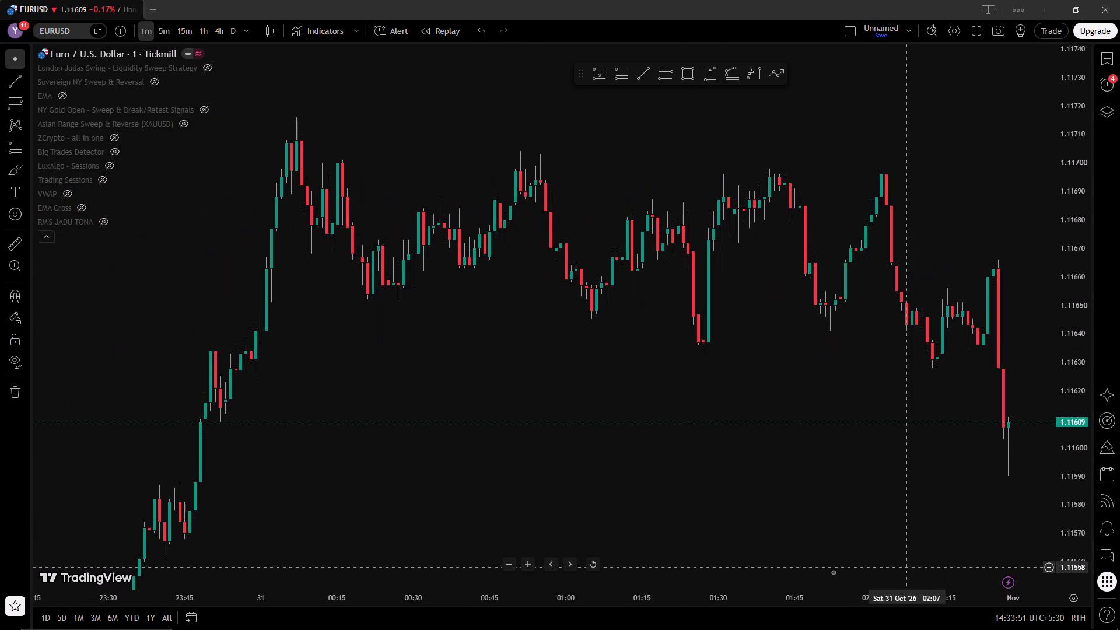
pyautogui.moveTo(834, 572); pyautogui.dragTo(830, 572)
pyautogui.moveTo(852, 516); pyautogui.dragTo(620, 496)
pyautogui.click(615, 495)
pyautogui.moveTo(609, 494); pyautogui.dragTo(600, 492)
pyautogui.moveTo(667, 597); pyautogui.dragTo(908, 580)
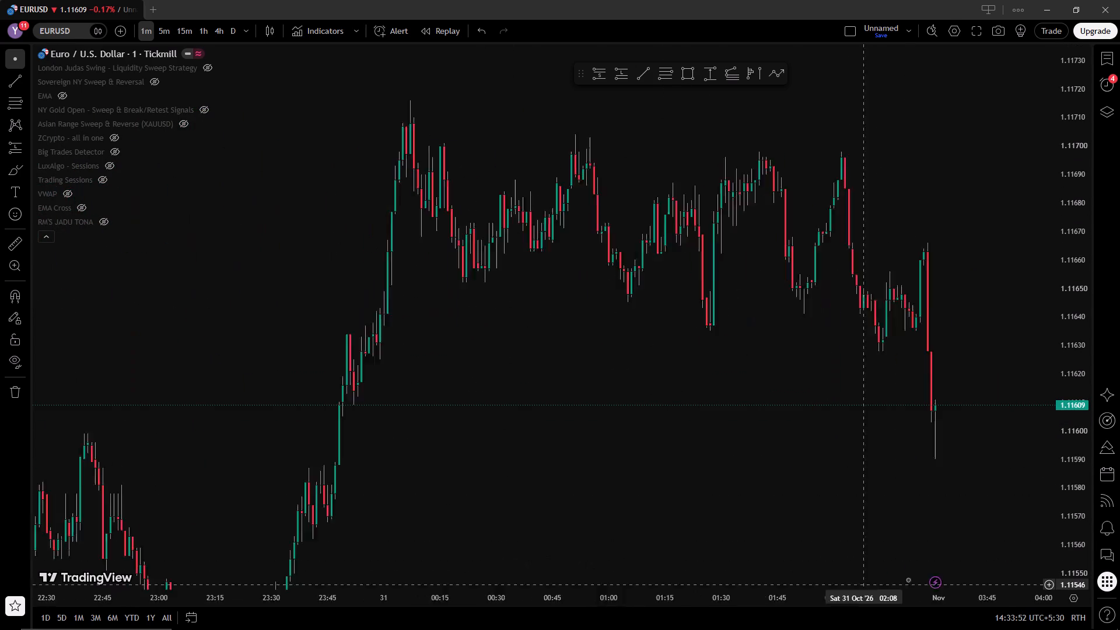
pyautogui.moveTo(908, 580); pyautogui.dragTo(716, 575)
pyautogui.moveTo(776, 511); pyautogui.dragTo(696, 503)
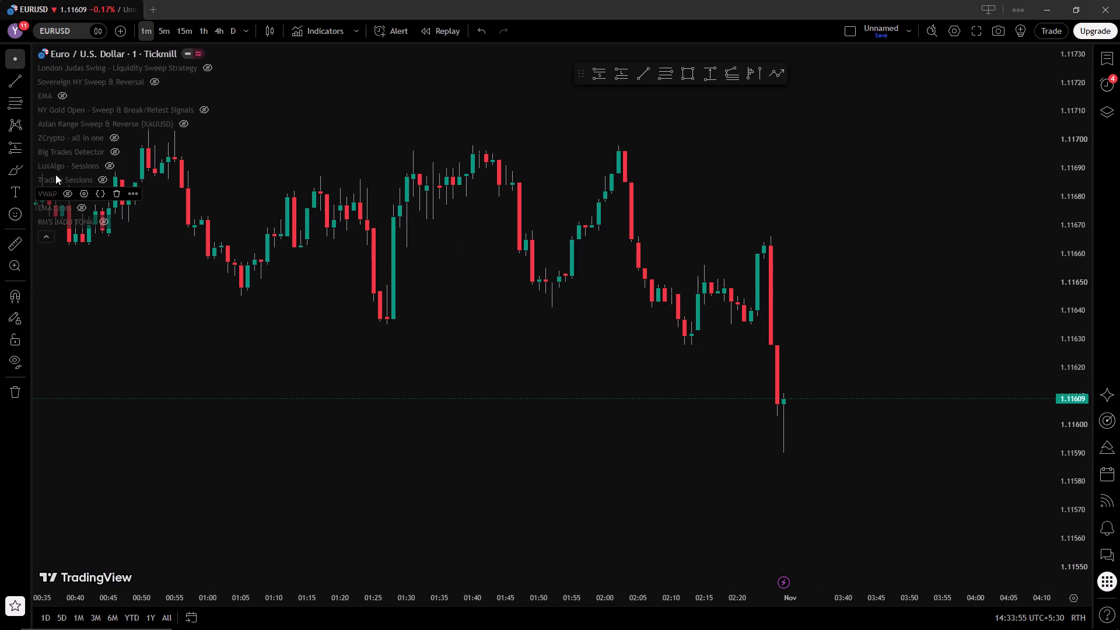
# Switch the chart to the OANDA gold symbol XAUUSD from the watchlist, and close the watchlist.
pyautogui.click(1111, 54)
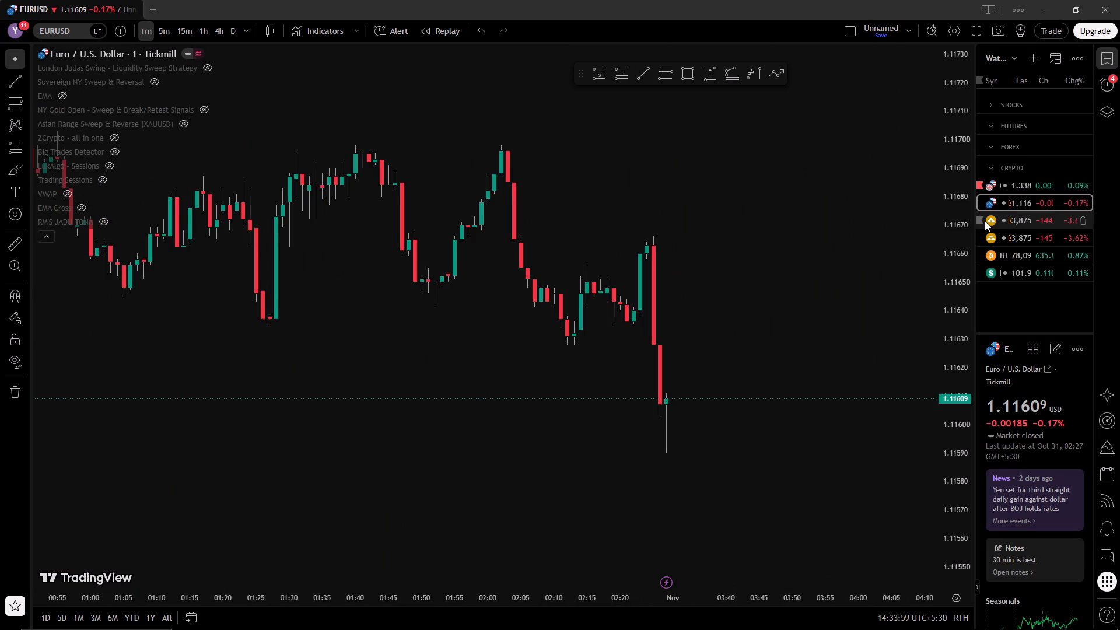
pyautogui.doubleClick(992, 219)
pyautogui.click(860, 278)
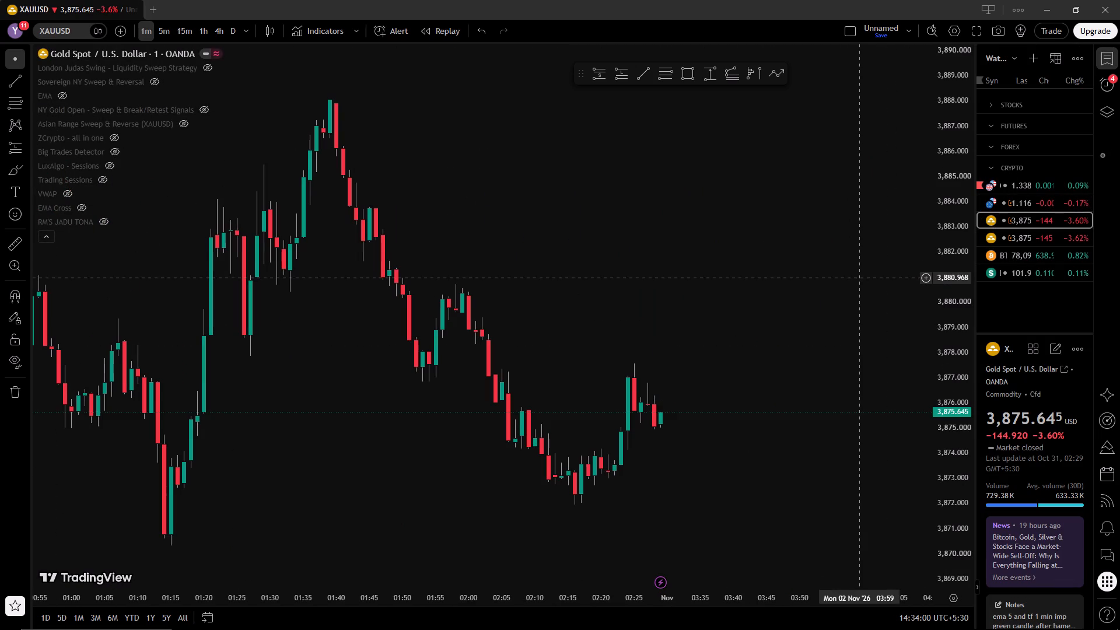
pyautogui.click(1106, 58)
# Examine XAUUSD price action on the 1-minute and daily charts, including the sharp drop at the end of October.
pyautogui.moveTo(1069, 195); pyautogui.dragTo(1072, 269)
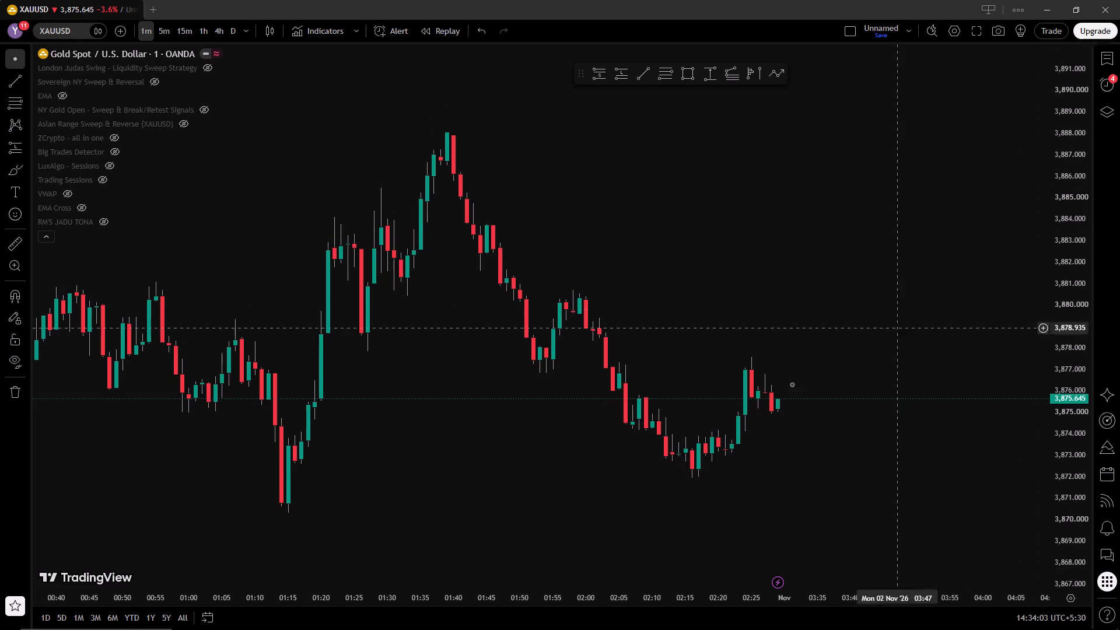
pyautogui.moveTo(528, 596); pyautogui.dragTo(752, 517)
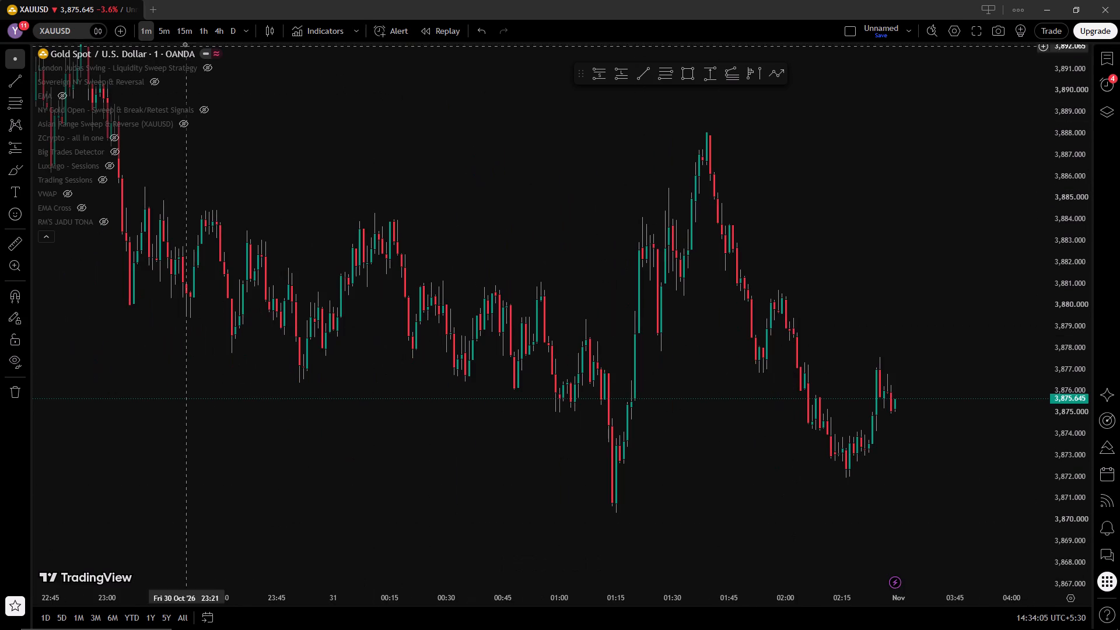
pyautogui.click(227, 30)
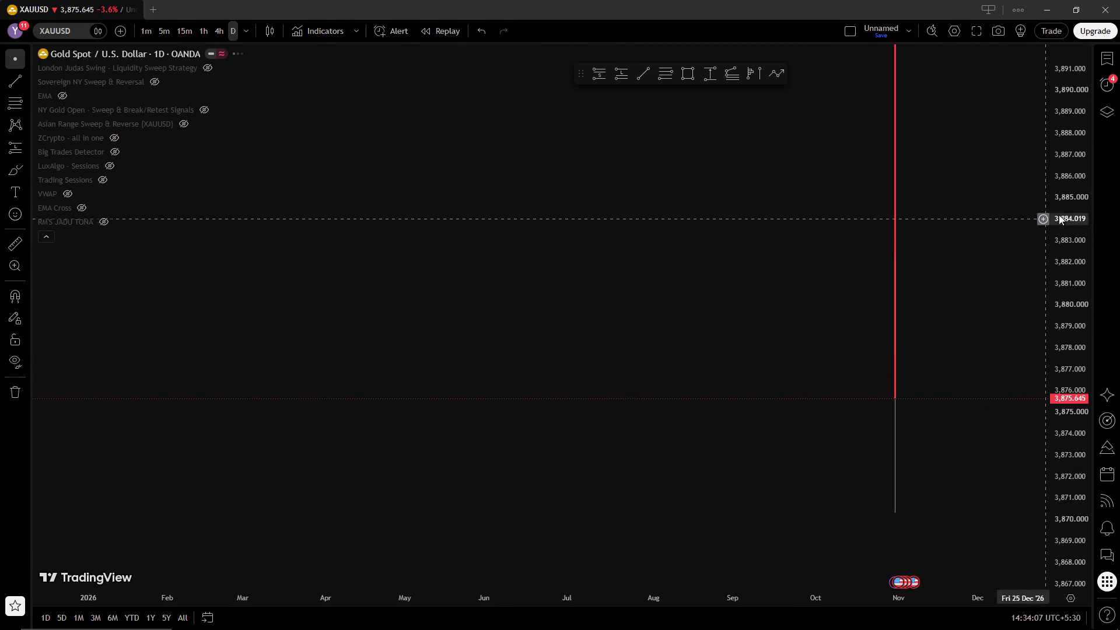
pyautogui.moveTo(1073, 211); pyautogui.dragTo(1031, 511)
pyautogui.moveTo(1075, 228); pyautogui.dragTo(1078, 555)
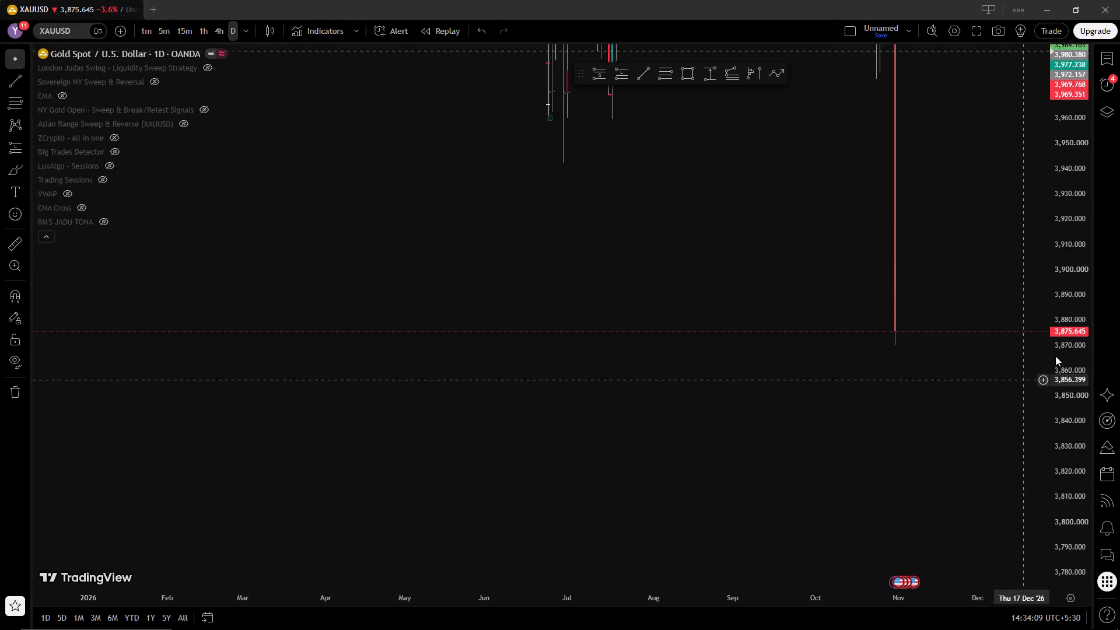
pyautogui.moveTo(1072, 296); pyautogui.dragTo(1060, 529)
pyautogui.moveTo(852, 605); pyautogui.dragTo(690, 609)
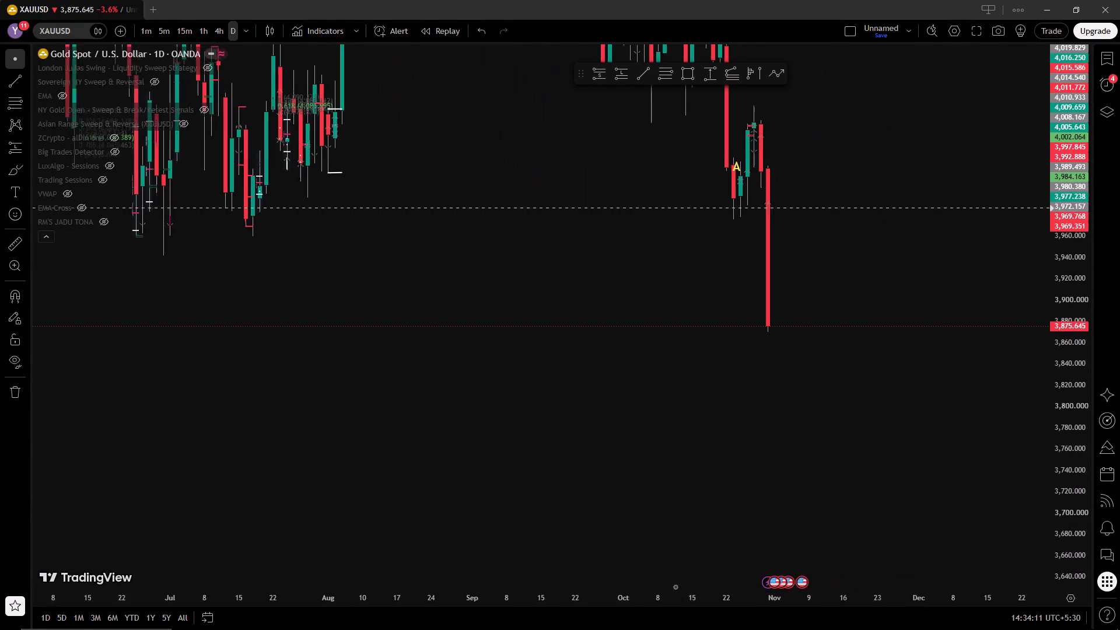
pyautogui.moveTo(711, 469); pyautogui.dragTo(788, 535)
pyautogui.moveTo(664, 404); pyautogui.dragTo(692, 447)
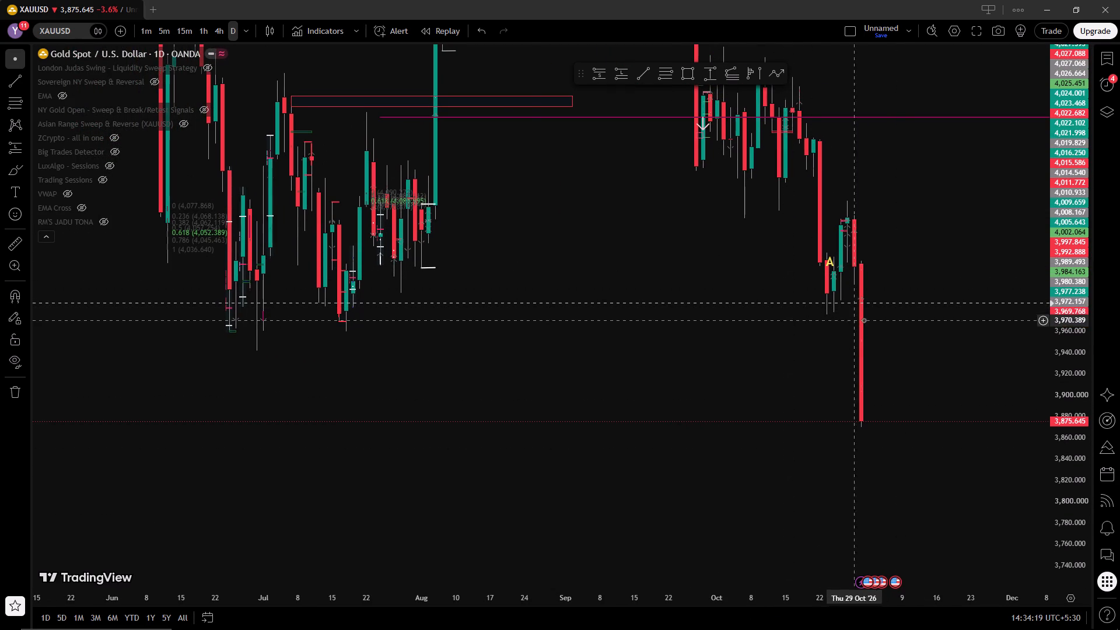
# Examine the XAUUSD decline through October and the marked levels on the 4-hour chart.
pyautogui.click(217, 33)
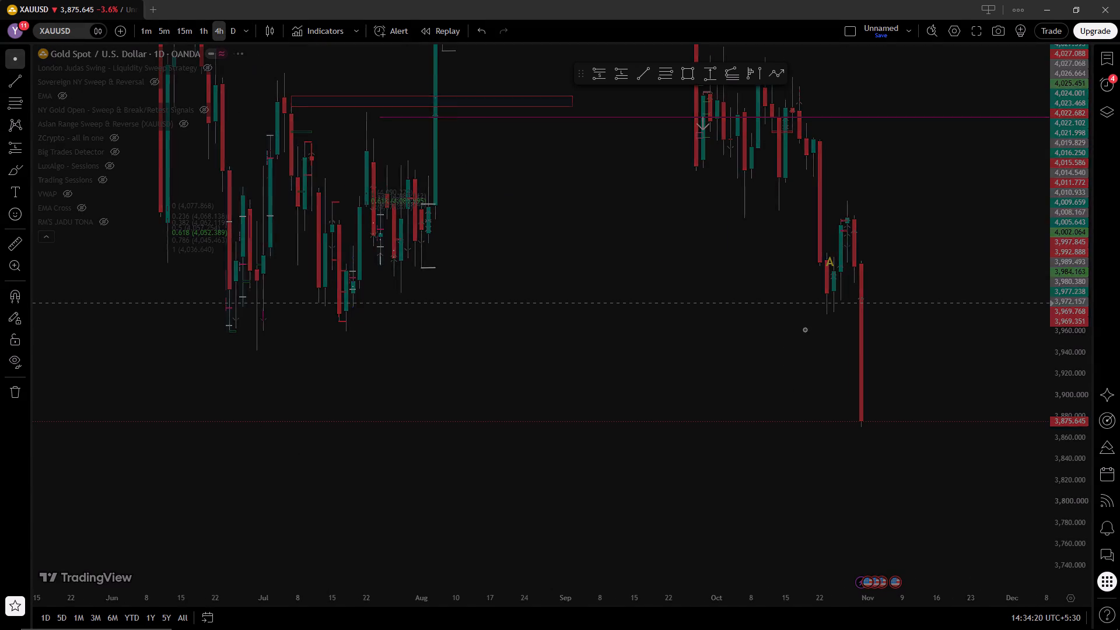
pyautogui.moveTo(1055, 498); pyautogui.dragTo(1066, 440)
pyautogui.click(1066, 435)
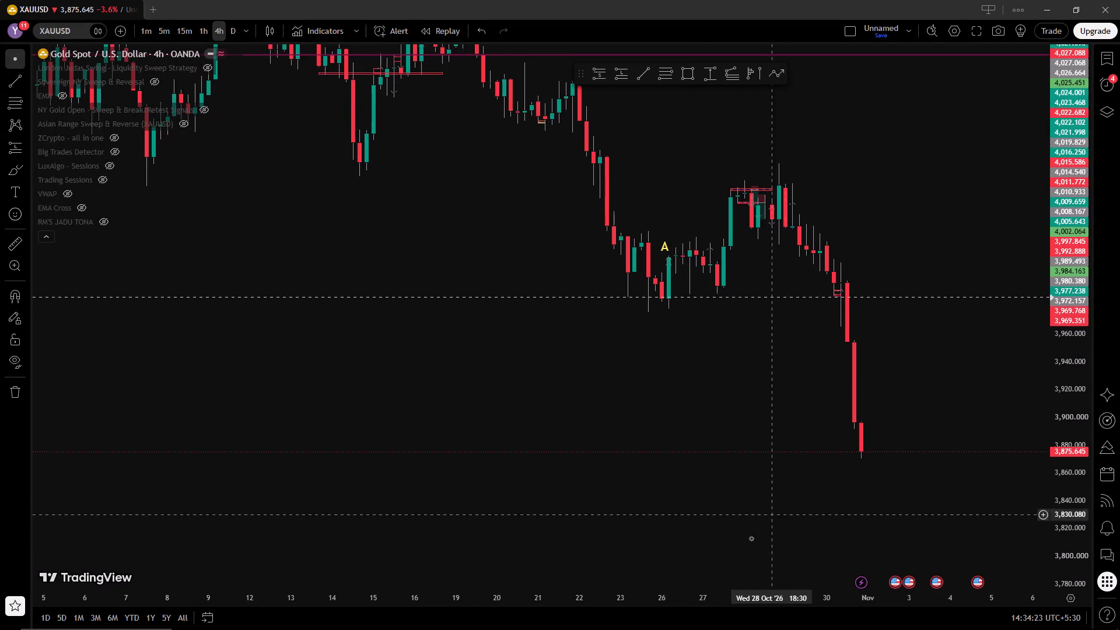
pyautogui.moveTo(703, 597); pyautogui.dragTo(870, 578)
pyautogui.moveTo(1075, 282); pyautogui.dragTo(1052, 488)
pyautogui.moveTo(924, 491); pyautogui.dragTo(878, 520)
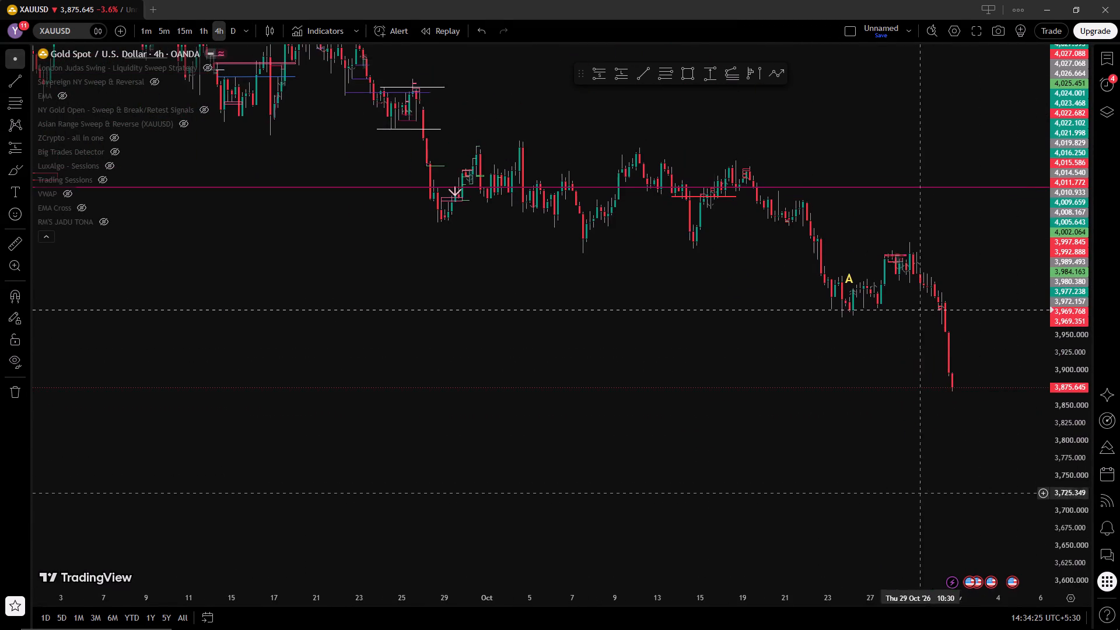
pyautogui.moveTo(878, 520); pyautogui.dragTo(796, 555)
pyautogui.click(796, 555)
pyautogui.moveTo(1071, 499); pyautogui.dragTo(1090, 338)
pyautogui.moveTo(1089, 328); pyautogui.dragTo(1089, 320)
pyautogui.moveTo(1088, 313); pyautogui.dragTo(1086, 290)
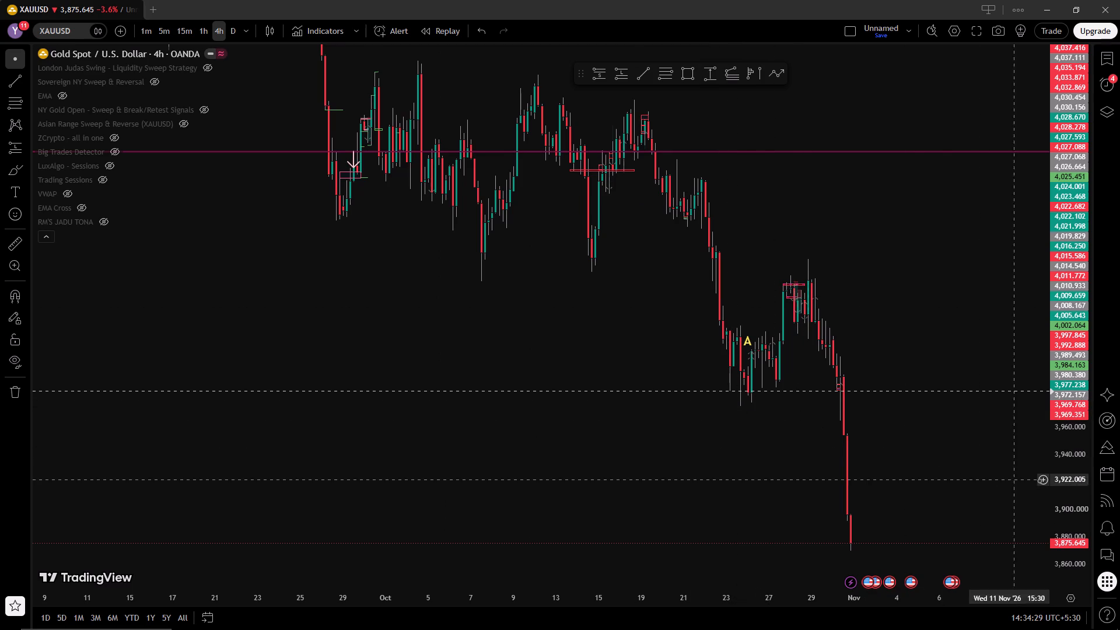
pyautogui.moveTo(1060, 496); pyautogui.dragTo(1074, 438)
pyautogui.moveTo(956, 475); pyautogui.dragTo(931, 409)
pyautogui.moveTo(926, 406); pyautogui.dragTo(871, 401)
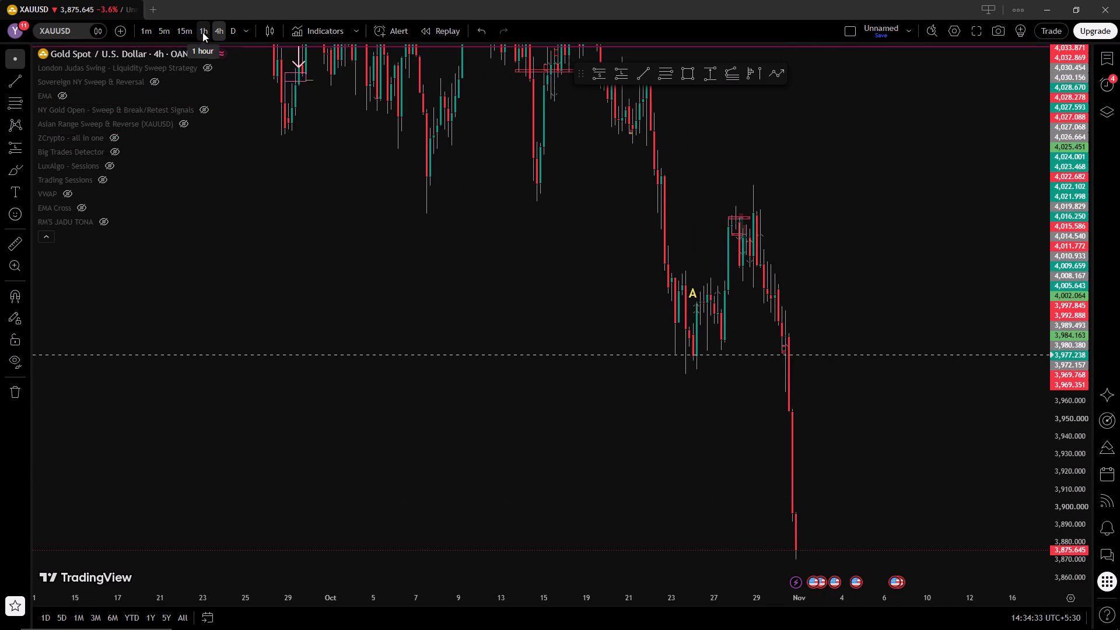
# Examine the late-October XAUUSD decline on the 15-minute chart, and dismiss the advertisement.
pyautogui.click(187, 29)
pyautogui.moveTo(820, 421); pyautogui.dragTo(825, 421)
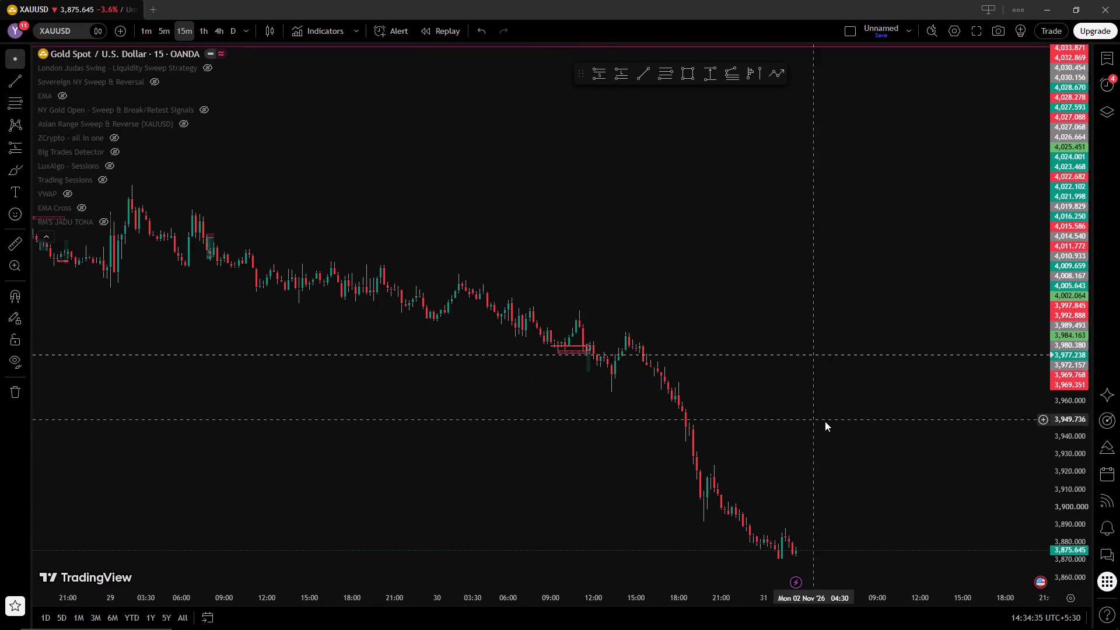
pyautogui.moveTo(825, 421); pyautogui.dragTo(828, 305)
pyautogui.moveTo(1074, 520); pyautogui.dragTo(1068, 426)
pyautogui.moveTo(860, 454); pyautogui.dragTo(842, 316)
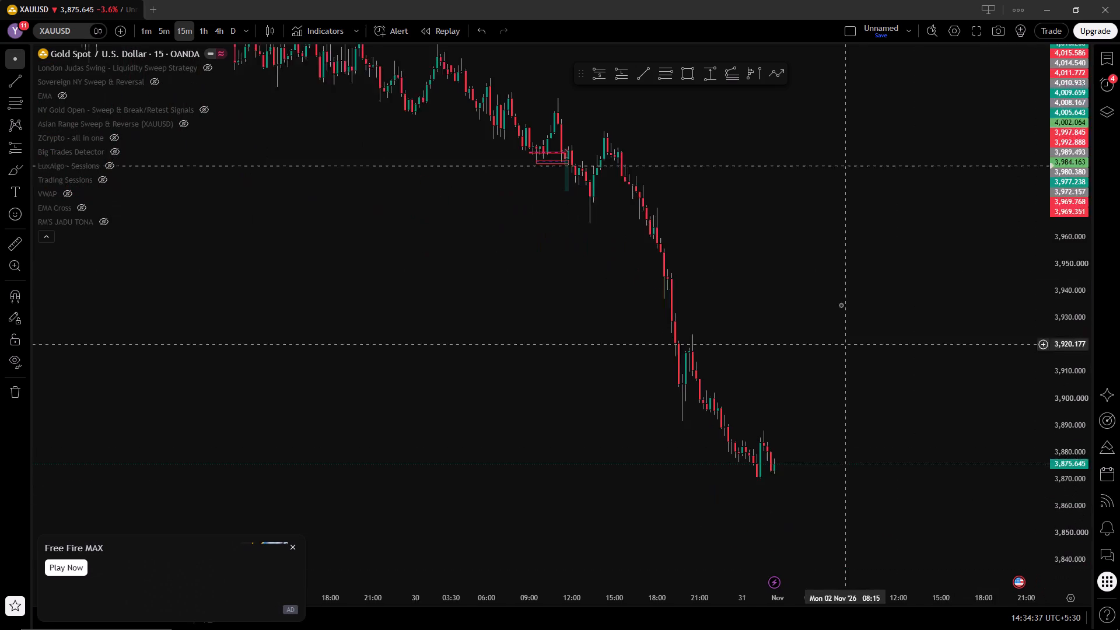
pyautogui.moveTo(773, 597); pyautogui.dragTo(555, 563)
pyautogui.moveTo(691, 485); pyautogui.dragTo(804, 461)
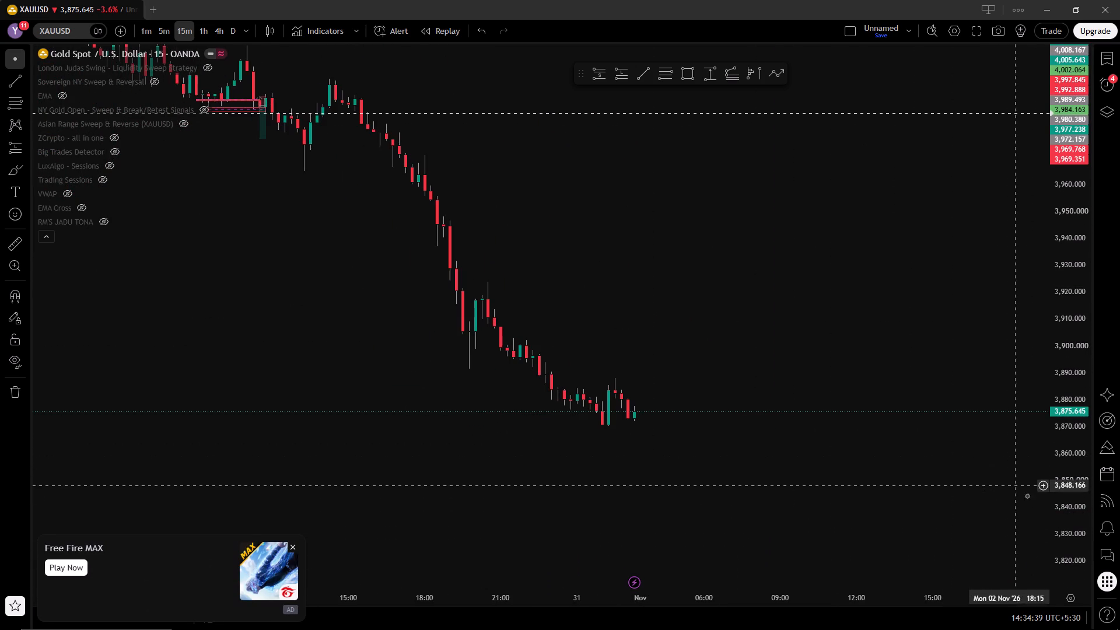
pyautogui.moveTo(1069, 527); pyautogui.dragTo(1078, 414)
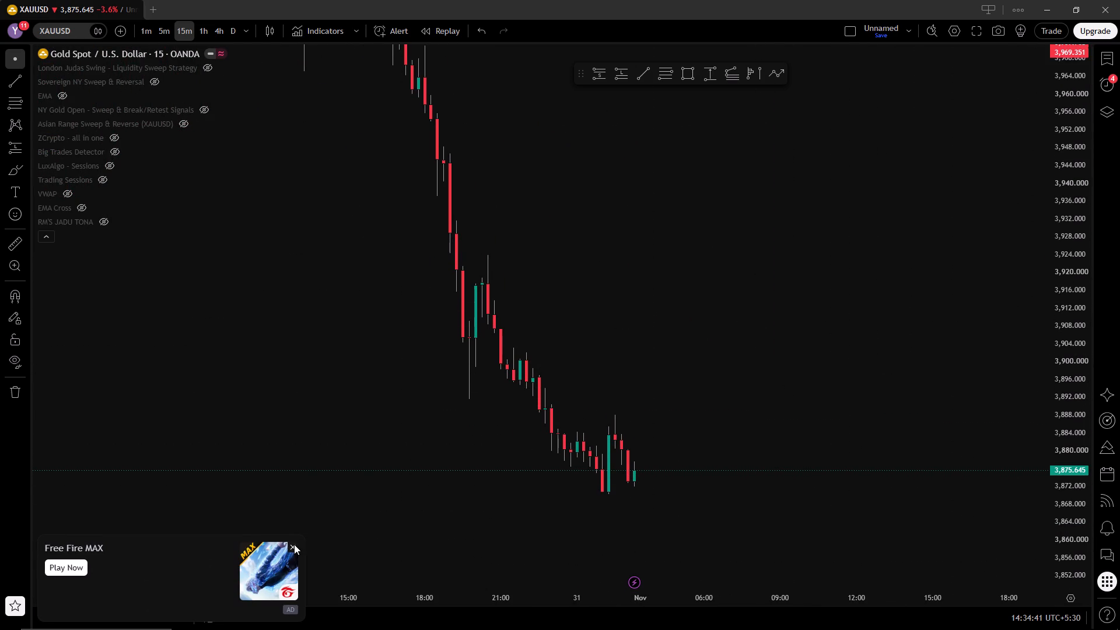
pyautogui.doubleClick(294, 544)
pyautogui.moveTo(517, 527); pyautogui.dragTo(578, 522)
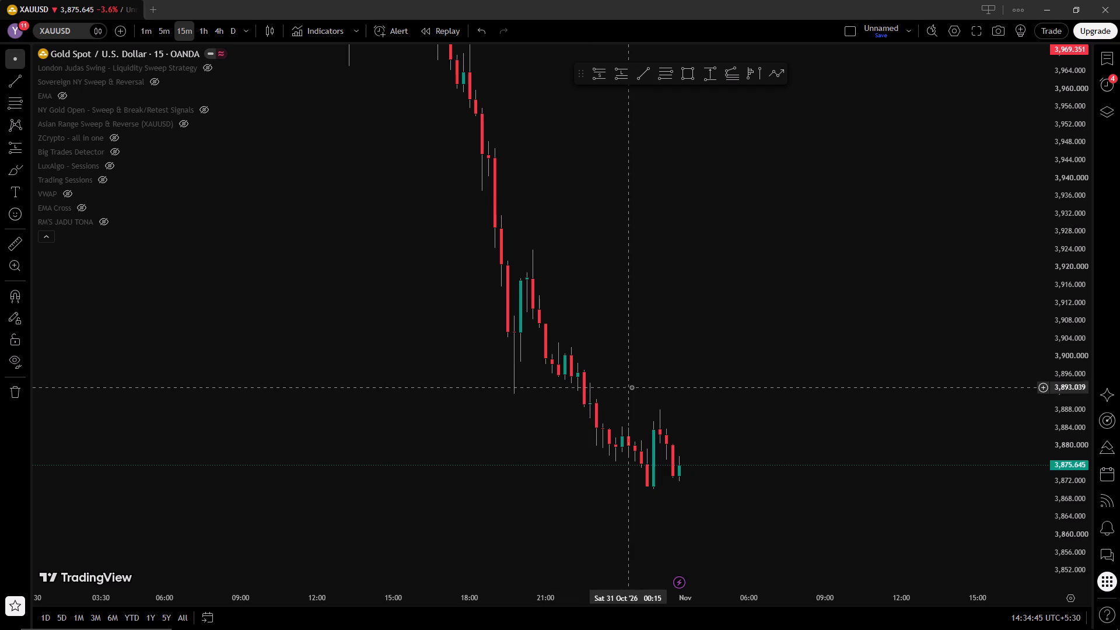
# Draw a rectangle zone from the 30 October 19:15 swing low at about 3,891.6 up to about 3,905, extending into 2 November.
pyautogui.click(690, 76)
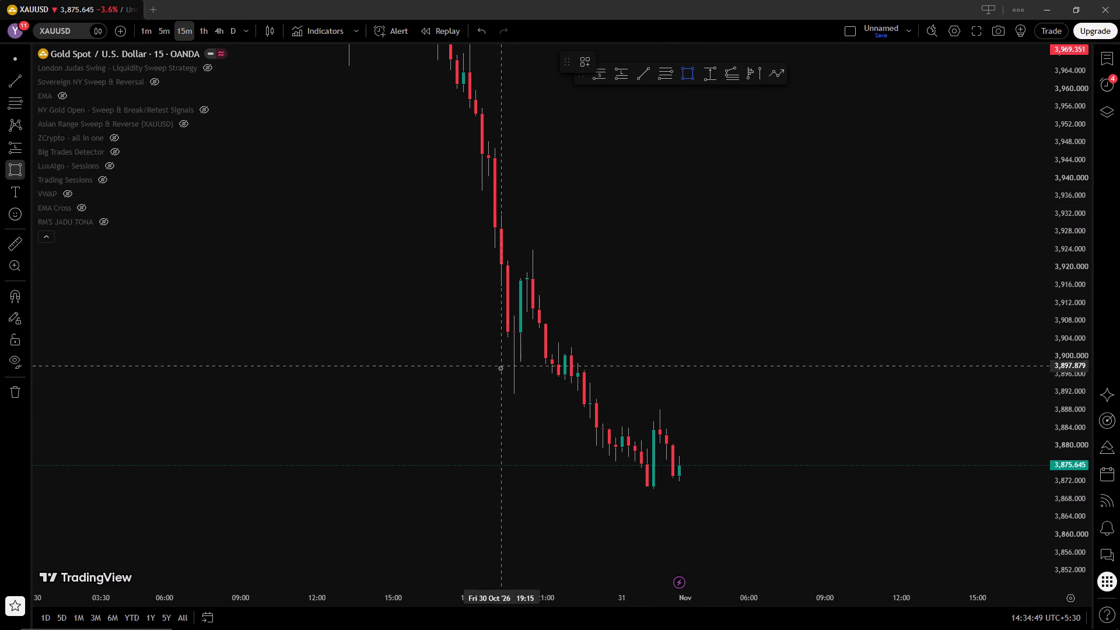
pyautogui.moveTo(503, 394); pyautogui.dragTo(514, 393)
pyautogui.moveTo(519, 392); pyautogui.dragTo(526, 390)
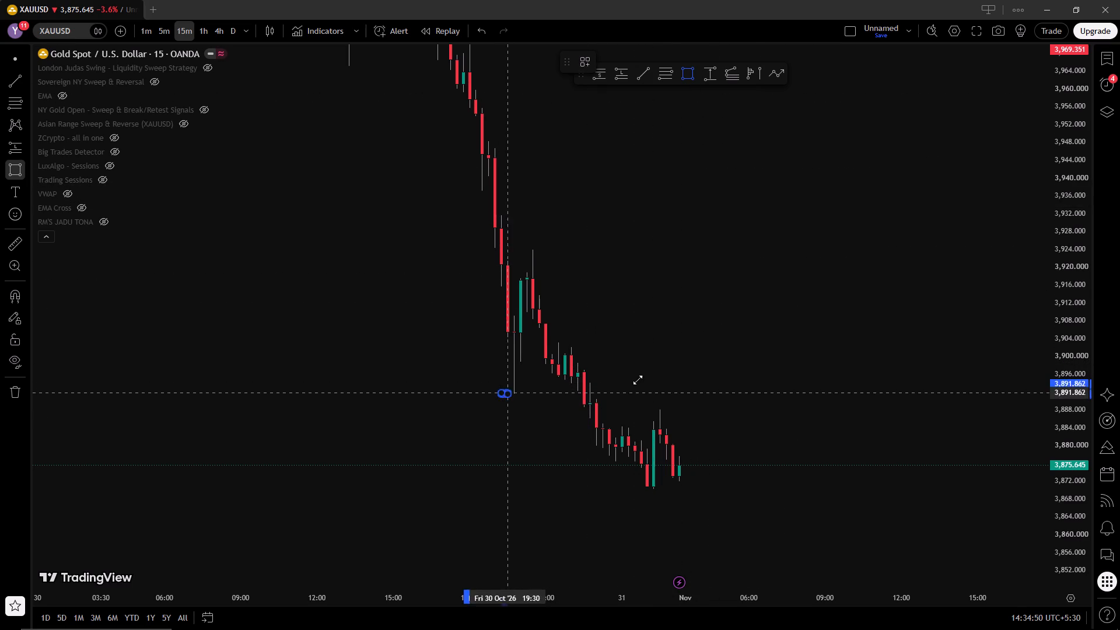
pyautogui.moveTo(519, 388); pyautogui.dragTo(762, 343)
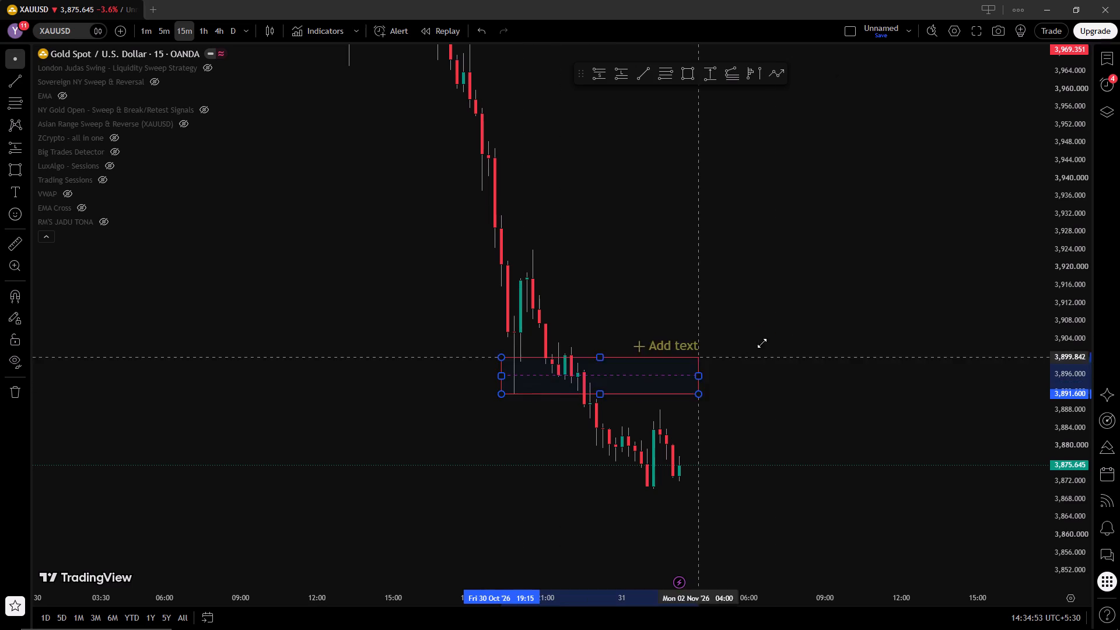
pyautogui.moveTo(762, 343); pyautogui.dragTo(827, 334)
pyautogui.click(877, 379)
pyautogui.moveTo(857, 463); pyautogui.dragTo(857, 463)
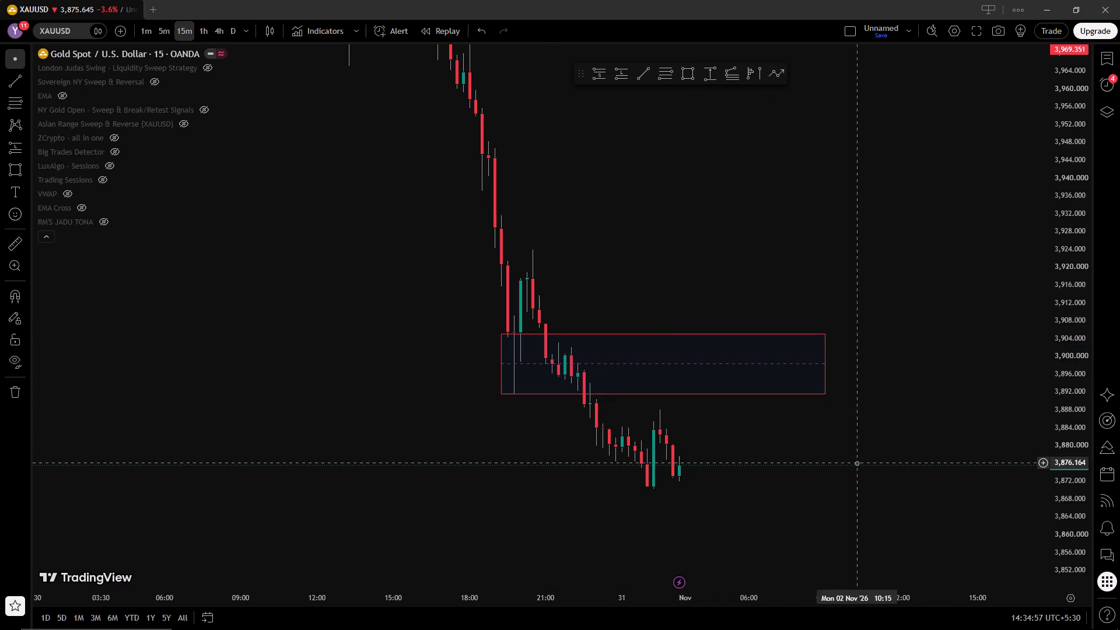
# Examine XAUUSD price action around and below the drawn rectangle zone on the 5-minute chart.
pyautogui.moveTo(857, 463); pyautogui.dragTo(863, 447)
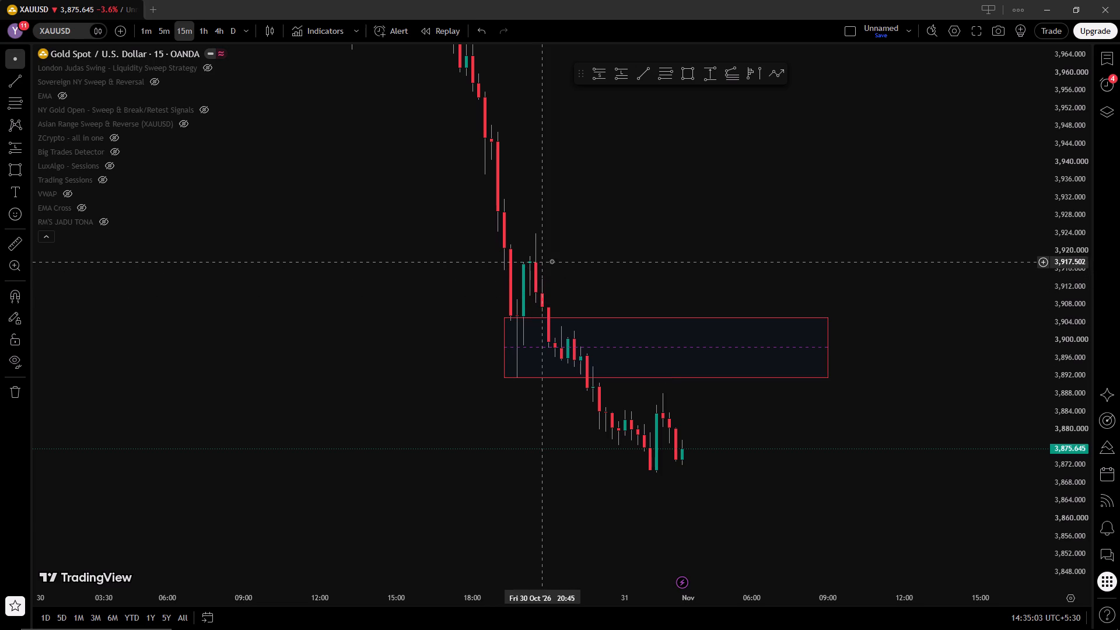
pyautogui.click(157, 27)
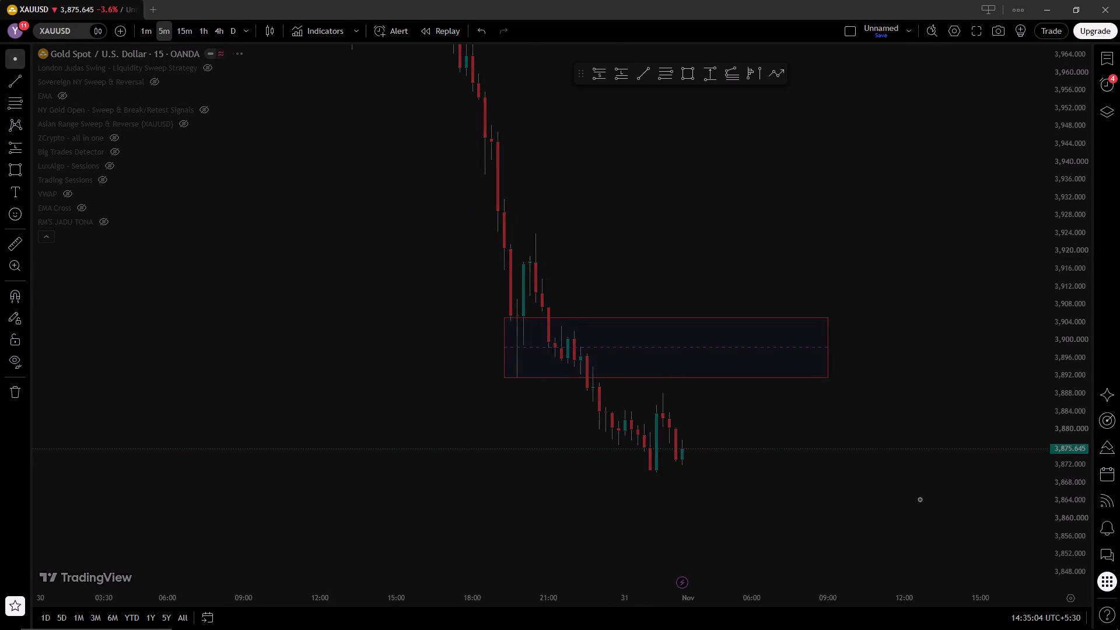
pyautogui.moveTo(1065, 505); pyautogui.dragTo(1080, 437)
pyautogui.moveTo(863, 503); pyautogui.dragTo(932, 444)
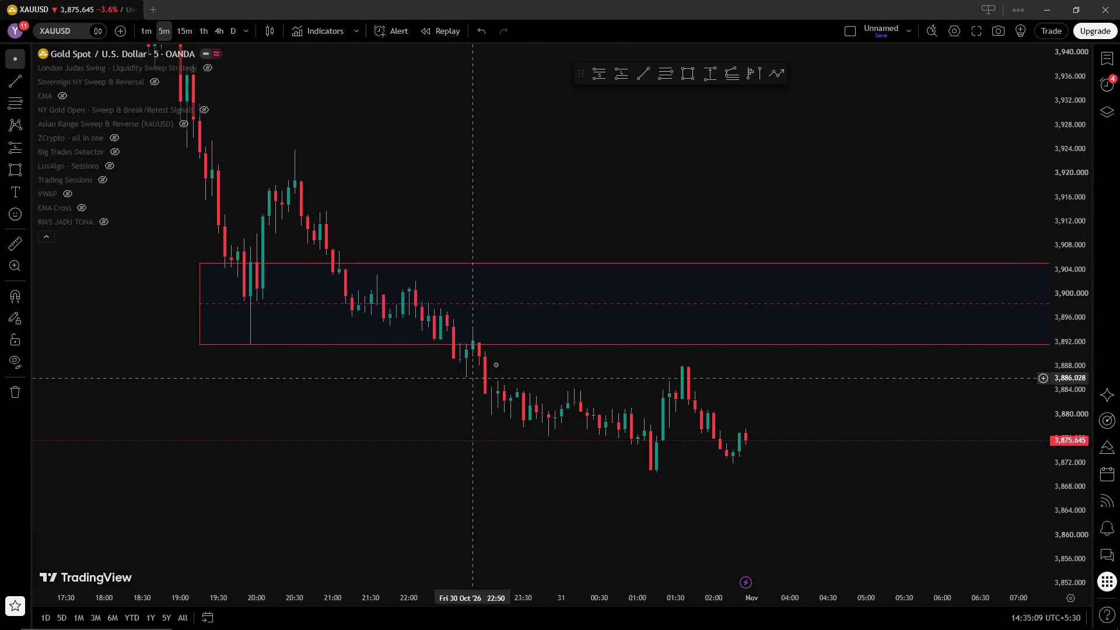
pyautogui.moveTo(892, 482); pyautogui.dragTo(913, 397)
pyautogui.moveTo(1055, 506); pyautogui.dragTo(1076, 339)
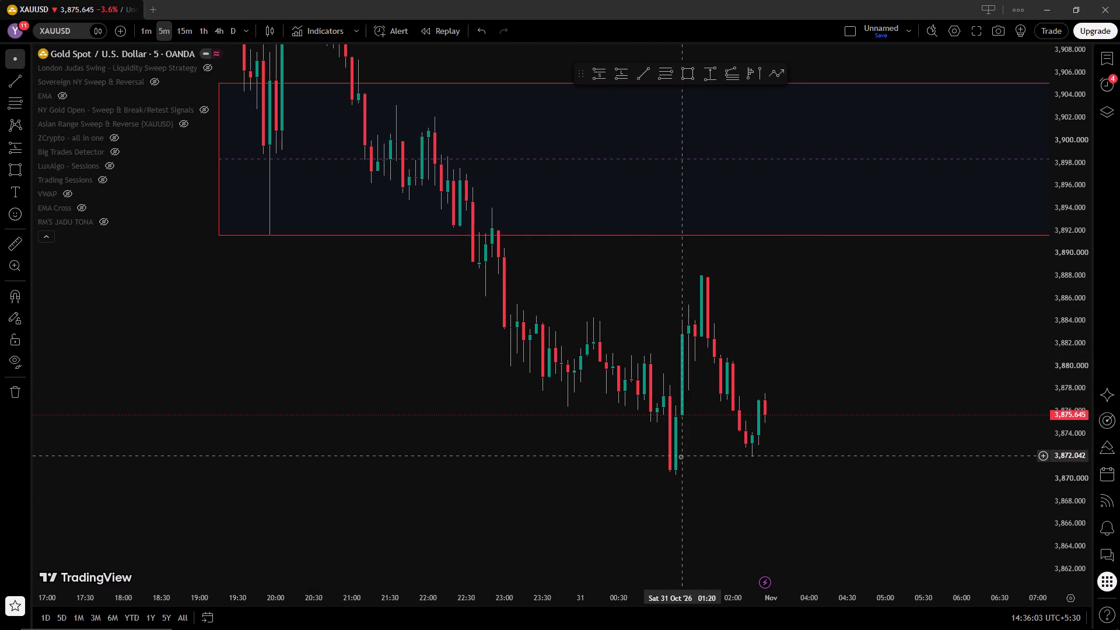
pyautogui.moveTo(1072, 338); pyautogui.dragTo(1035, 422)
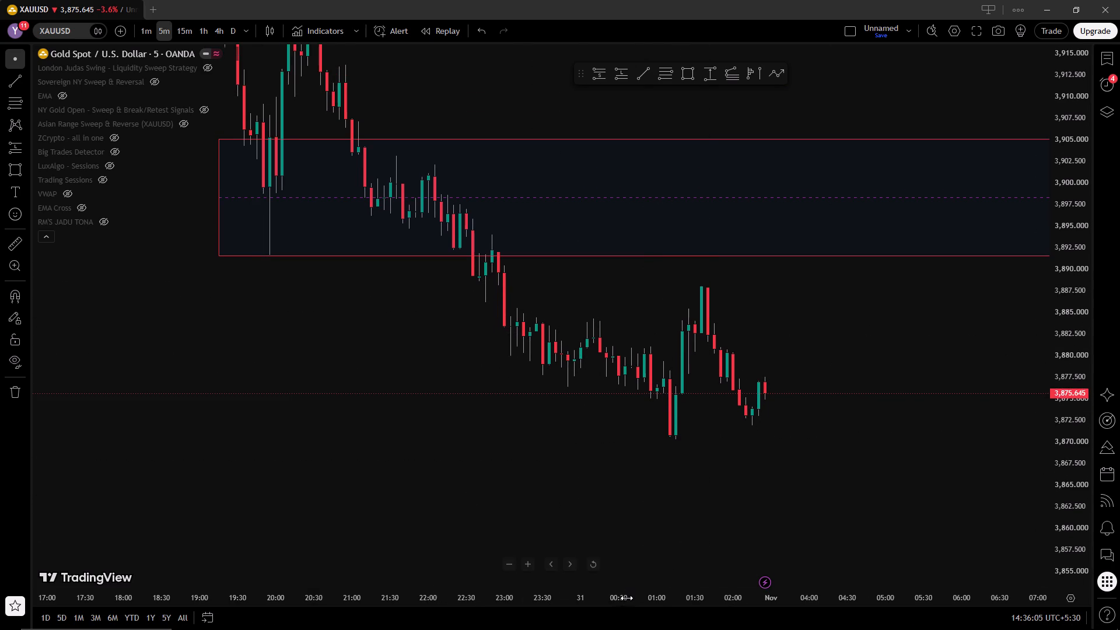
pyautogui.moveTo(626, 598); pyautogui.dragTo(712, 586)
pyautogui.moveTo(848, 499); pyautogui.dragTo(671, 519)
pyautogui.moveTo(1069, 329); pyautogui.dragTo(1014, 419)
pyautogui.moveTo(699, 468); pyautogui.dragTo(547, 500)
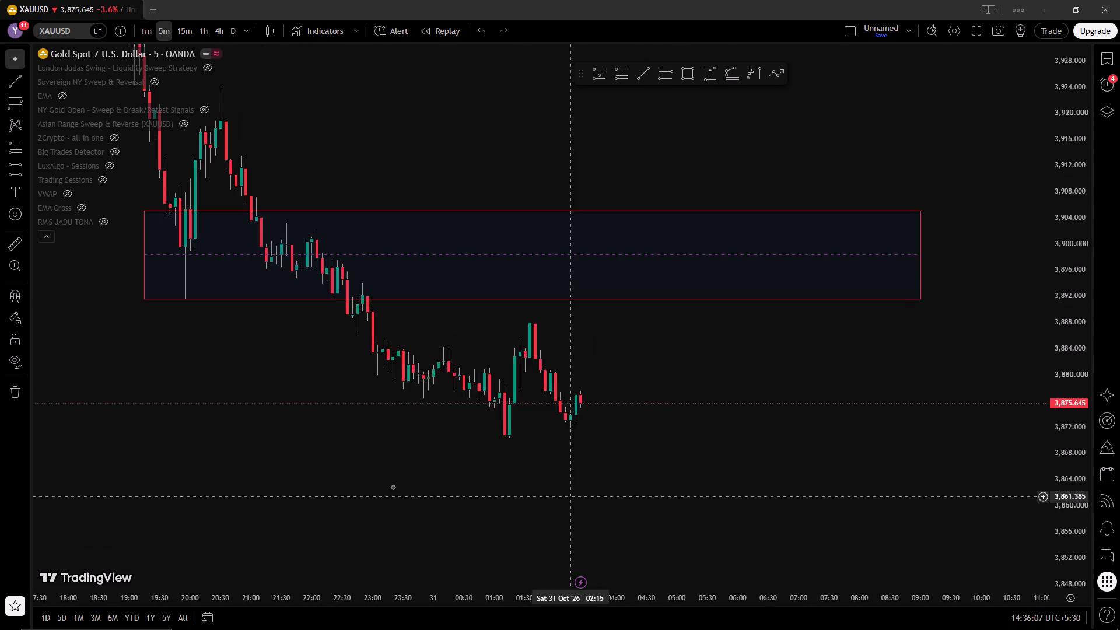
# Close the TradingView window.
pyautogui.click(1107, 9)
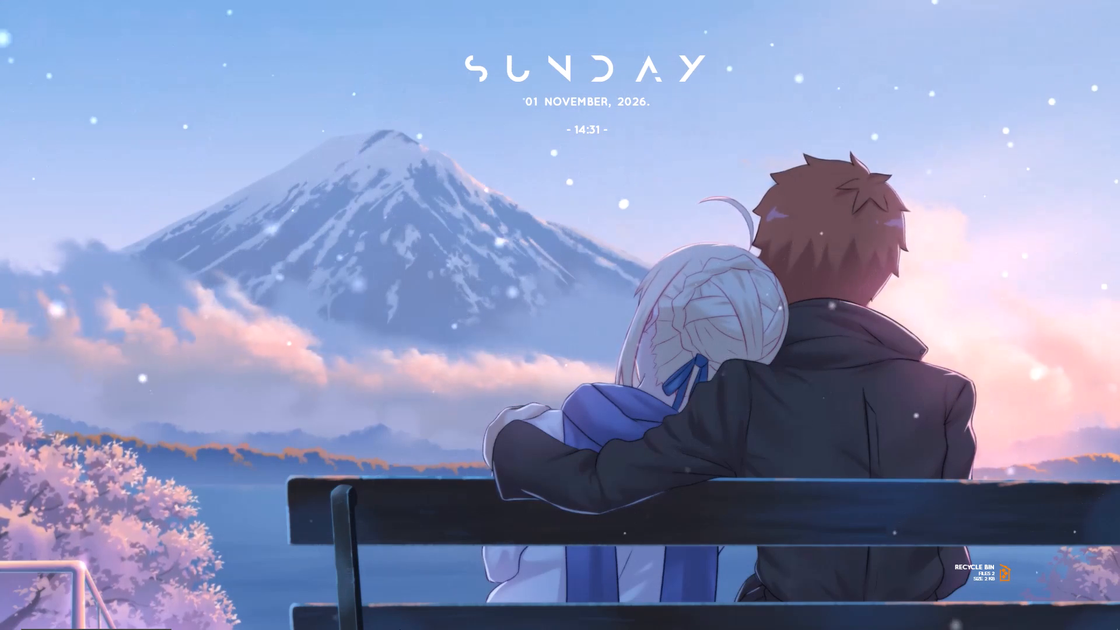
# Empty the Recycle Bin permanently, and close its window.
pyautogui.click(1002, 576)
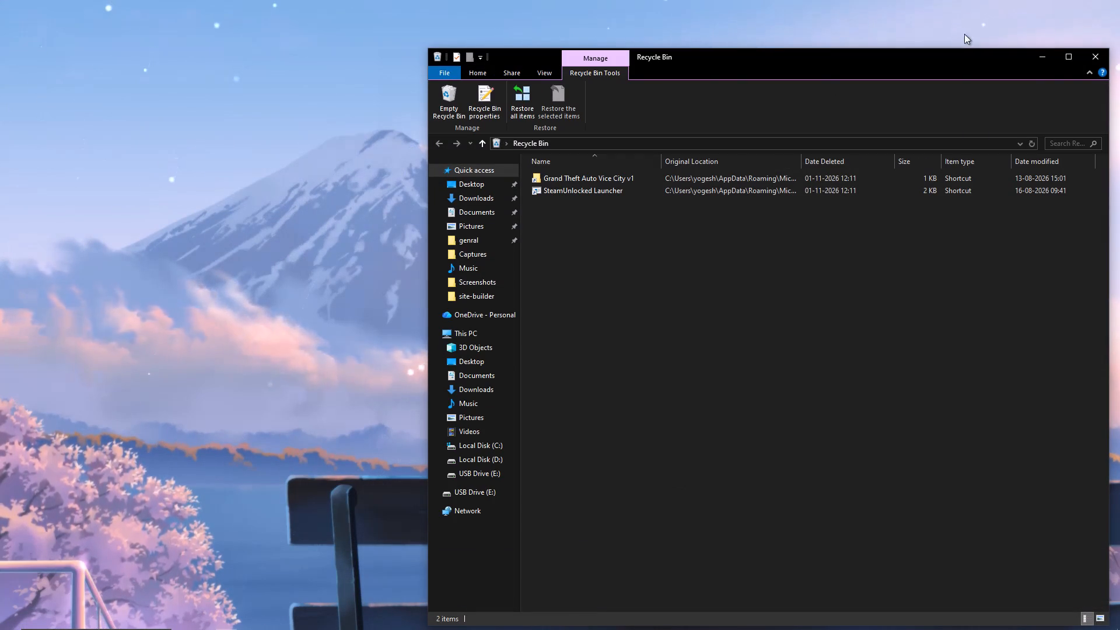
pyautogui.click(452, 98)
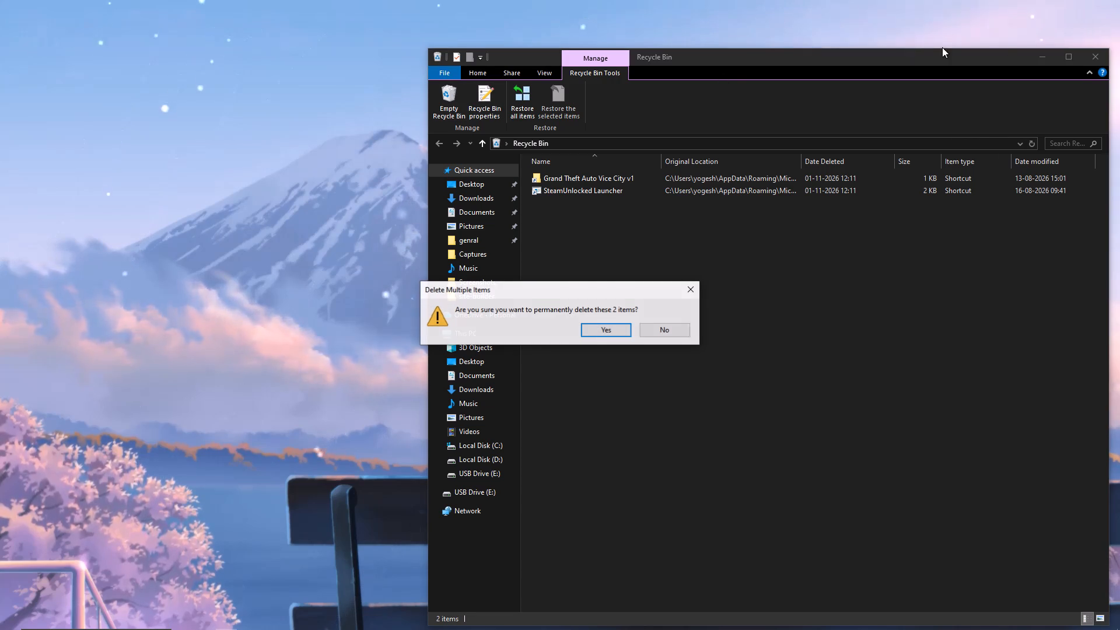
pyautogui.click(597, 333)
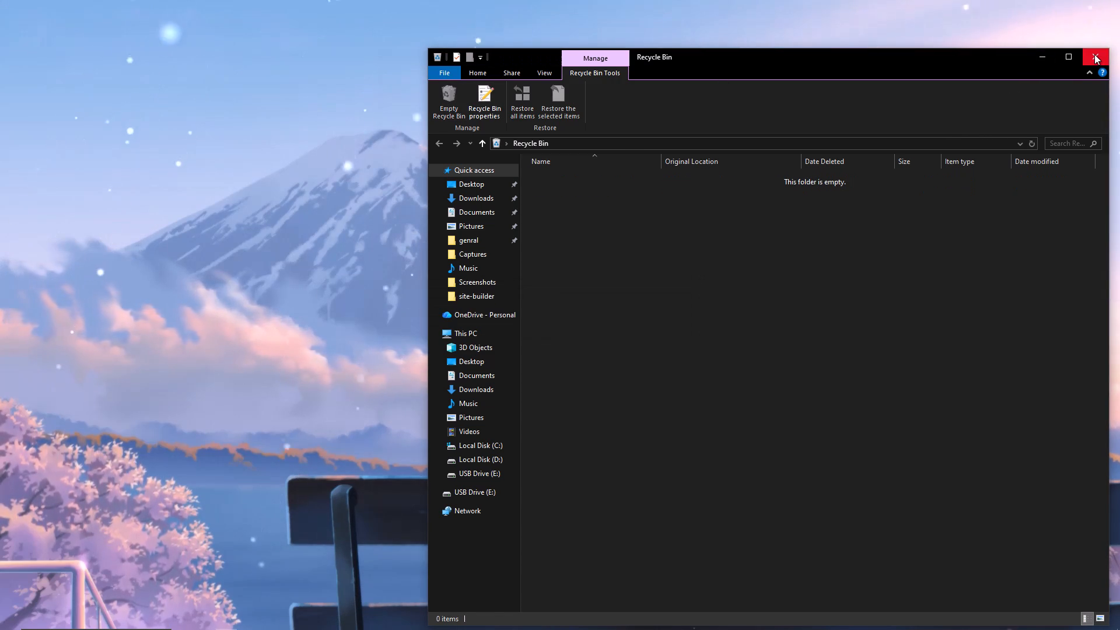
pyautogui.click(1094, 54)
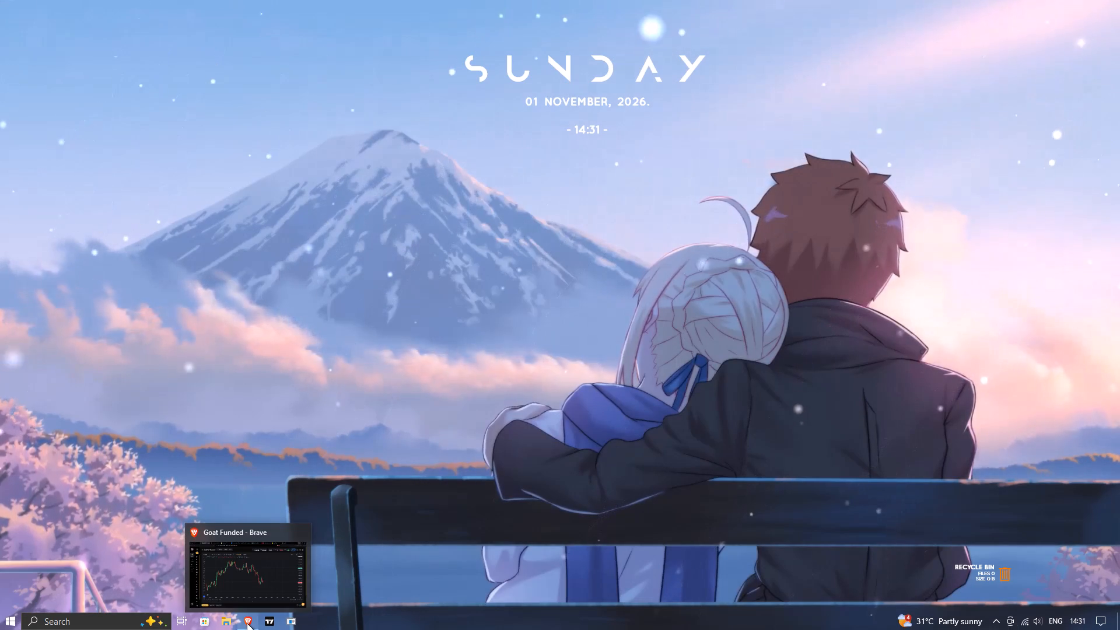
# Switch to the Brave browser and bring up the YouTube page with the Udi Udi lyrics video.
pyautogui.click(262, 570)
pyautogui.click(731, 9)
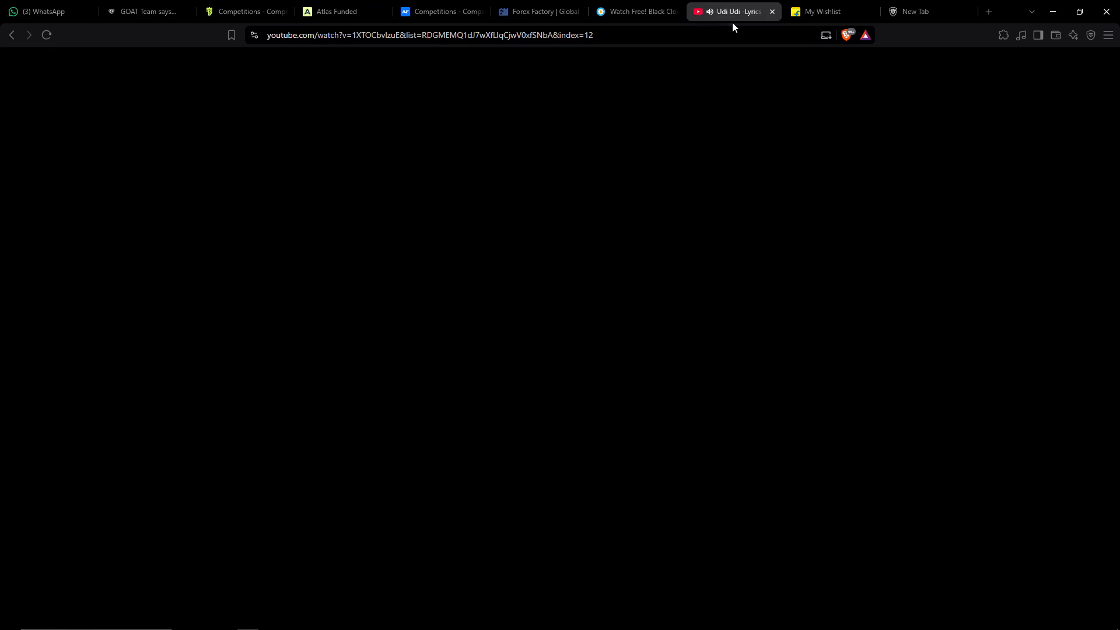
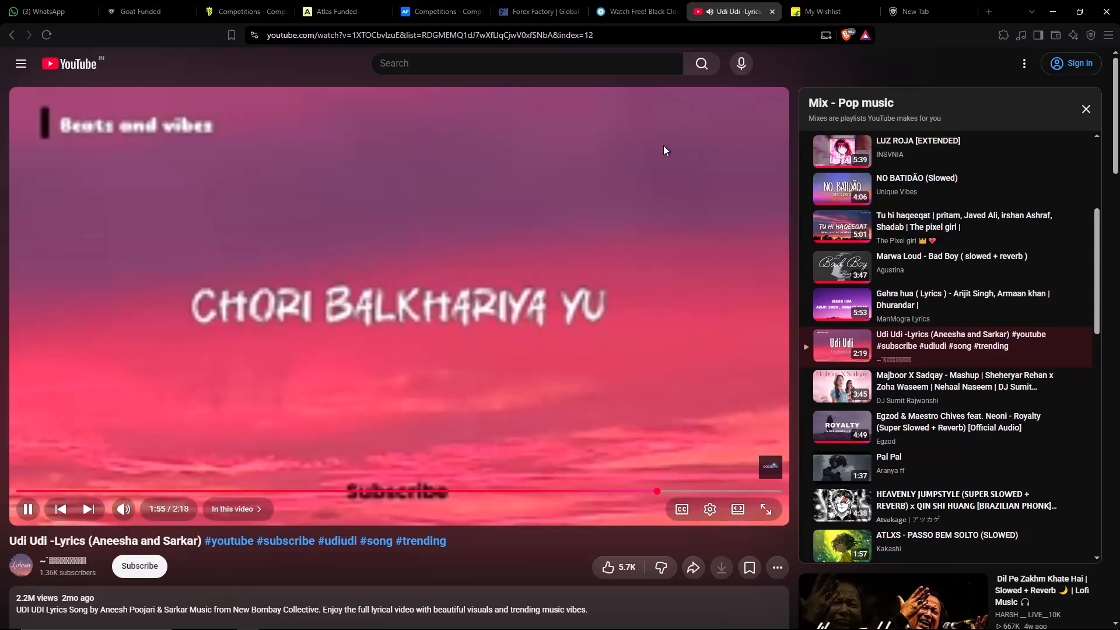
# Close the browser window together with all its open tabs.
pyautogui.click(1108, 9)
pyautogui.click(569, 153)
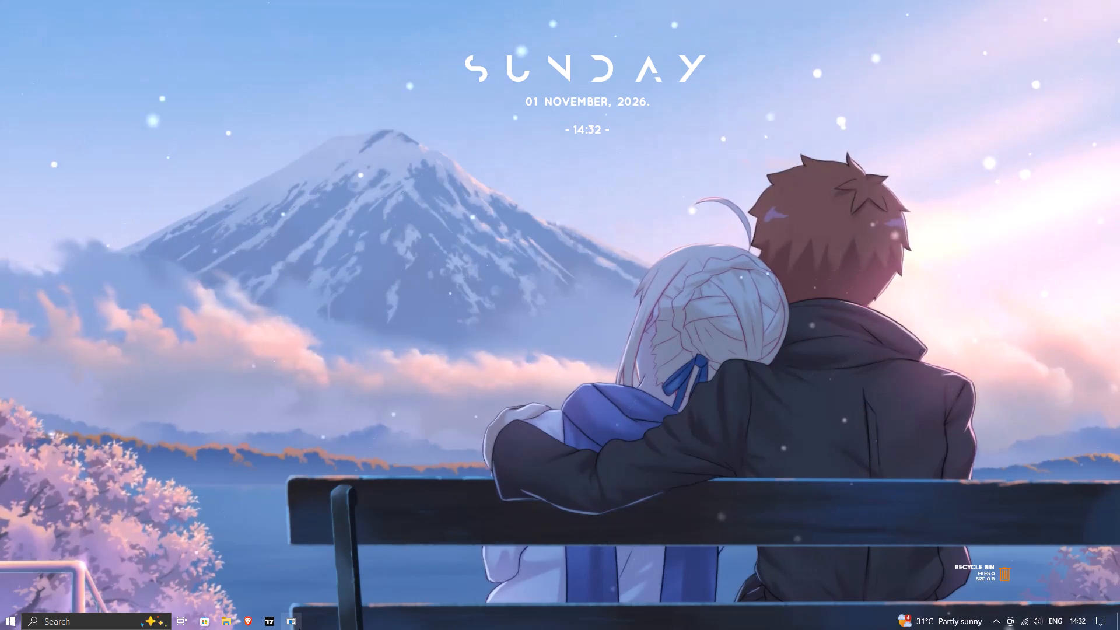
# Open the last application pinned on the taskbar.
pyautogui.click(295, 623)
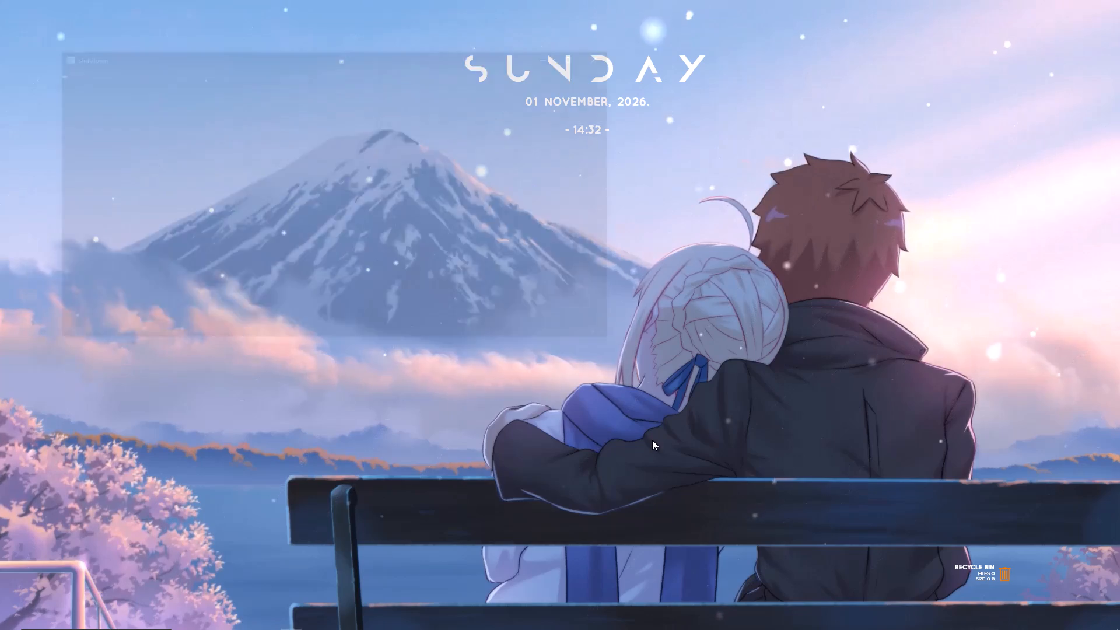